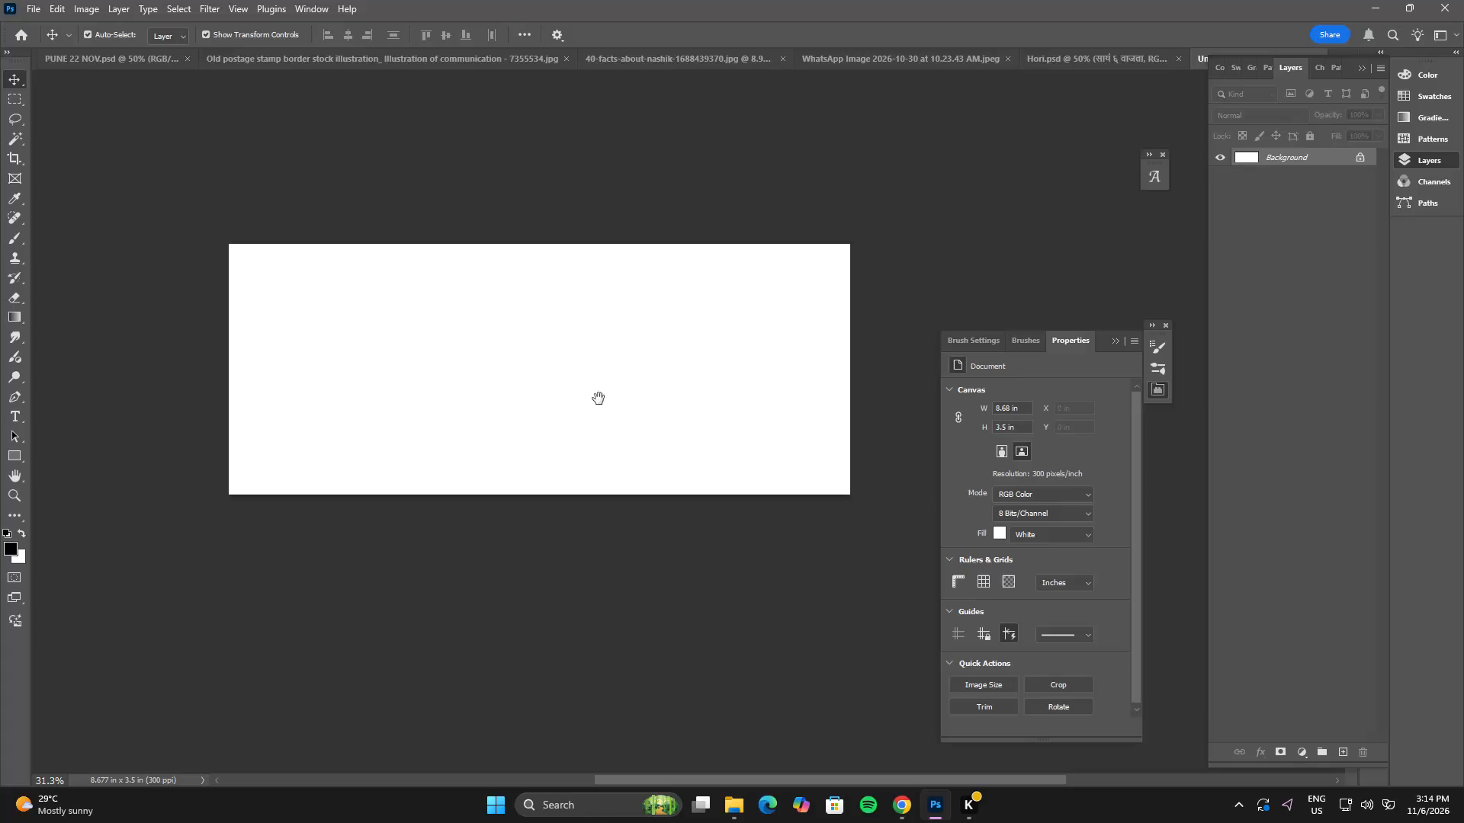
# Close the old postage stamp, WhatsApp image, 40-facts-about-nashik and Hori.psd documents, discarding any unsaved changes.
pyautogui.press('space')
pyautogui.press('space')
pyautogui.click(304, 45)
pyautogui.click(306, 52)
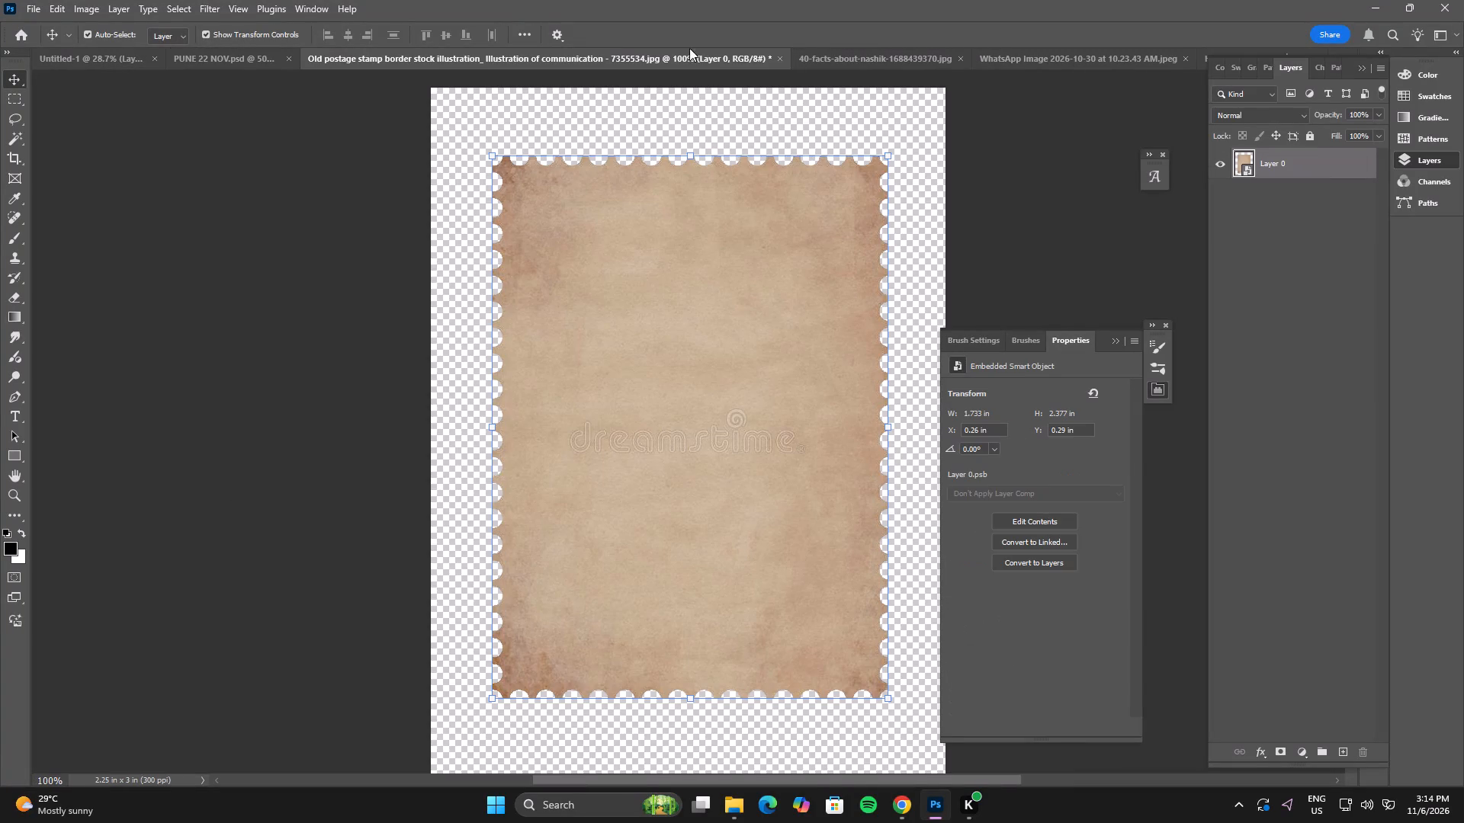
pyautogui.click(780, 60)
pyautogui.click(740, 303)
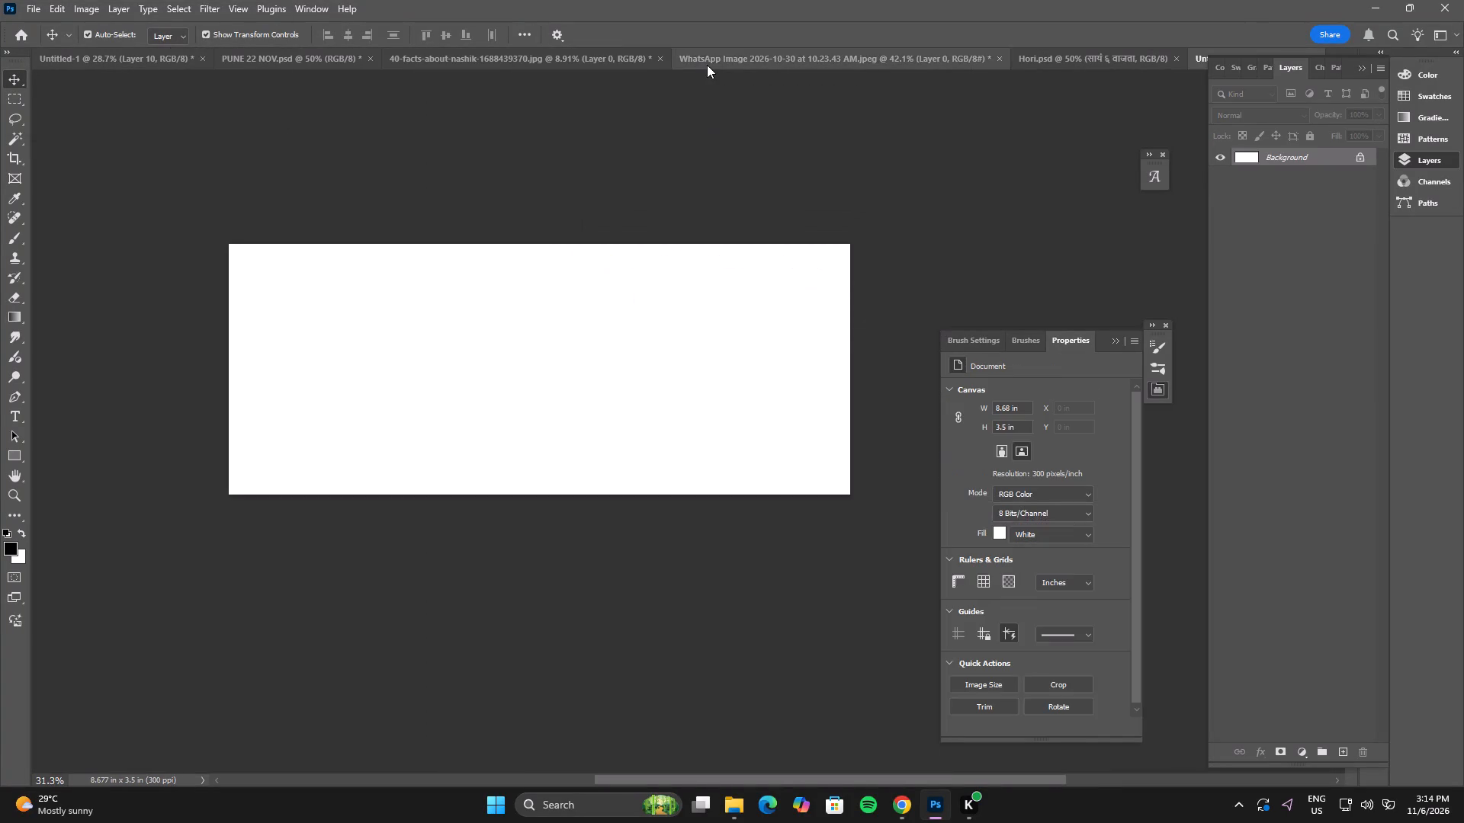
pyautogui.click(707, 65)
pyautogui.click(1002, 59)
pyautogui.click(741, 299)
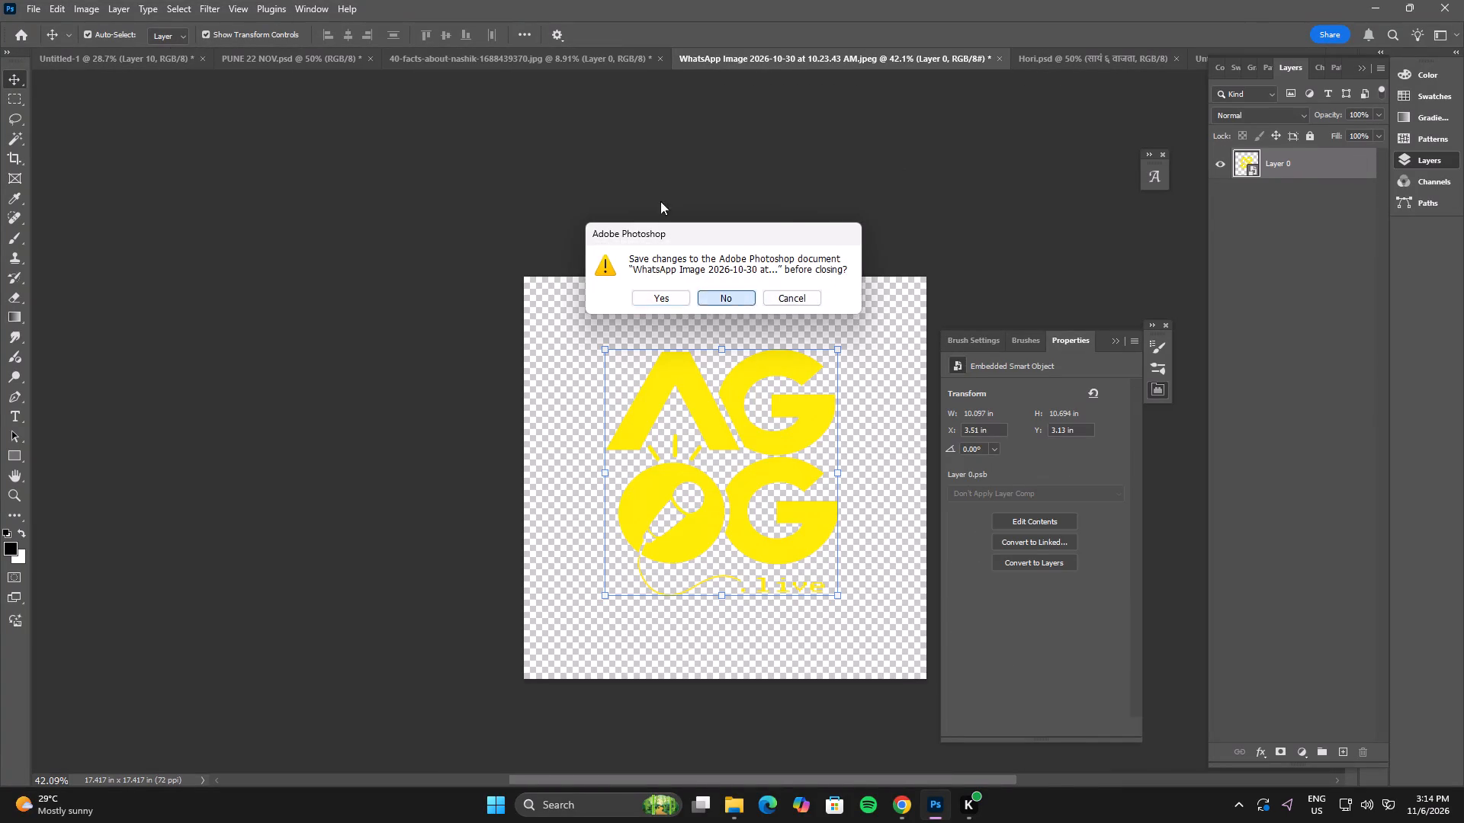
pyautogui.click(531, 67)
pyautogui.click(657, 60)
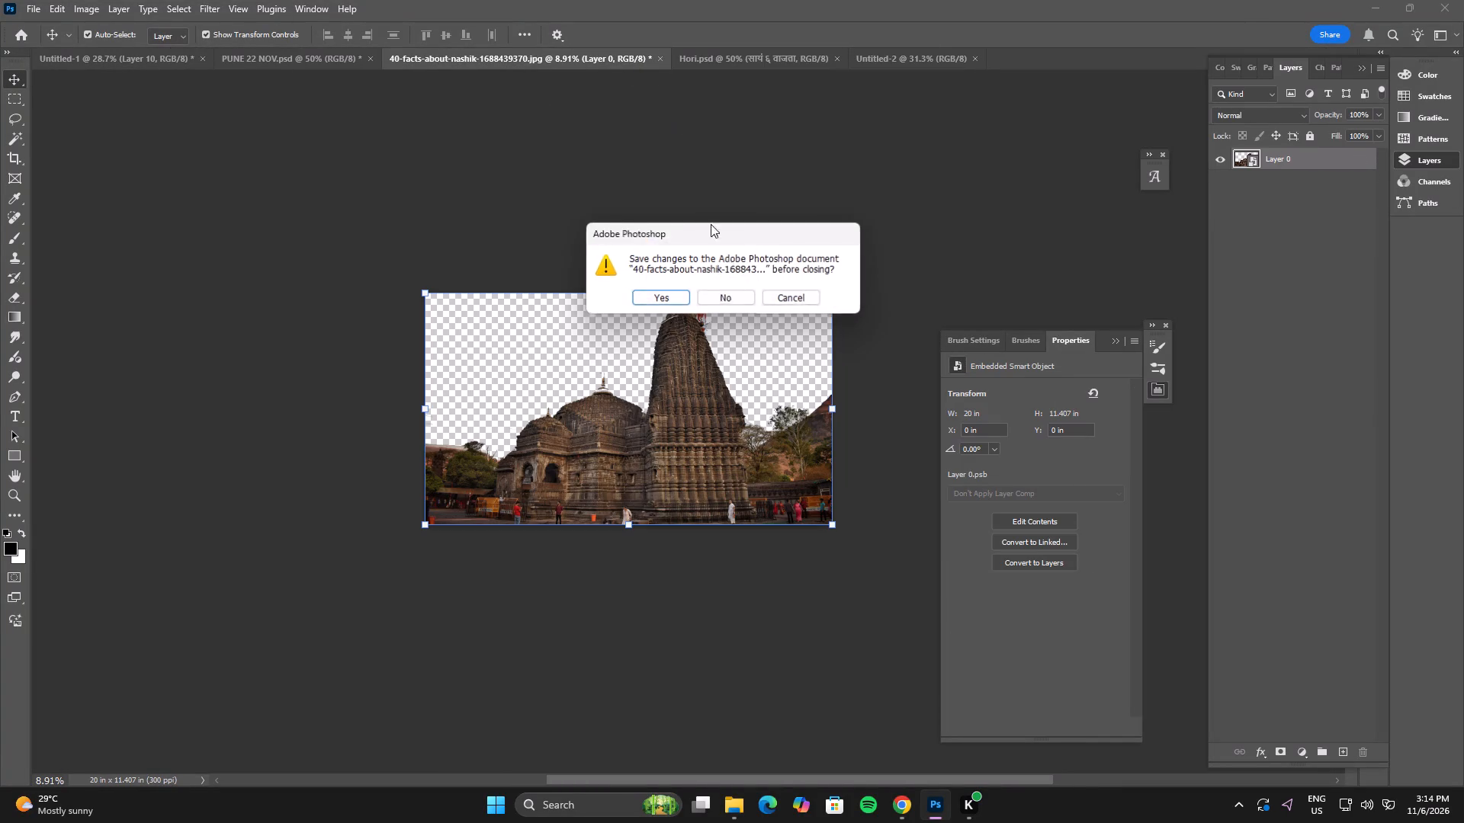
pyautogui.click(726, 296)
pyautogui.click(460, 58)
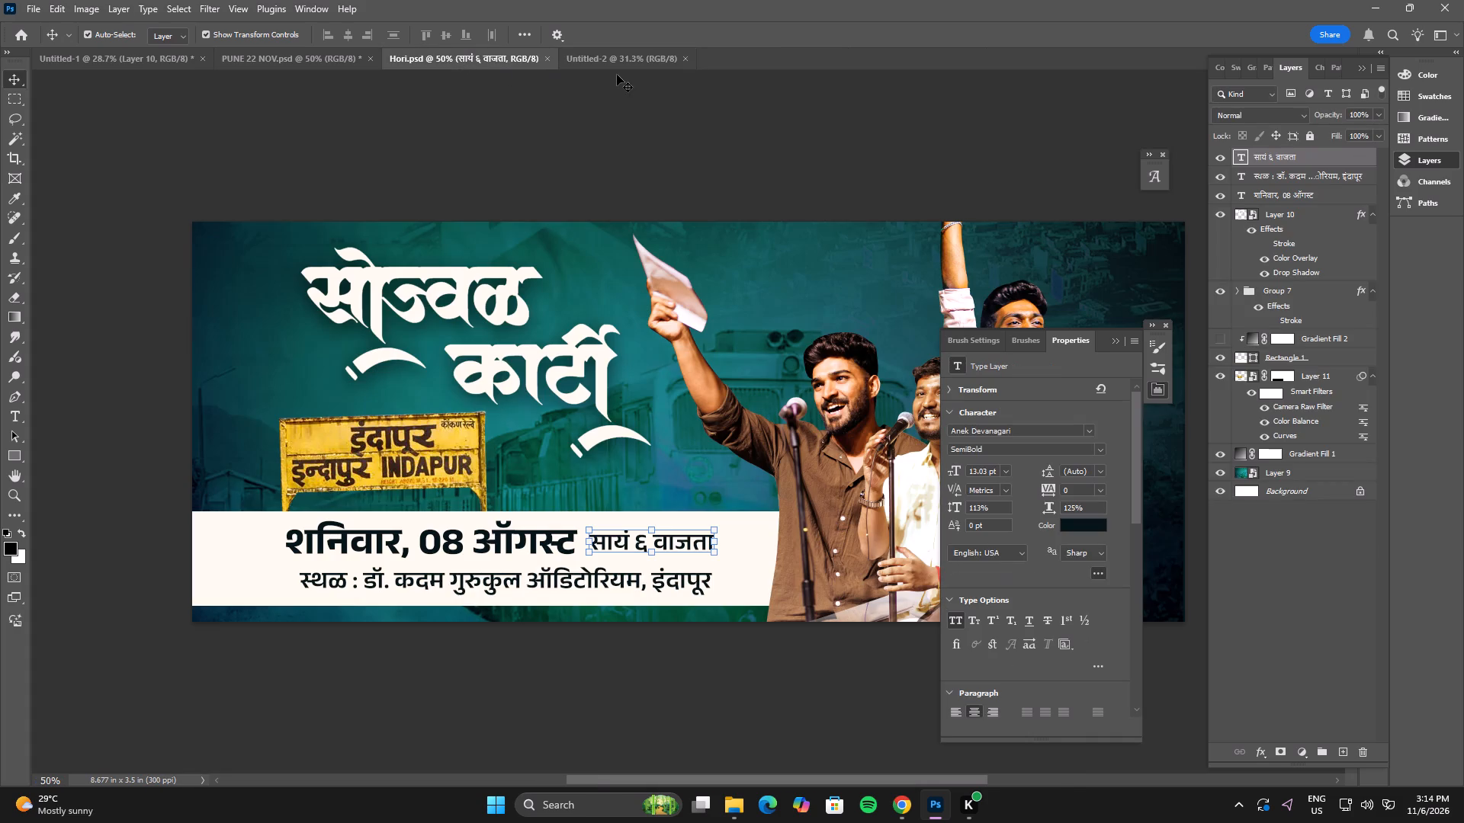
pyautogui.click(547, 59)
# In the Untitled-1 square poster, hide the large NASHIK title text layer.
pyautogui.click(301, 59)
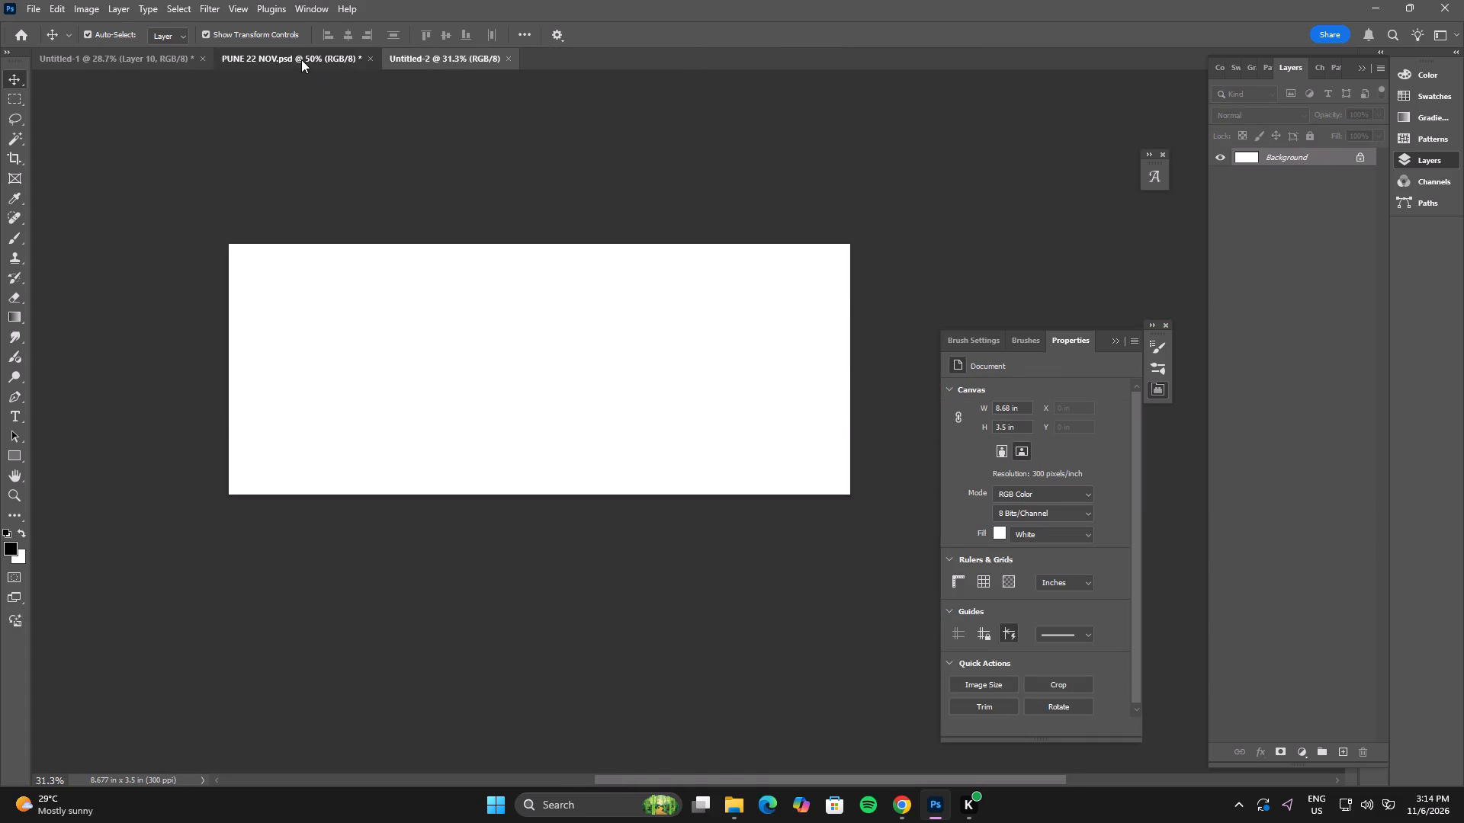
pyautogui.click(135, 57)
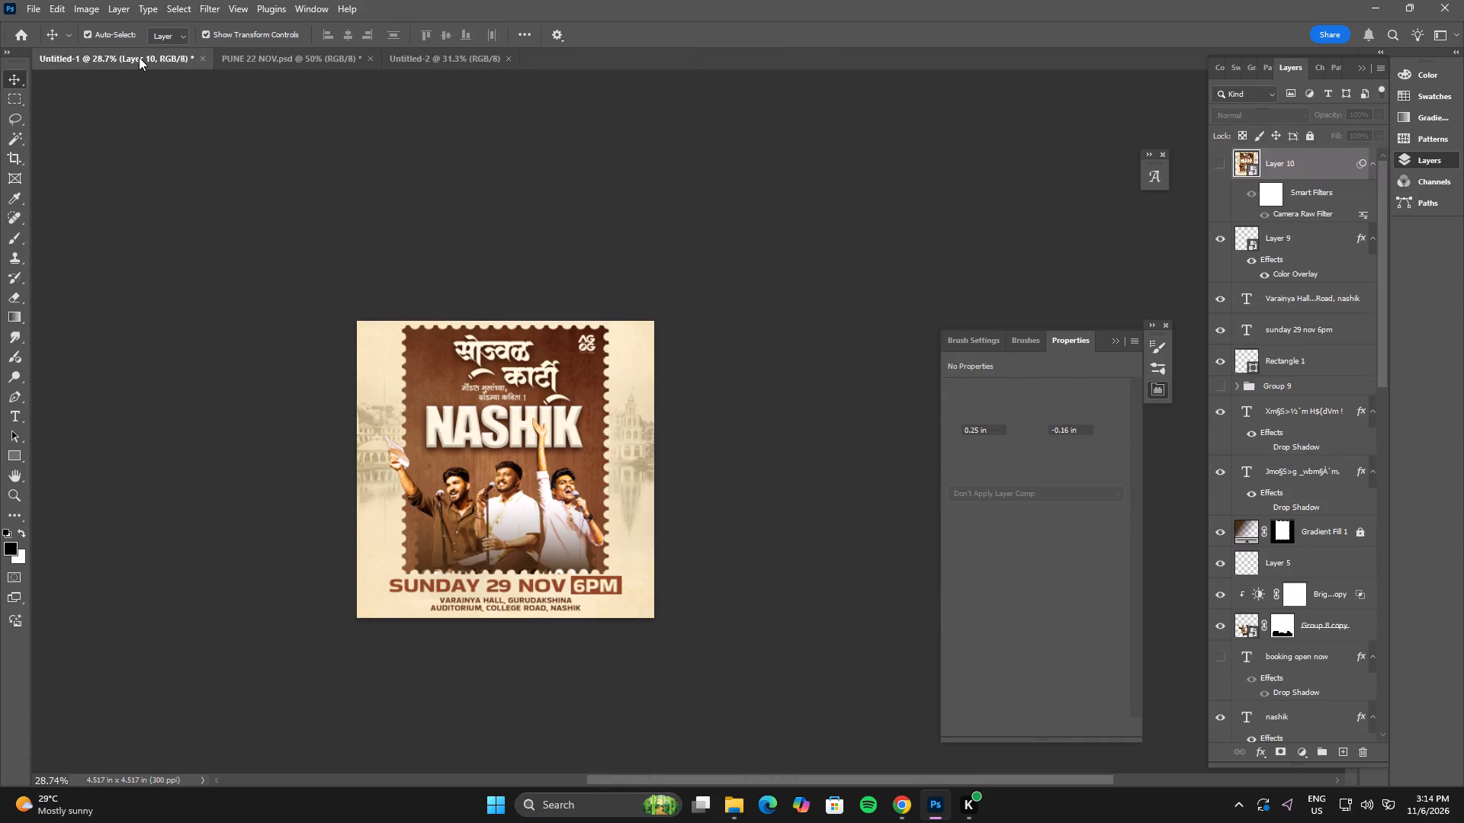
pyautogui.click(726, 428)
pyautogui.keyDown('alt'); pyautogui.scroll(3, 666, 461); pyautogui.keyUp('alt')
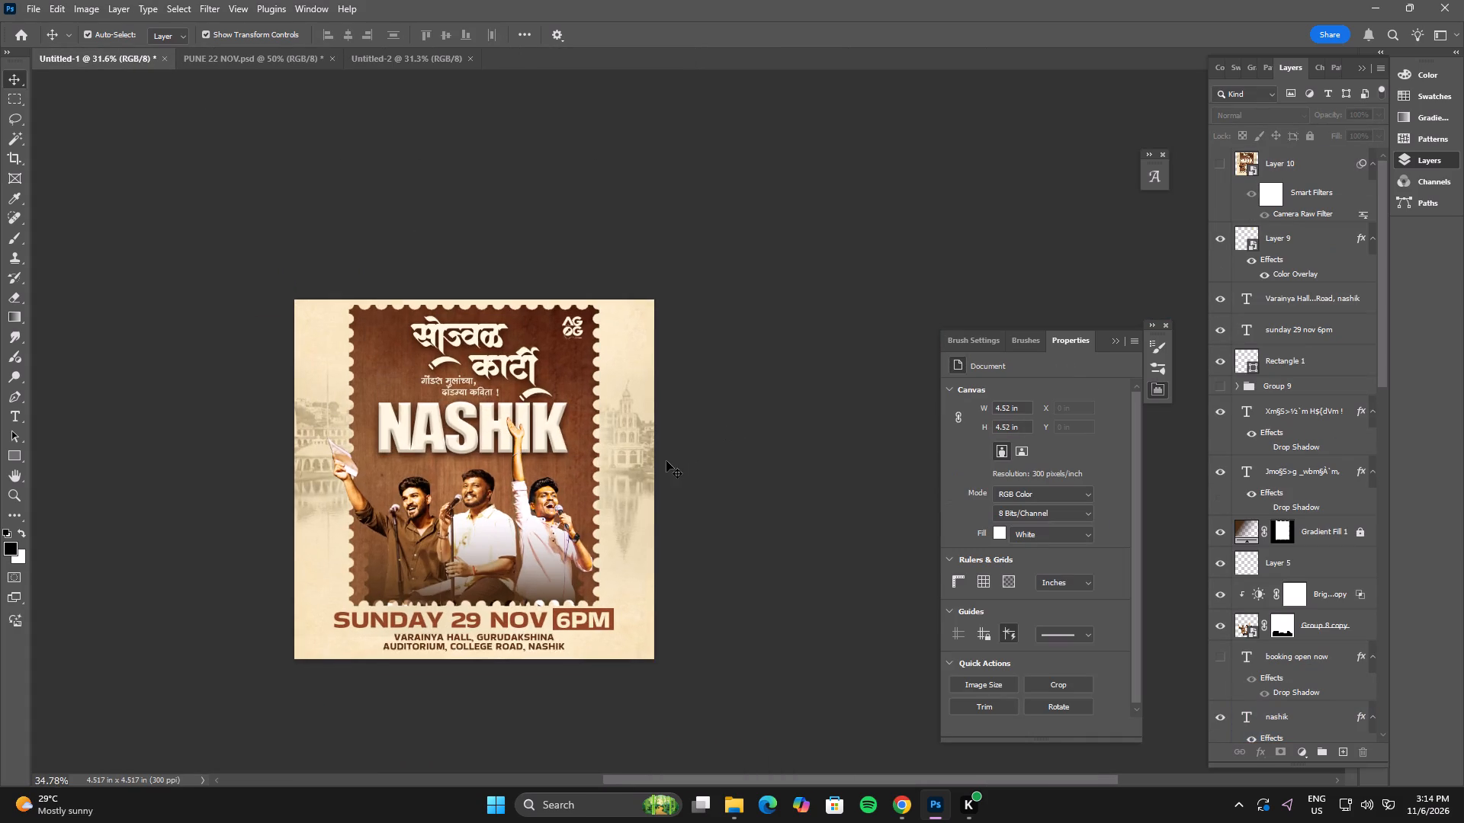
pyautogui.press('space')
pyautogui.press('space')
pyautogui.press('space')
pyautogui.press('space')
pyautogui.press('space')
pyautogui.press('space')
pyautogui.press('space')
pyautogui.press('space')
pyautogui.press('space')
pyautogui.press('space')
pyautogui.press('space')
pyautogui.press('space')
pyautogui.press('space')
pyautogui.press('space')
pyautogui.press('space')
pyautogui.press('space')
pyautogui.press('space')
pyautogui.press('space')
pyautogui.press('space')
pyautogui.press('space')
pyautogui.moveTo(712, 489); pyautogui.dragTo(779, 459)
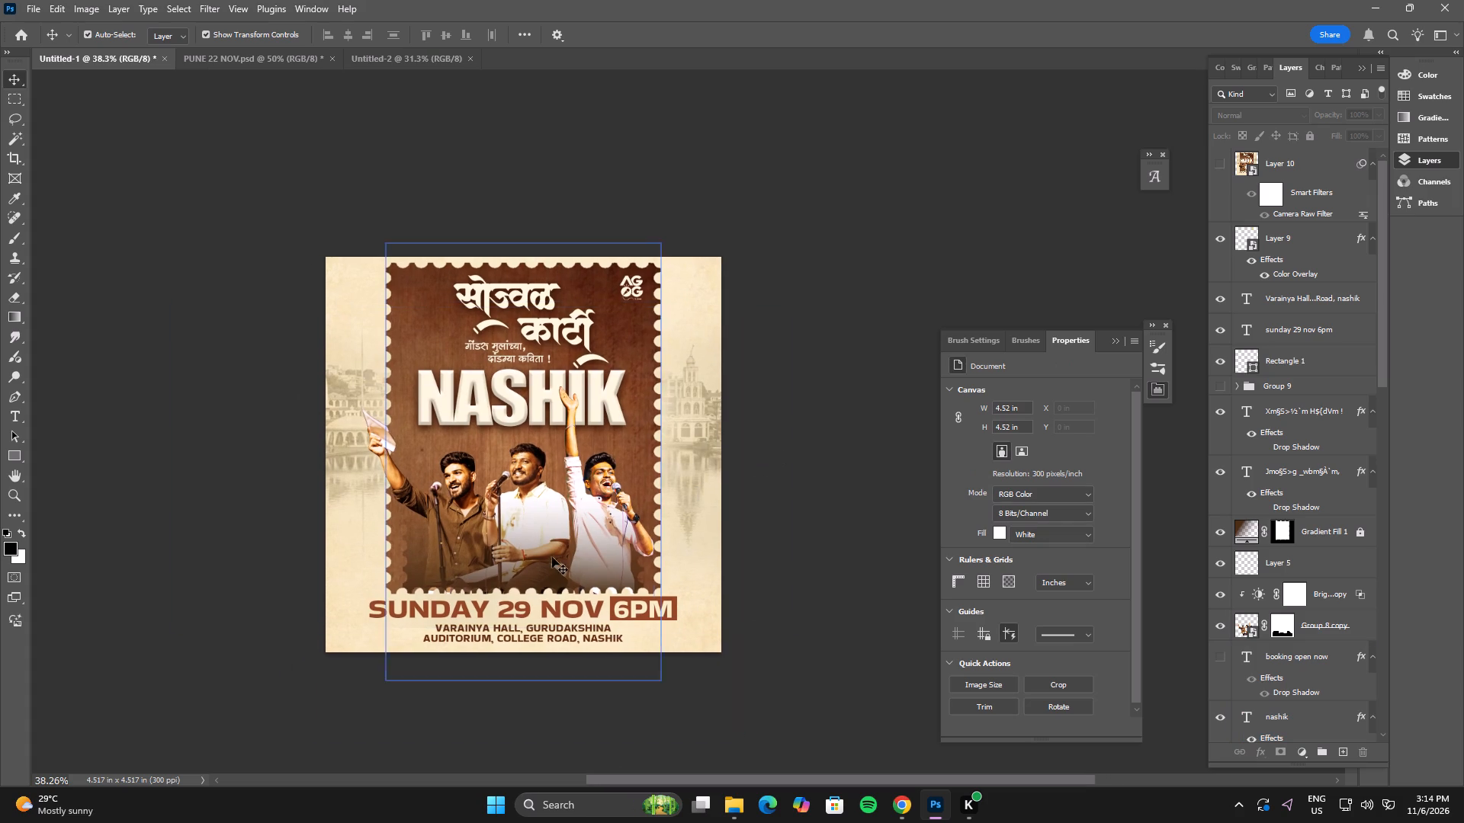
pyautogui.click(541, 403)
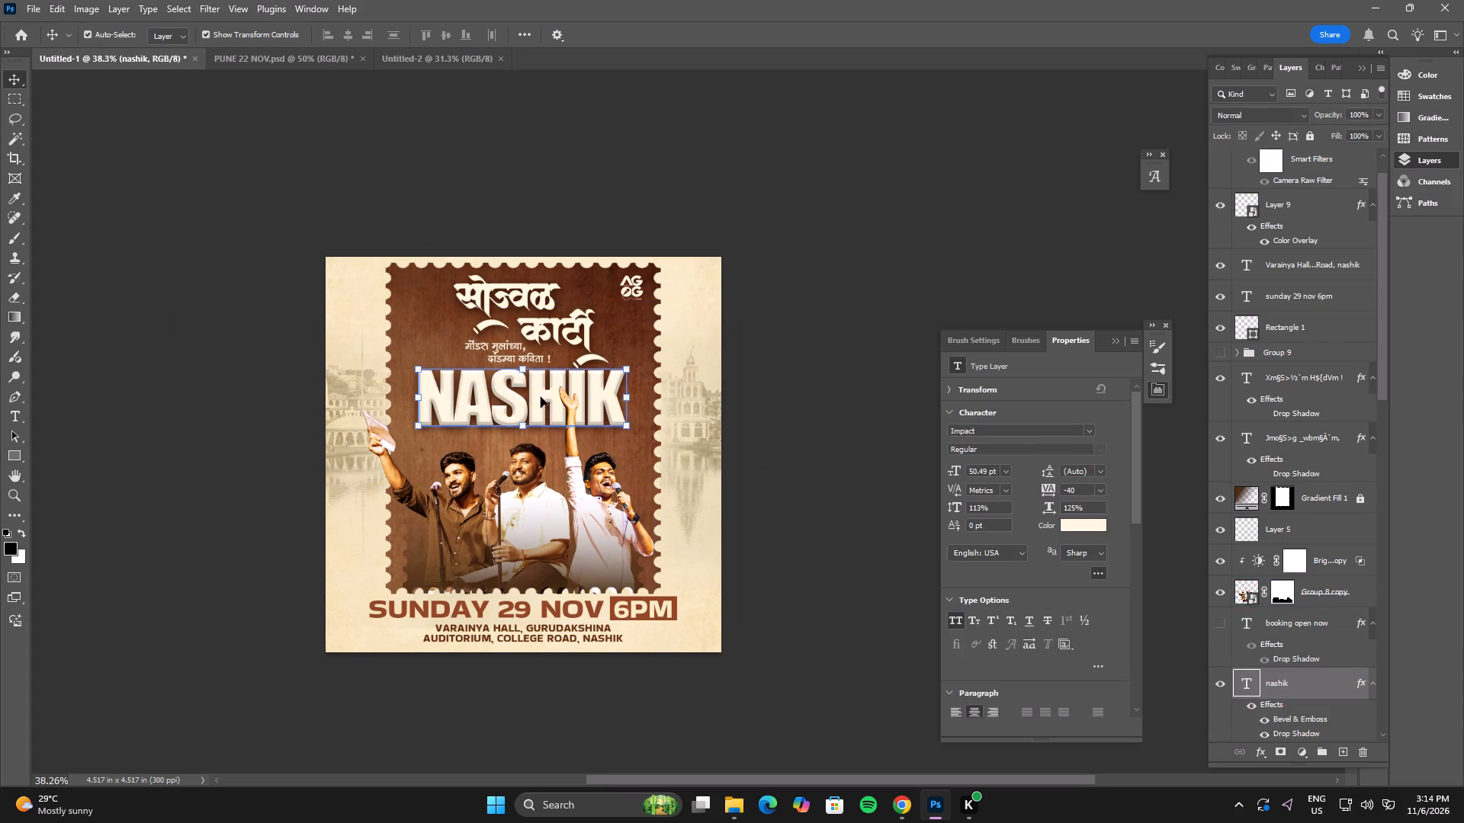
pyautogui.click(1220, 687)
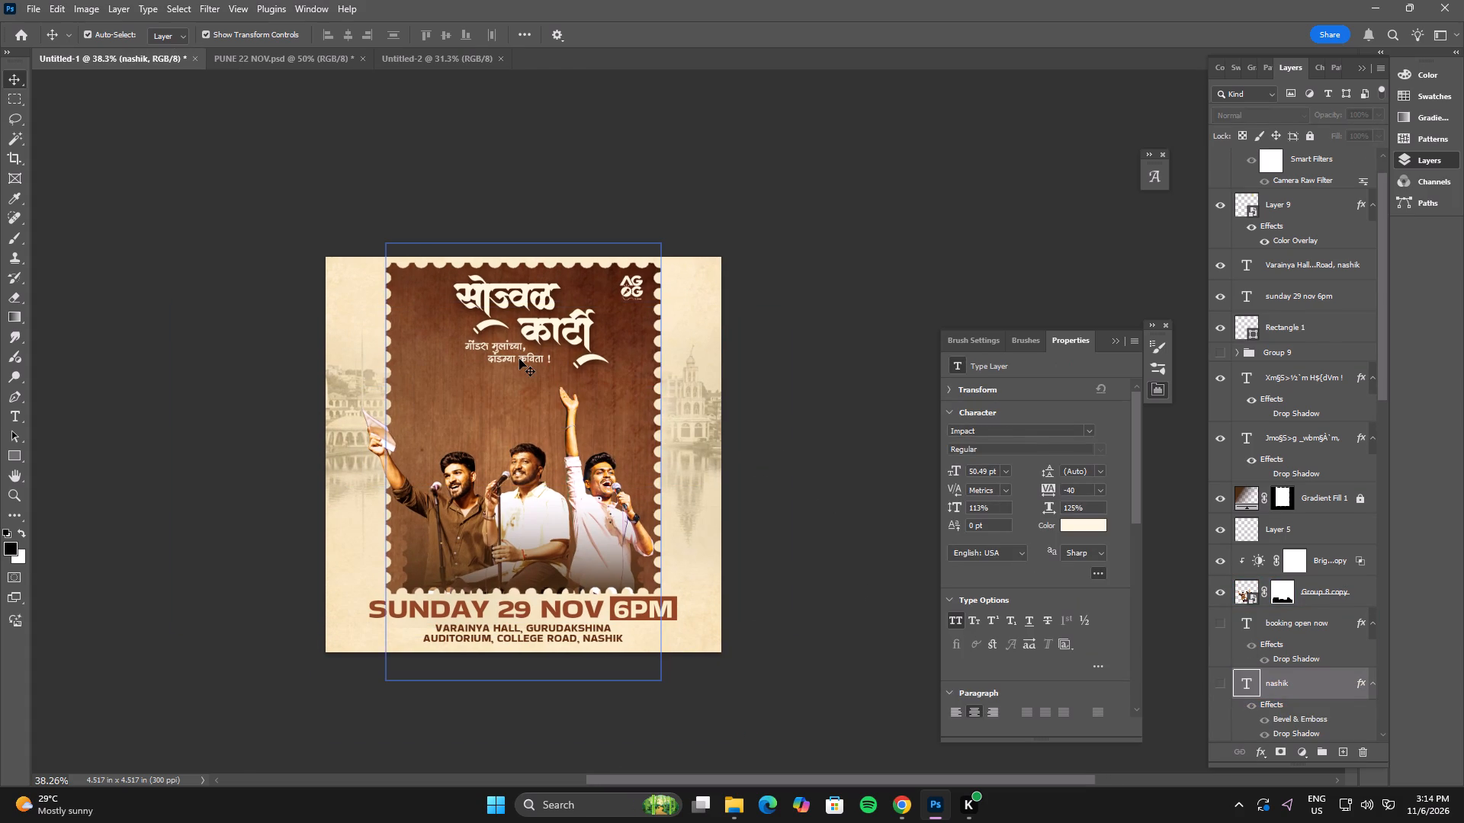
# Hide both Marathi tagline text layers beneath the main title on the poster.
pyautogui.click(519, 359)
pyautogui.click(1223, 383)
pyautogui.click(1218, 437)
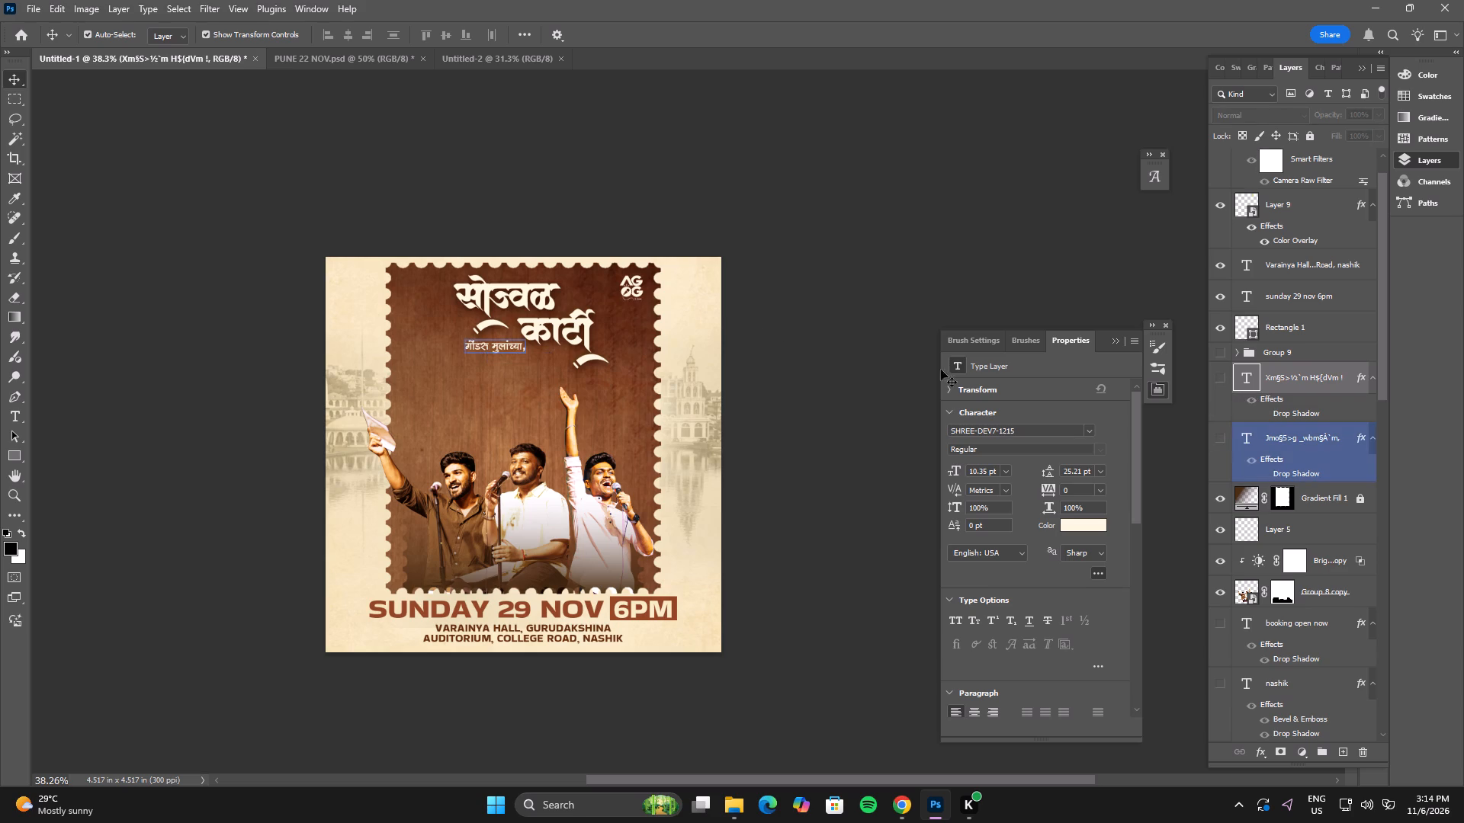
# Group the Marathi title layers, from Layer 4 copy through Layer 4, and hide the group.
pyautogui.click(590, 322)
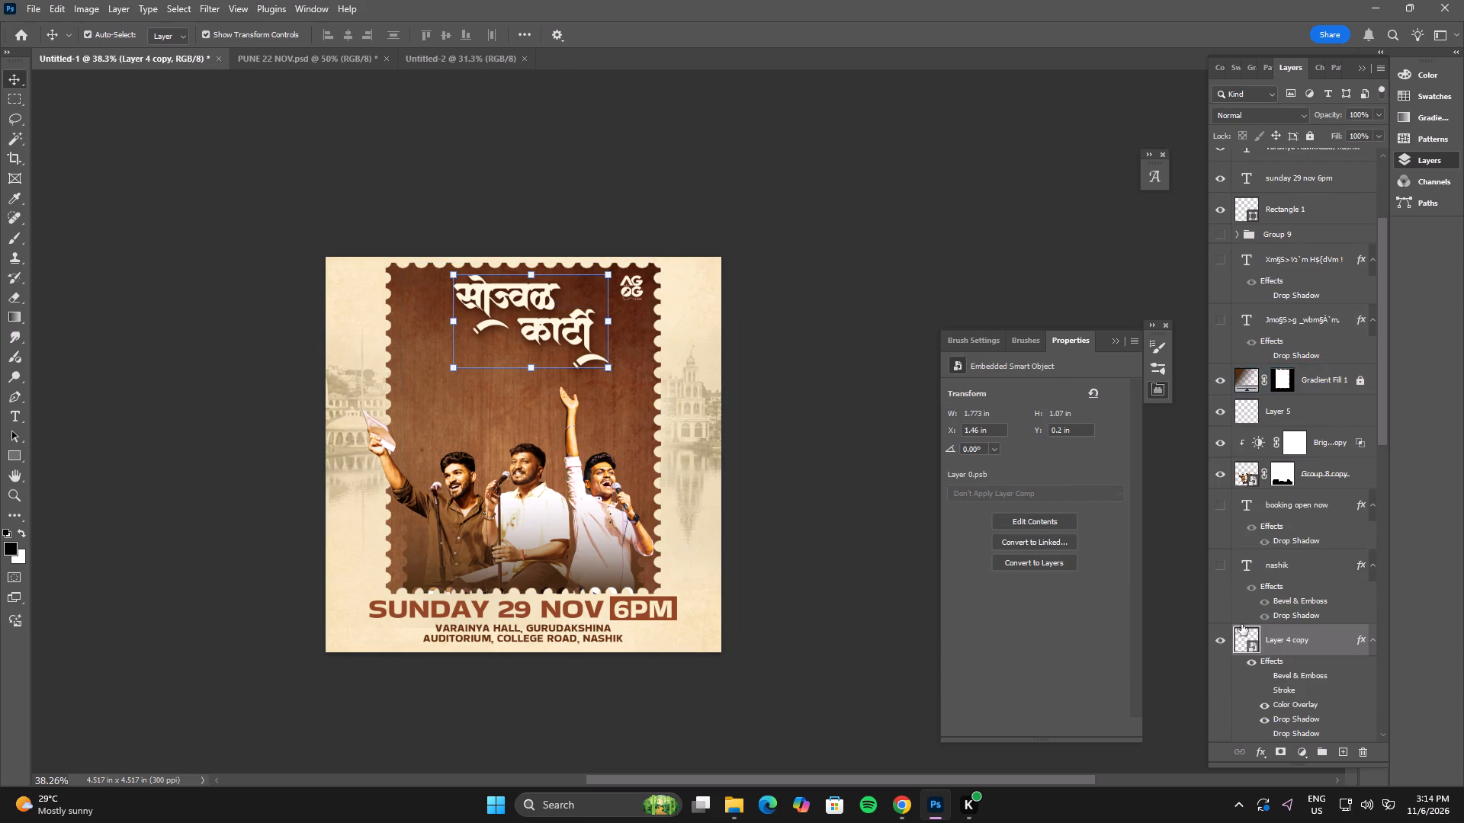
pyautogui.scroll(-5, 1346, 652)
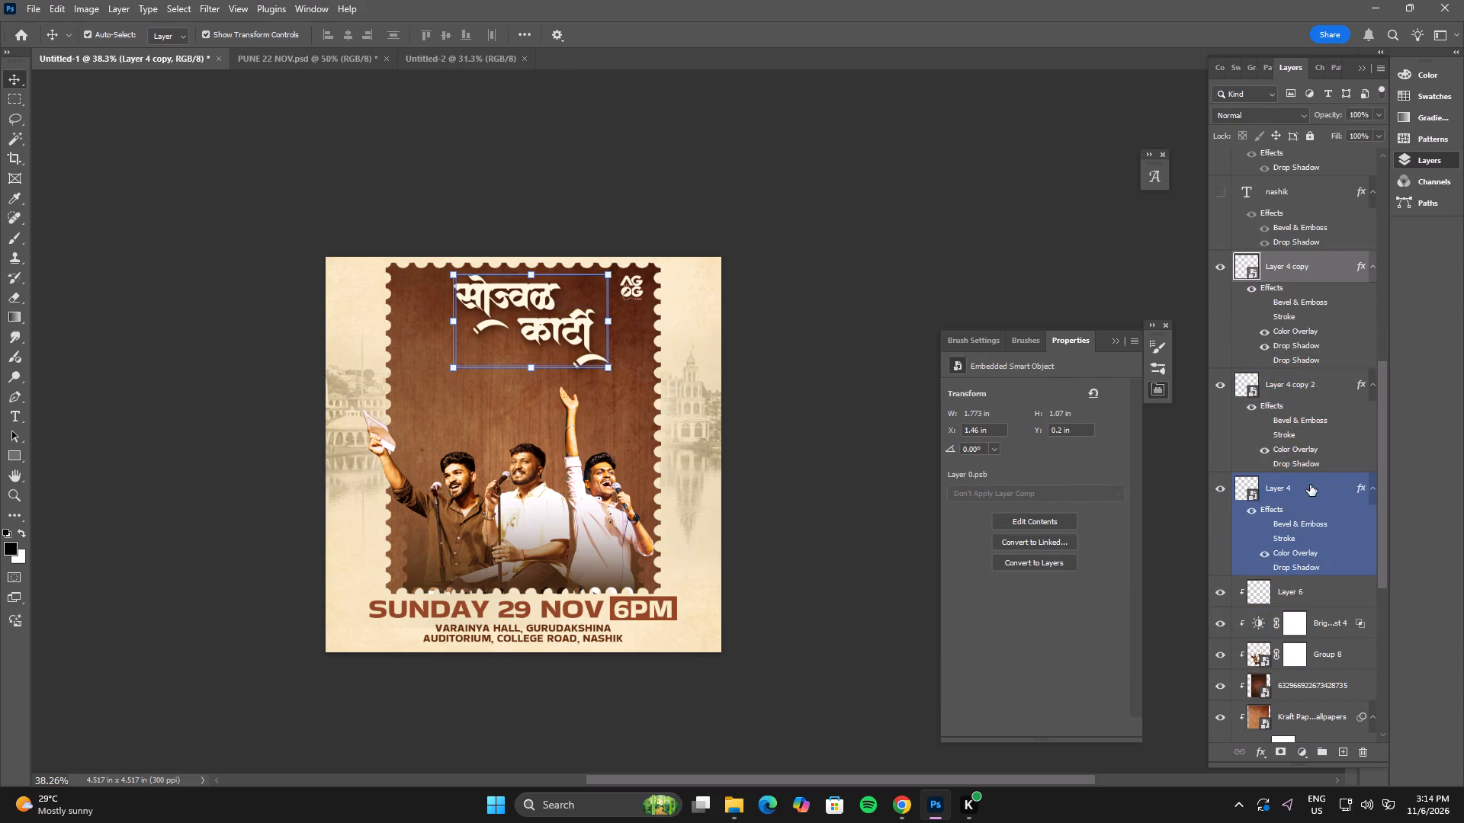
pyautogui.keyDown('shift'); pyautogui.click(1310, 485); pyautogui.keyUp('shift')
pyautogui.click(1324, 754)
pyautogui.click(1227, 259)
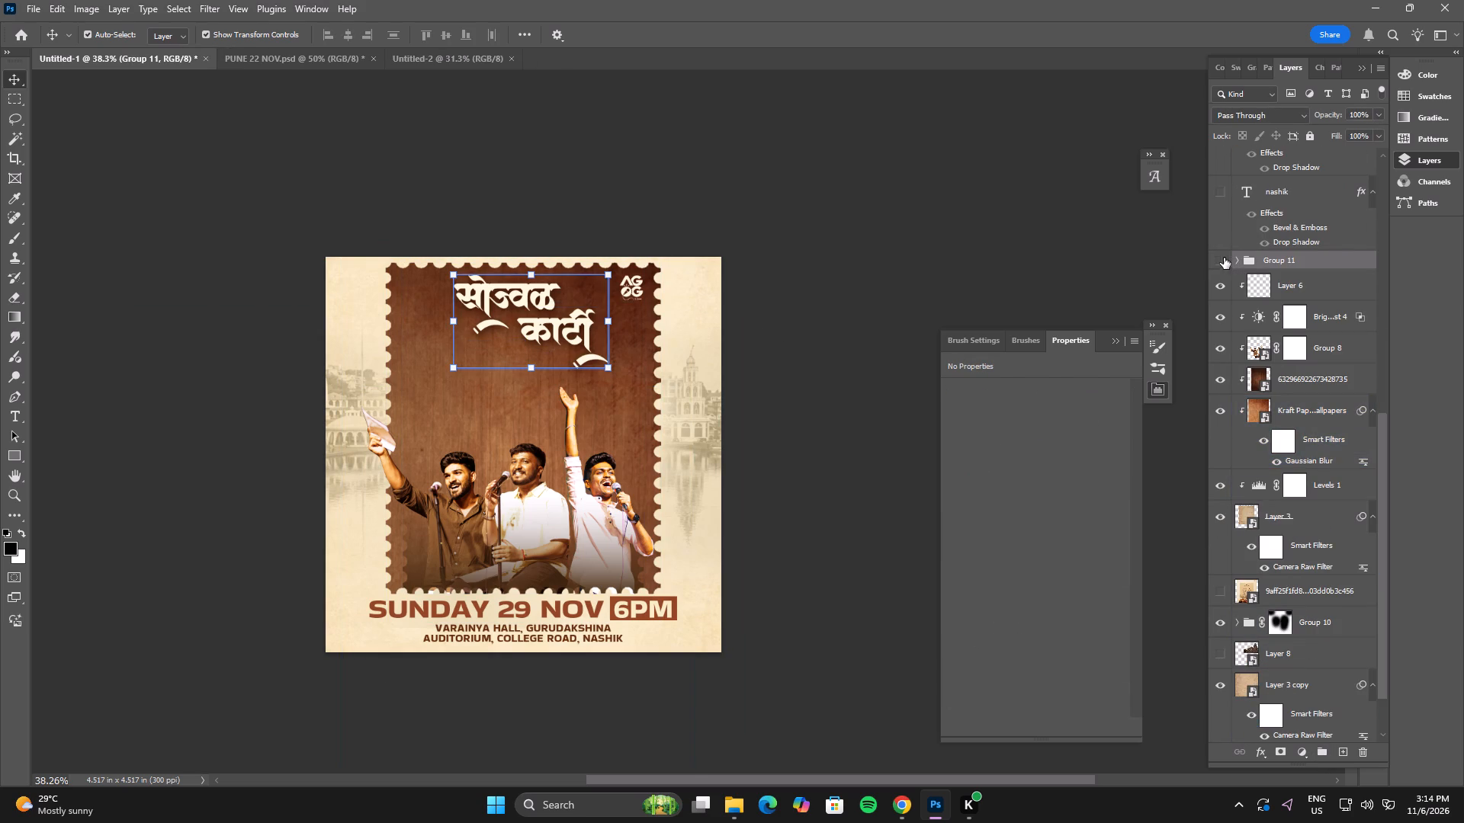
# Hide the AG logo, the 6PM rectangle, the date text and the venue text layers in the poster.
pyautogui.click(641, 283)
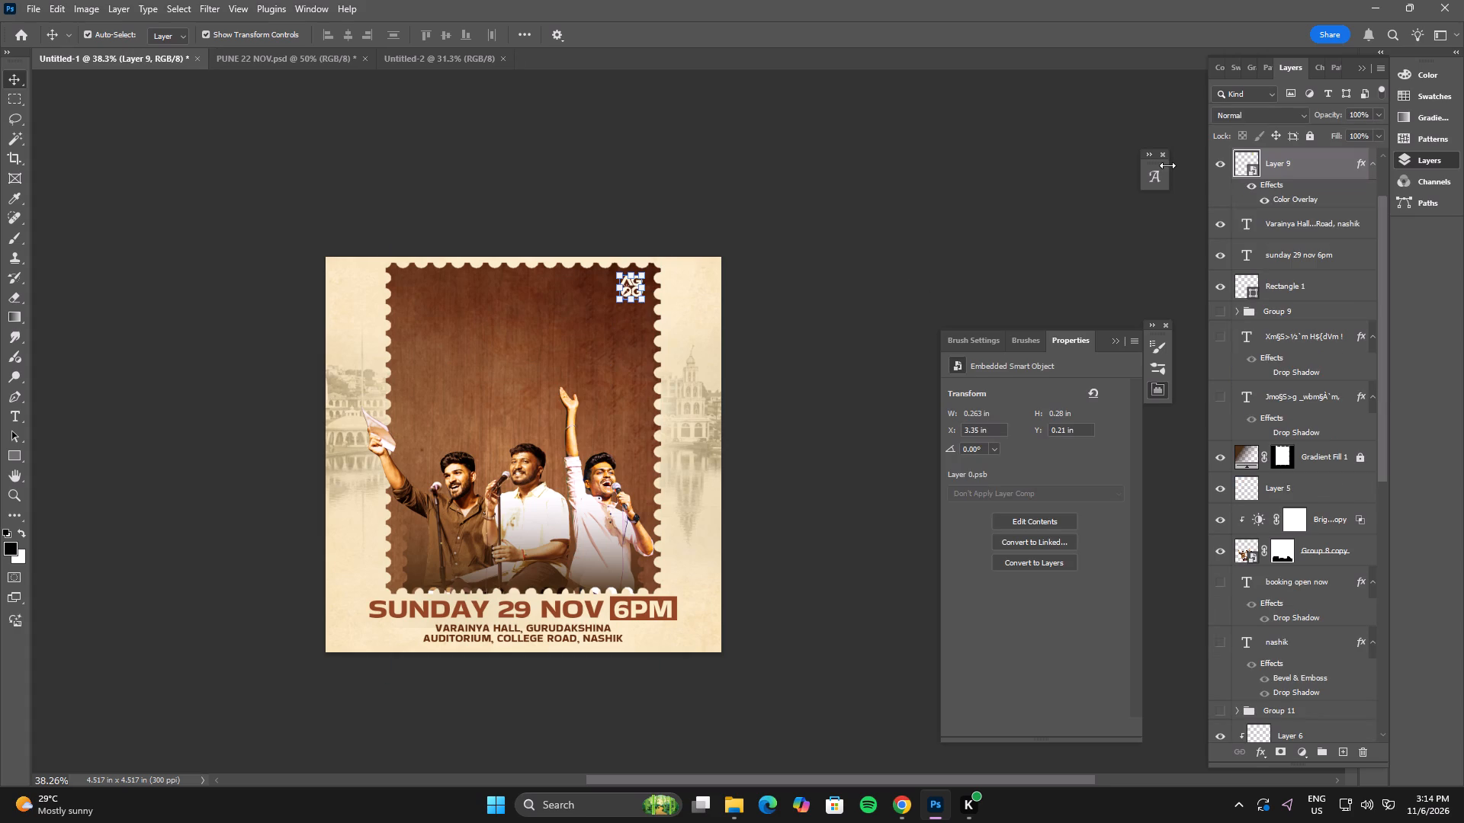
pyautogui.click(1224, 173)
pyautogui.click(677, 604)
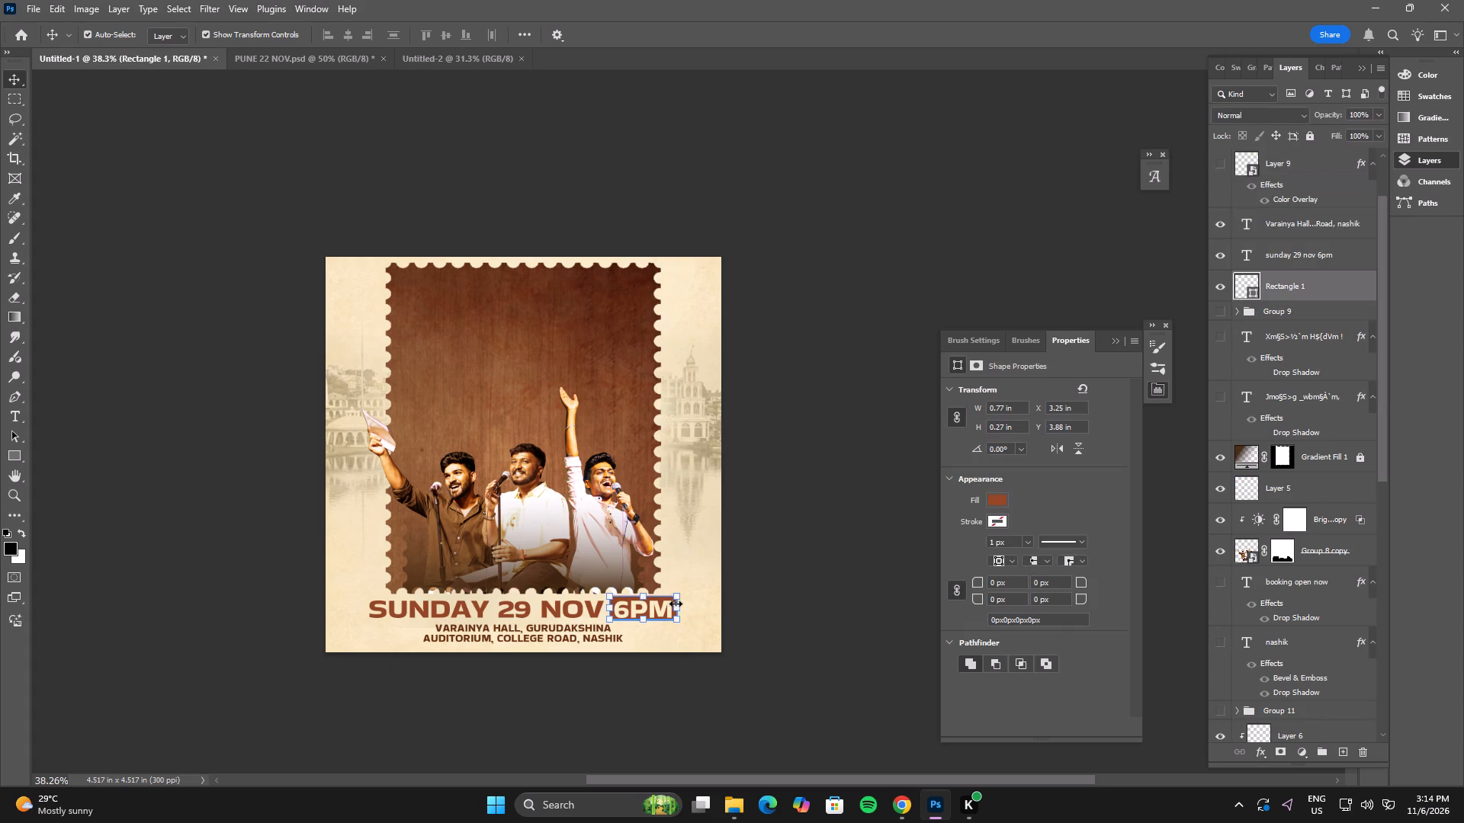
pyautogui.click(1223, 293)
pyautogui.click(1221, 257)
pyautogui.click(1217, 237)
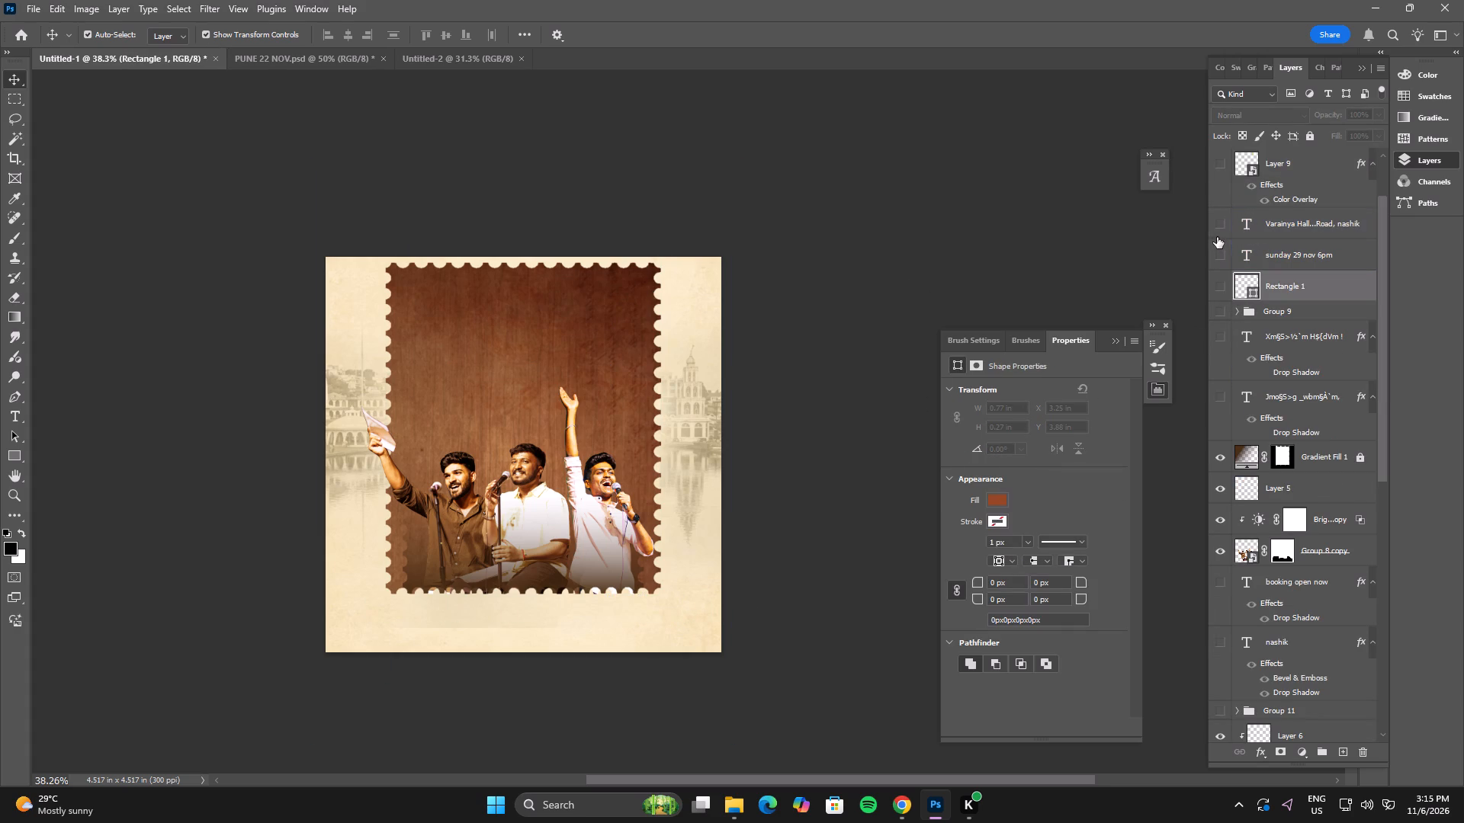
pyautogui.click(823, 474)
# Copy the stamp artwork layers, from Layer 6 down to the stamp-shaped Layer 3, into the Untitled-2 document.
pyautogui.click(511, 488)
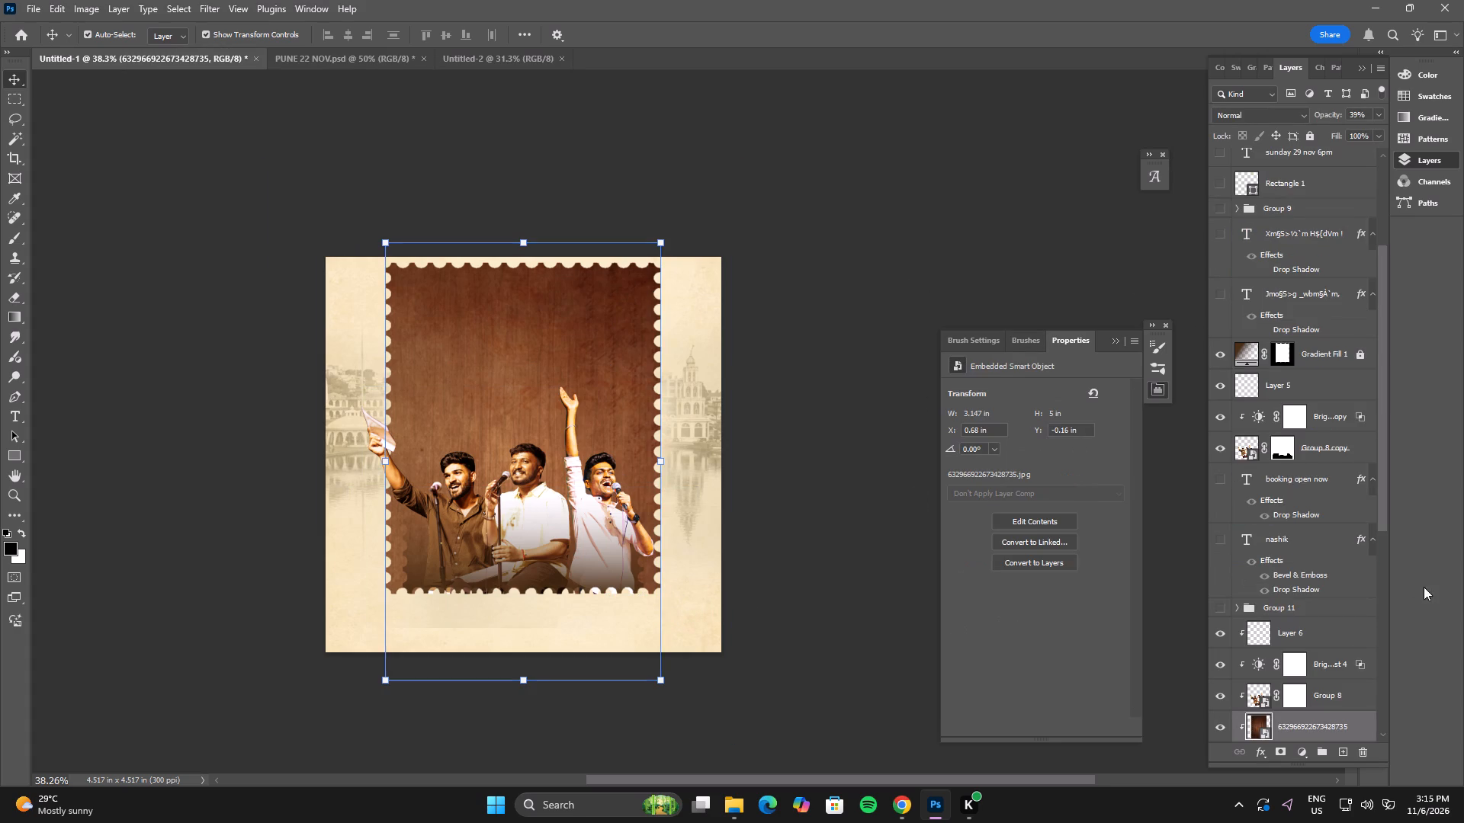
pyautogui.scroll(-3, 1339, 632)
pyautogui.click(1317, 415)
pyautogui.scroll(-1, 1319, 494)
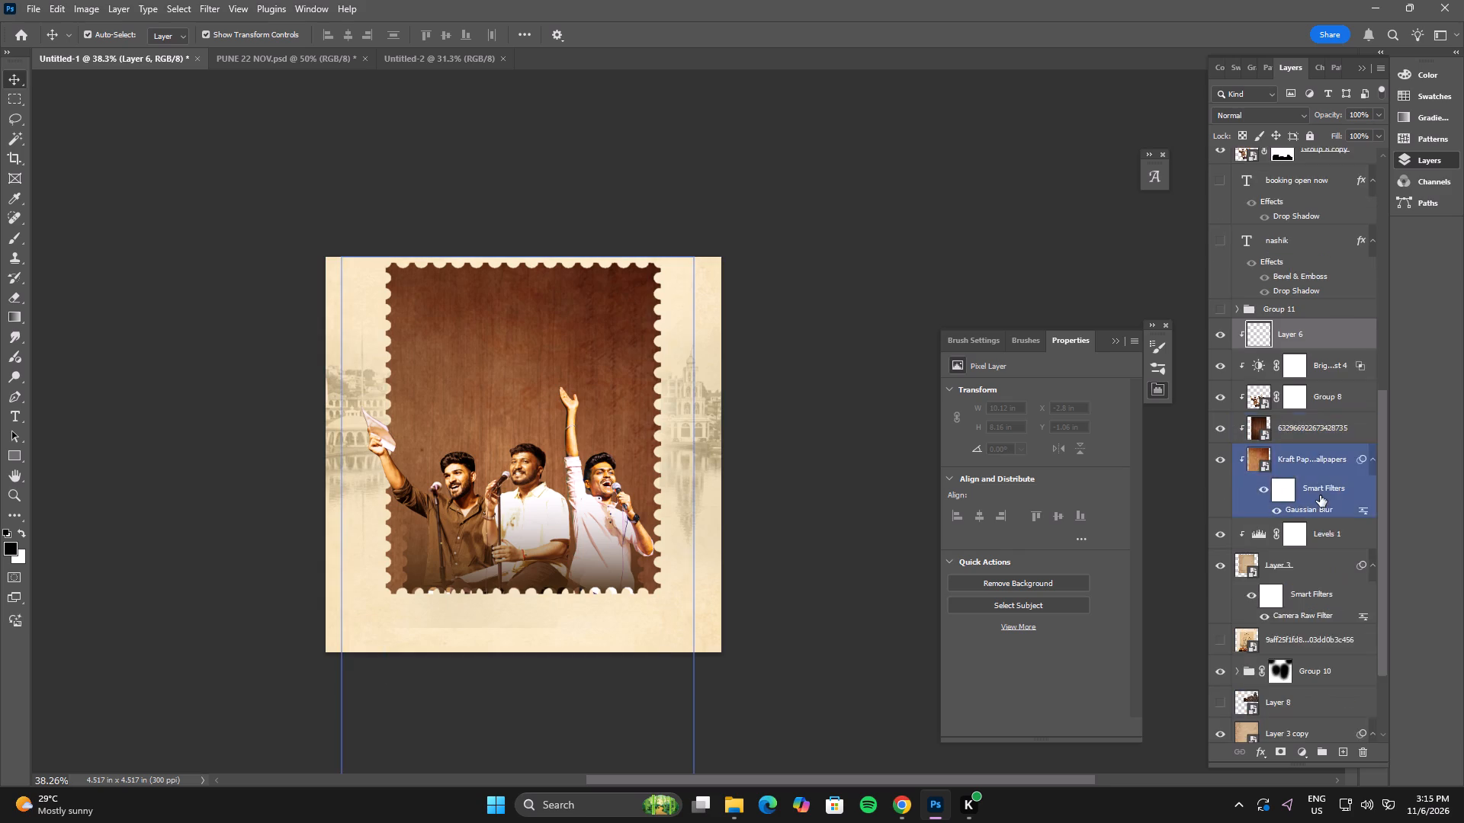
pyautogui.scroll(-1, 1320, 501)
pyautogui.keyDown('shift'); pyautogui.click(1330, 500); pyautogui.keyUp('shift')
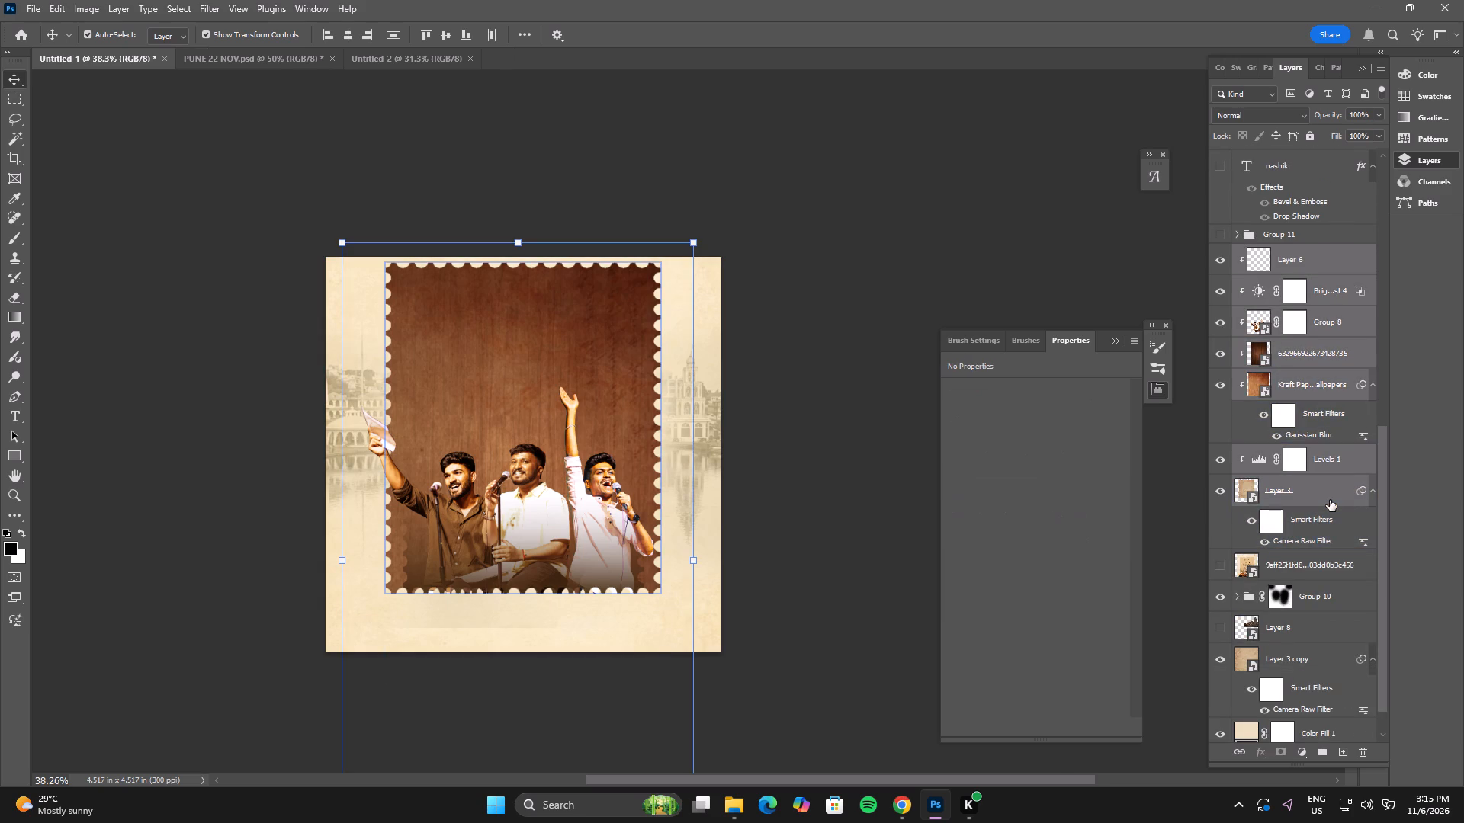
pyautogui.click(1222, 596)
pyautogui.click(1222, 596)
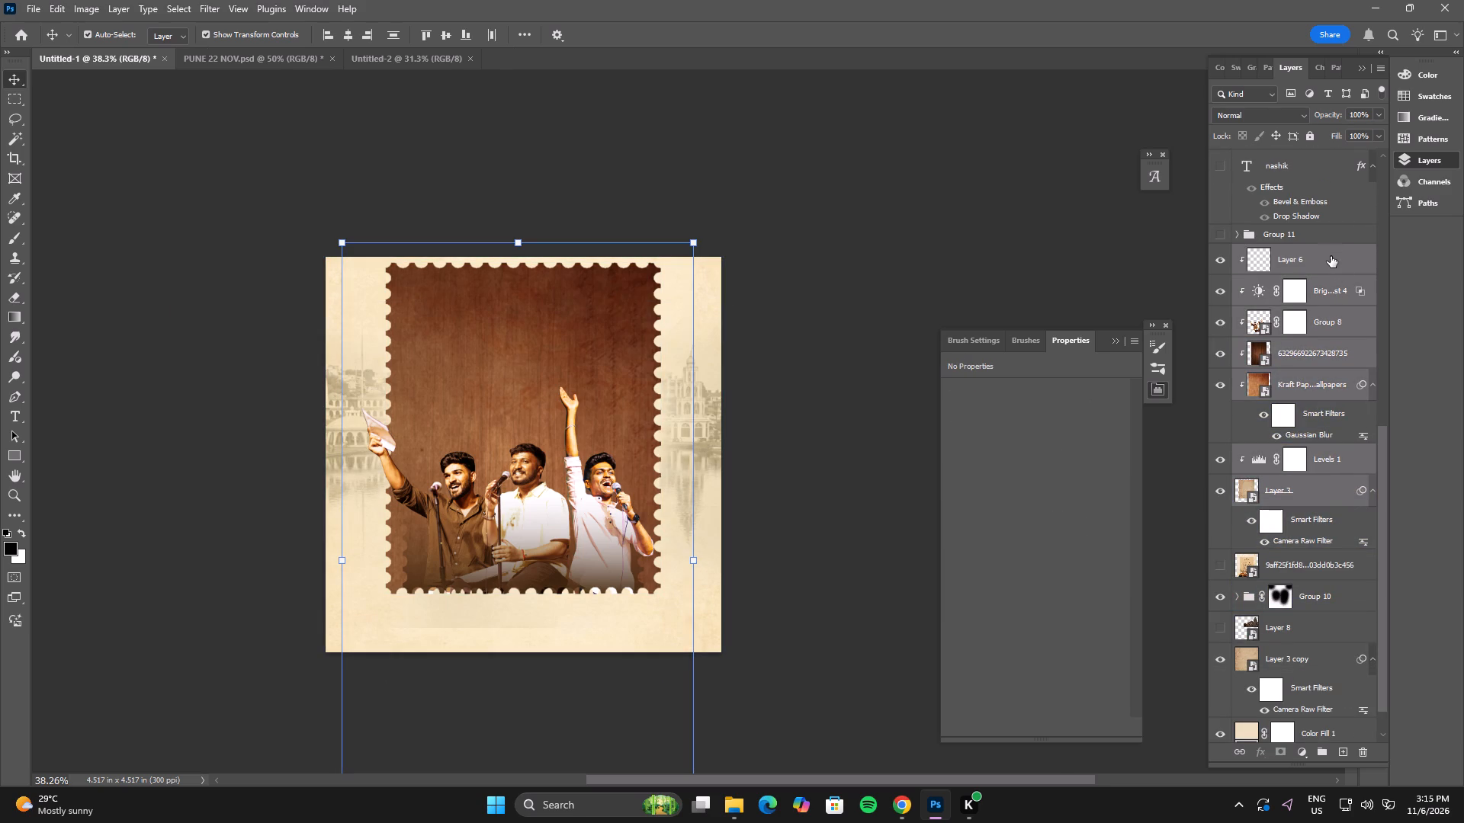
pyautogui.moveTo(1329, 257); pyautogui.dragTo(427, 52)
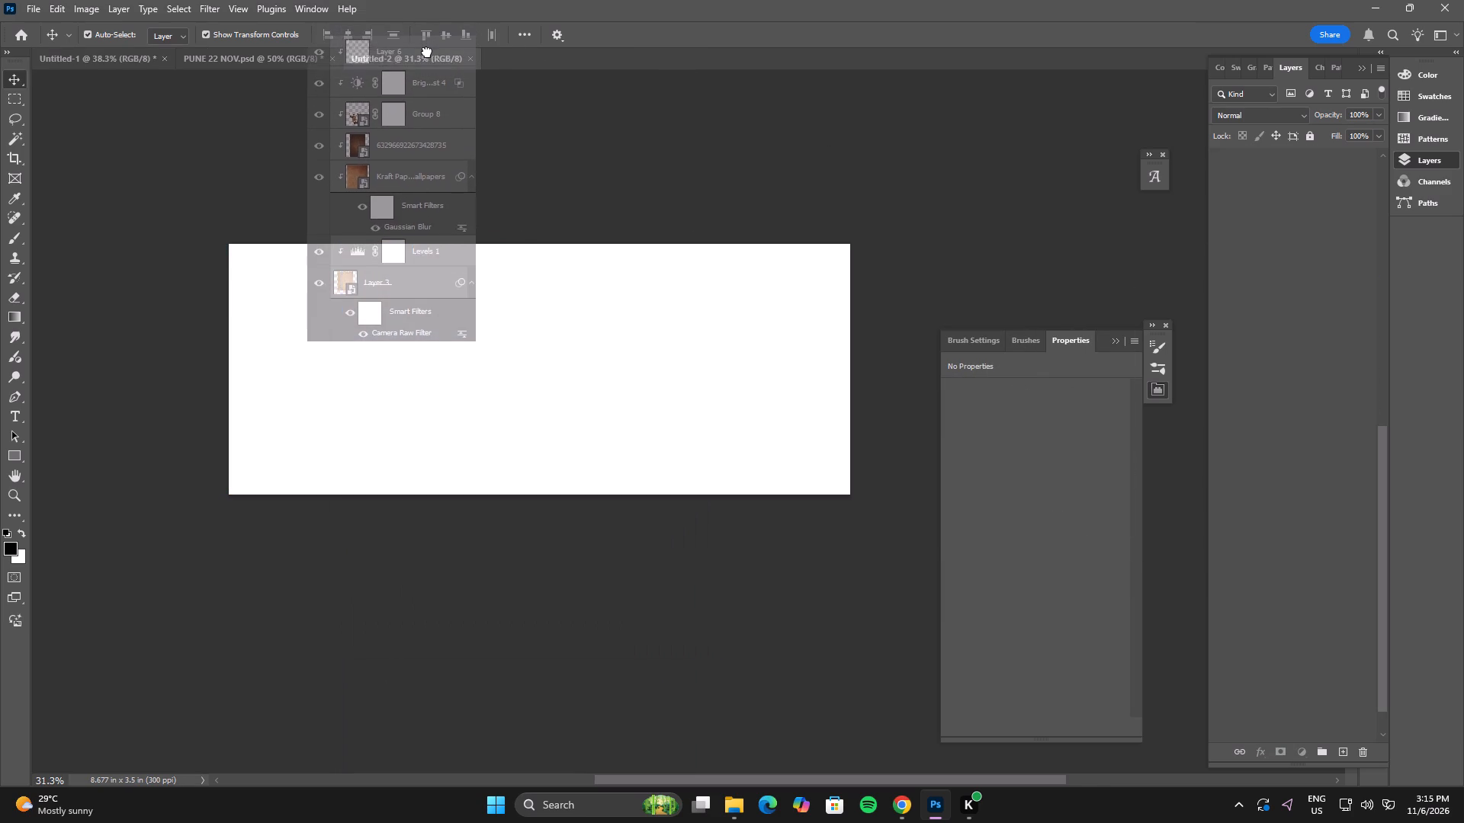
pyautogui.moveTo(427, 52); pyautogui.dragTo(650, 322)
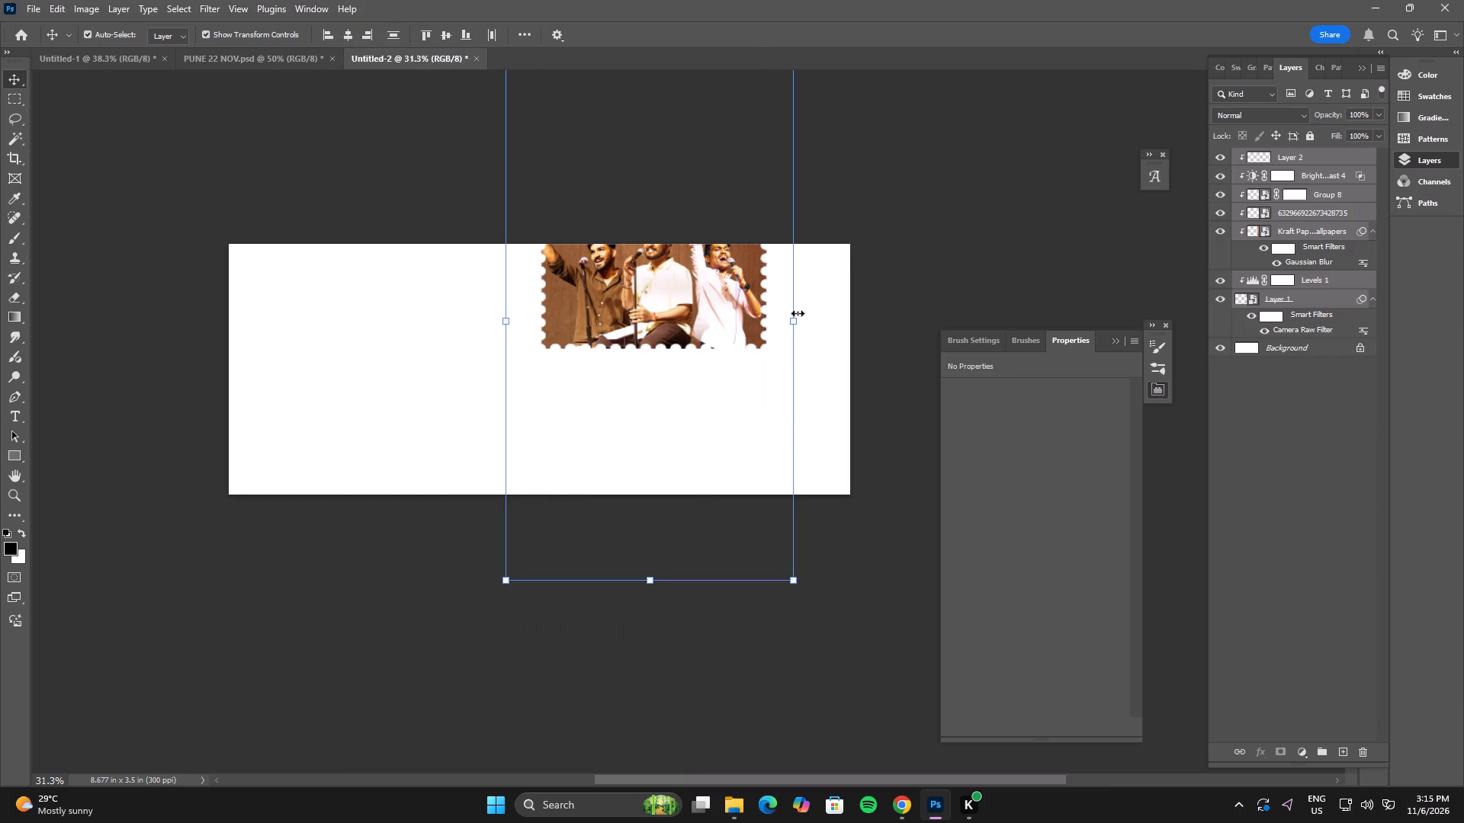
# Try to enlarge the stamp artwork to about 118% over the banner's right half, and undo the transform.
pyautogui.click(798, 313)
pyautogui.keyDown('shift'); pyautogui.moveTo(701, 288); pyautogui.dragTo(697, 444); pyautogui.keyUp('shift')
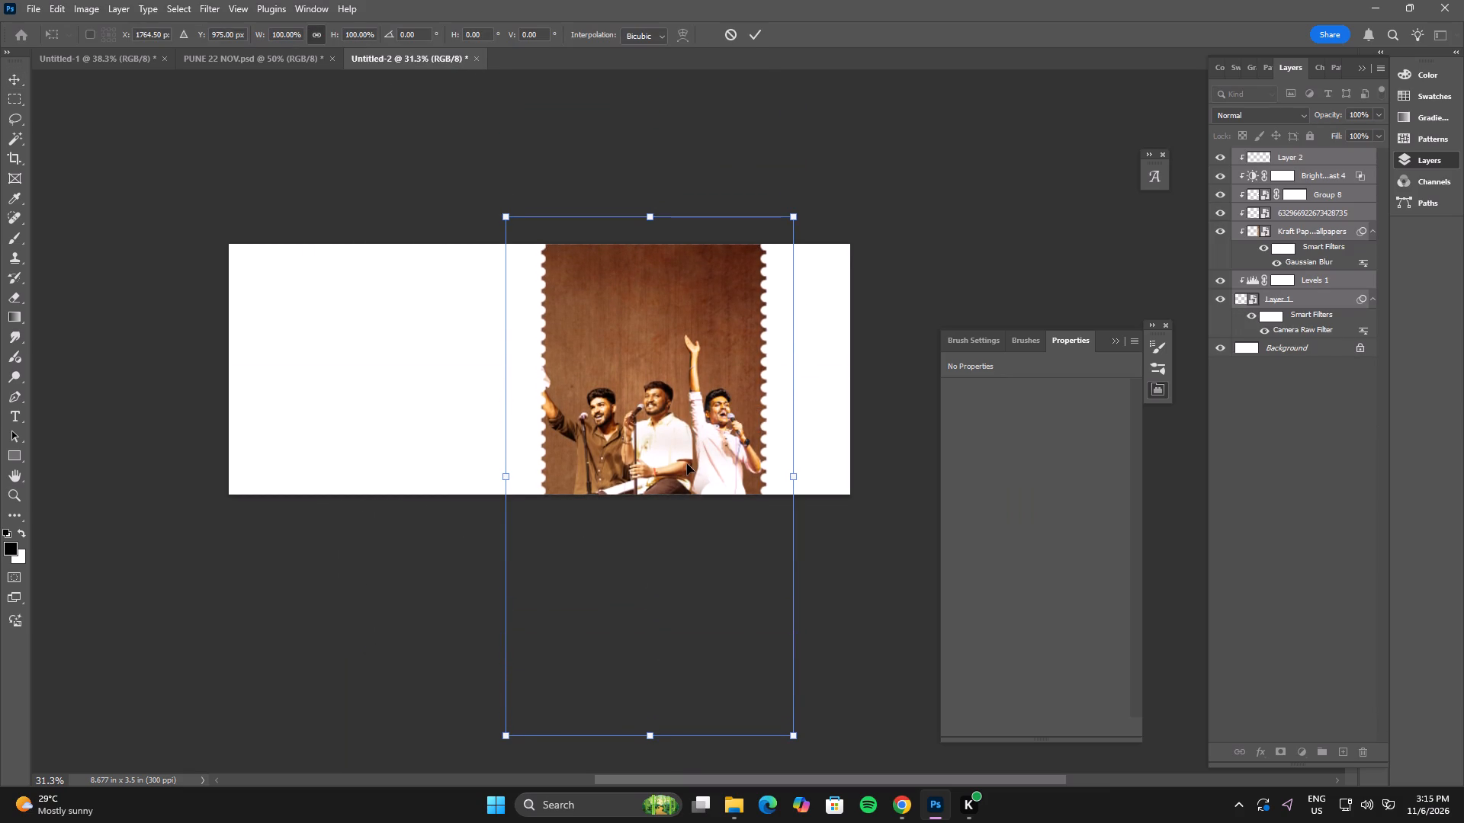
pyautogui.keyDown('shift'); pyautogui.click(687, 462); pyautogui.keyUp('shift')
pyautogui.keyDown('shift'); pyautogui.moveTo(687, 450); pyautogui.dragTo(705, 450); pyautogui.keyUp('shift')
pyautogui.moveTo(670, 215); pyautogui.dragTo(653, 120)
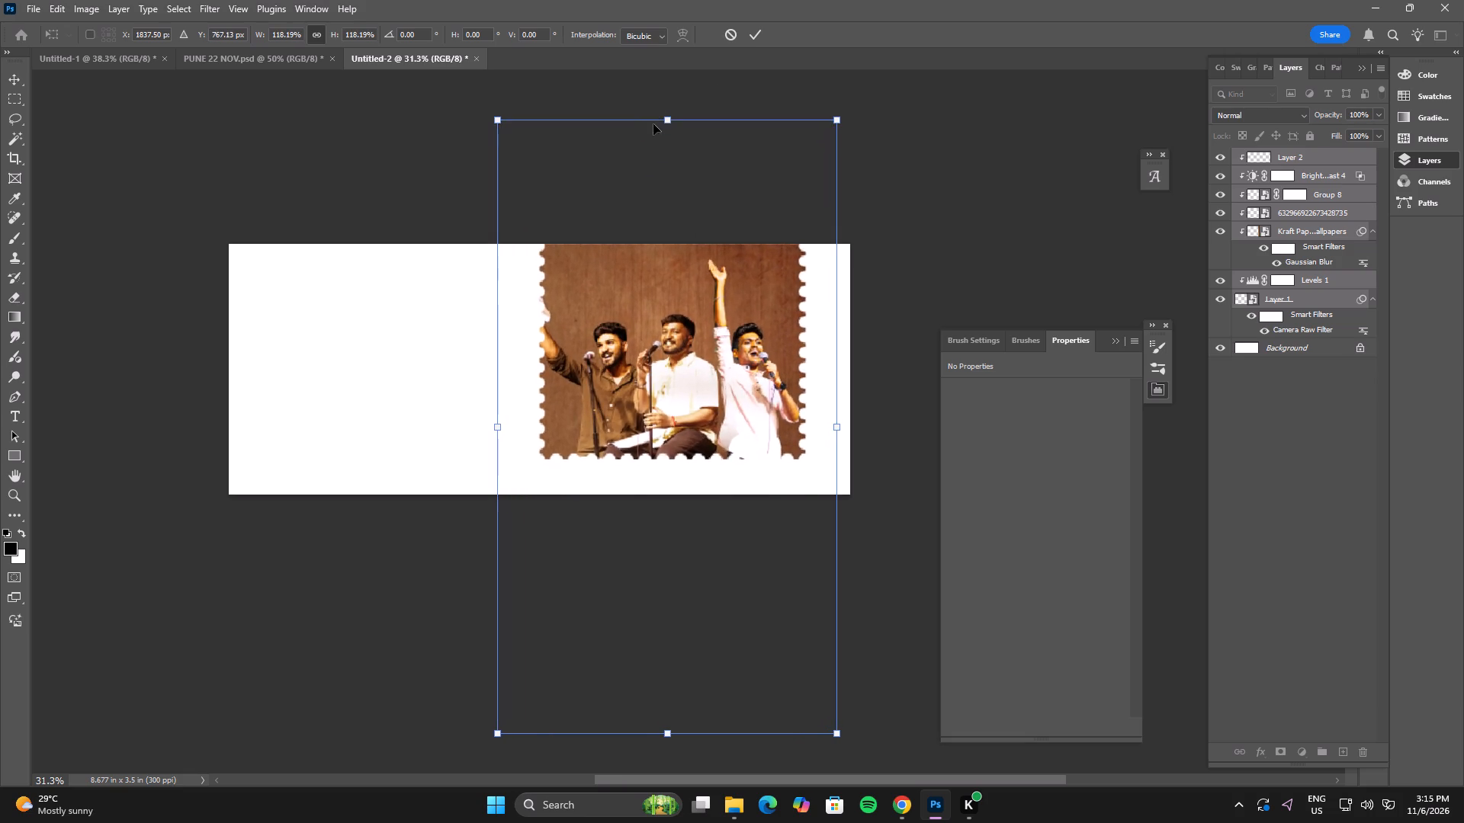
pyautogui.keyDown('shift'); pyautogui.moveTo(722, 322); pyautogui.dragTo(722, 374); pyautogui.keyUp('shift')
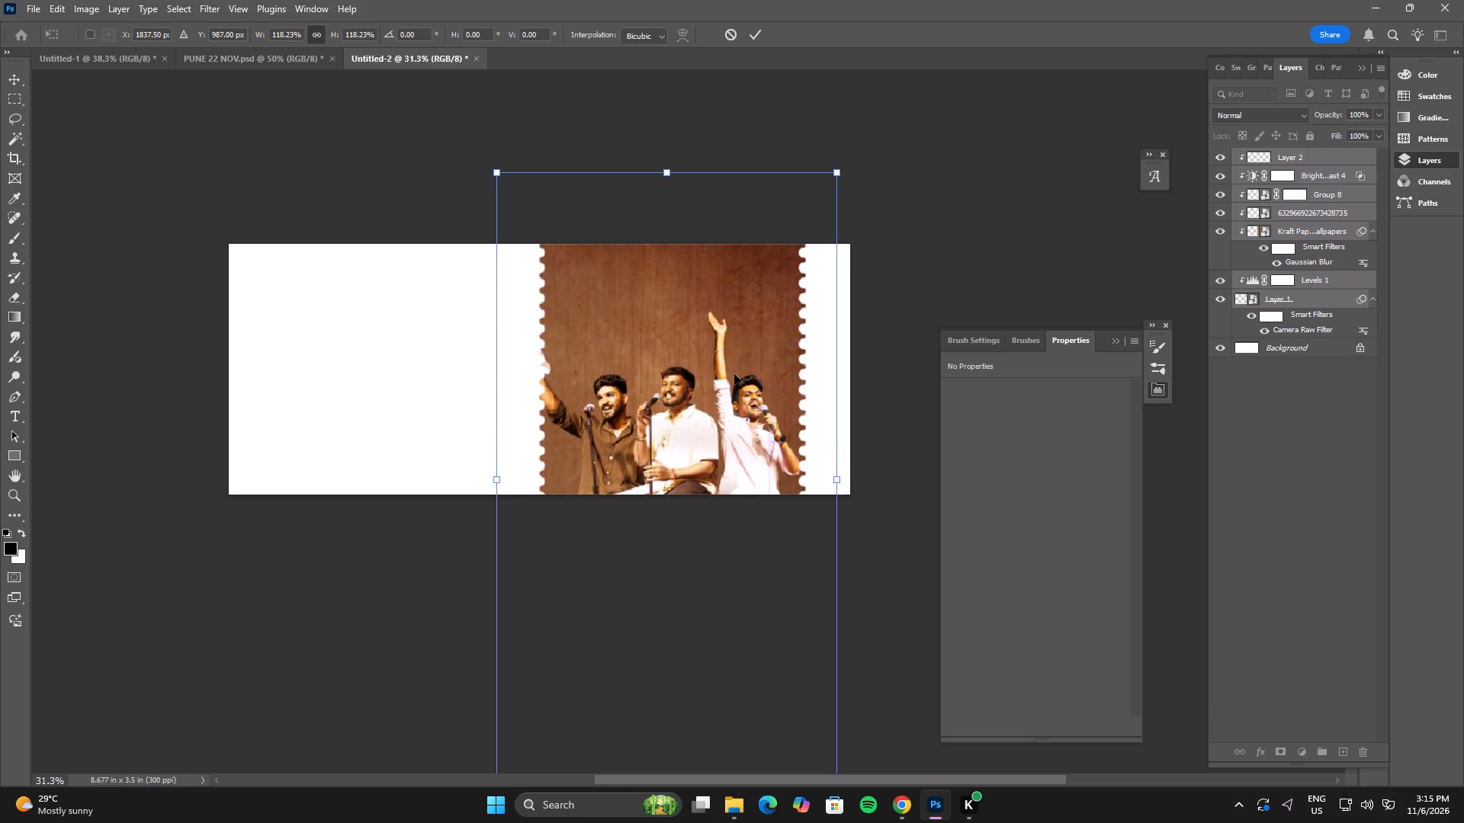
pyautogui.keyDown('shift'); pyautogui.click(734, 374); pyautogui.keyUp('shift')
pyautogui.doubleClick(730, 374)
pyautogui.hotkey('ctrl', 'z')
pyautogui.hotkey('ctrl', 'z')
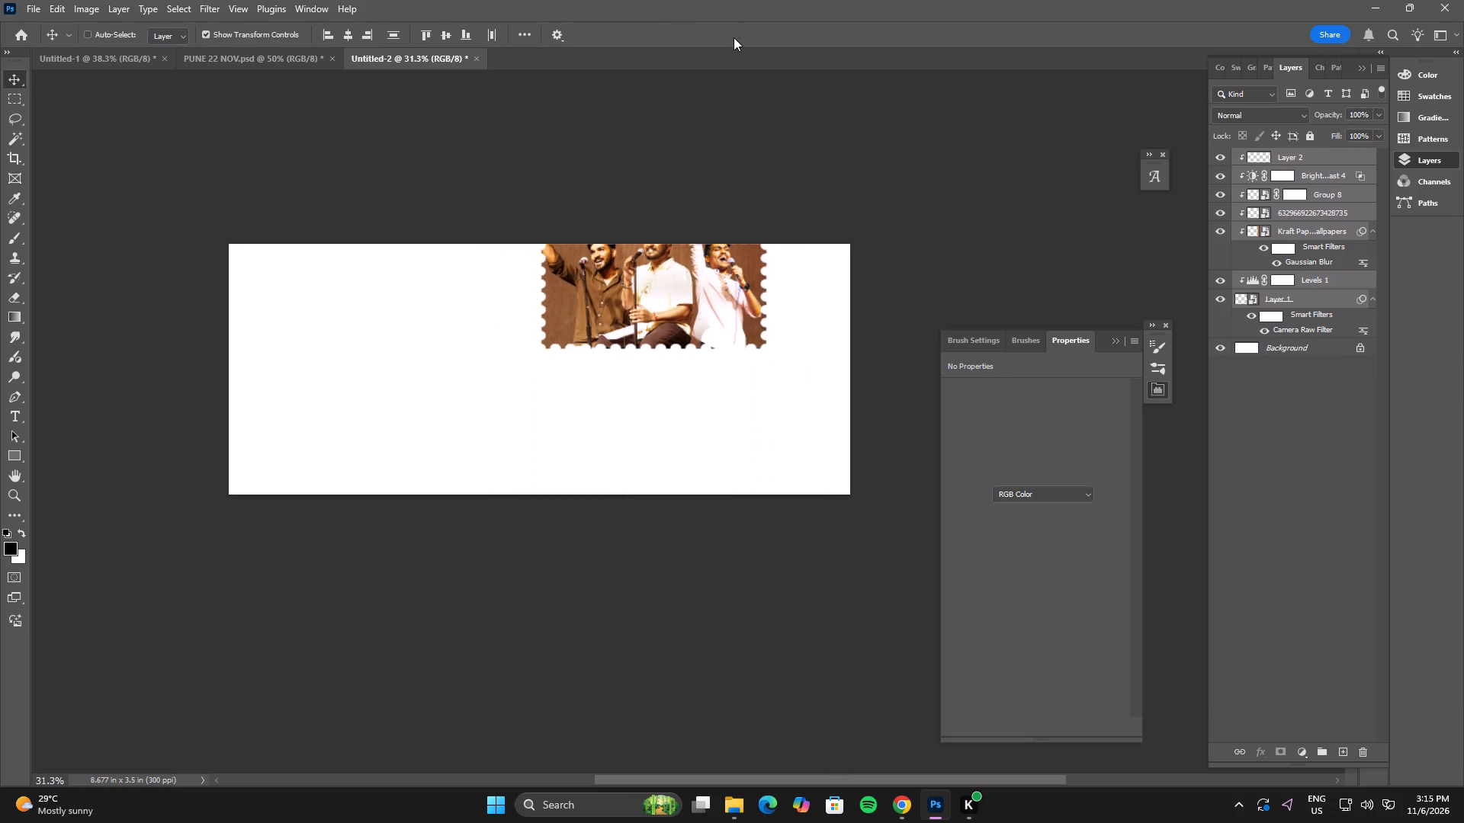
# Copy Group 8 copy and its clipped Brightness/Contrast adjustment from Untitled-1 into the Untitled-2 document.
pyautogui.click(286, 53)
pyautogui.click(99, 56)
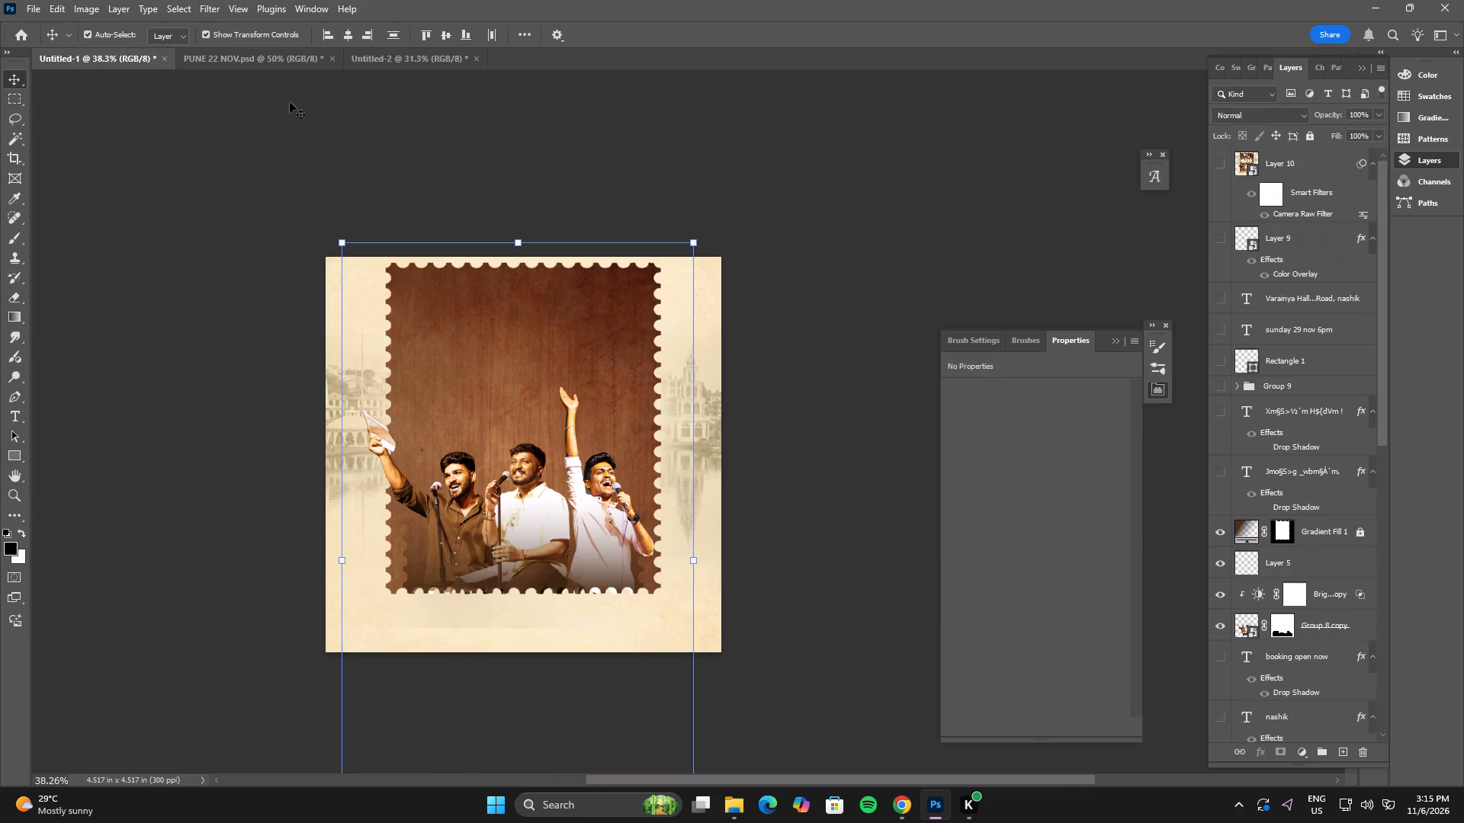
pyautogui.keyDown('ctrl'); pyautogui.click(1332, 629); pyautogui.keyUp('ctrl')
pyautogui.keyDown('ctrl'); pyautogui.click(1324, 600); pyautogui.keyUp('ctrl')
pyautogui.moveTo(1350, 591); pyautogui.dragTo(438, 54)
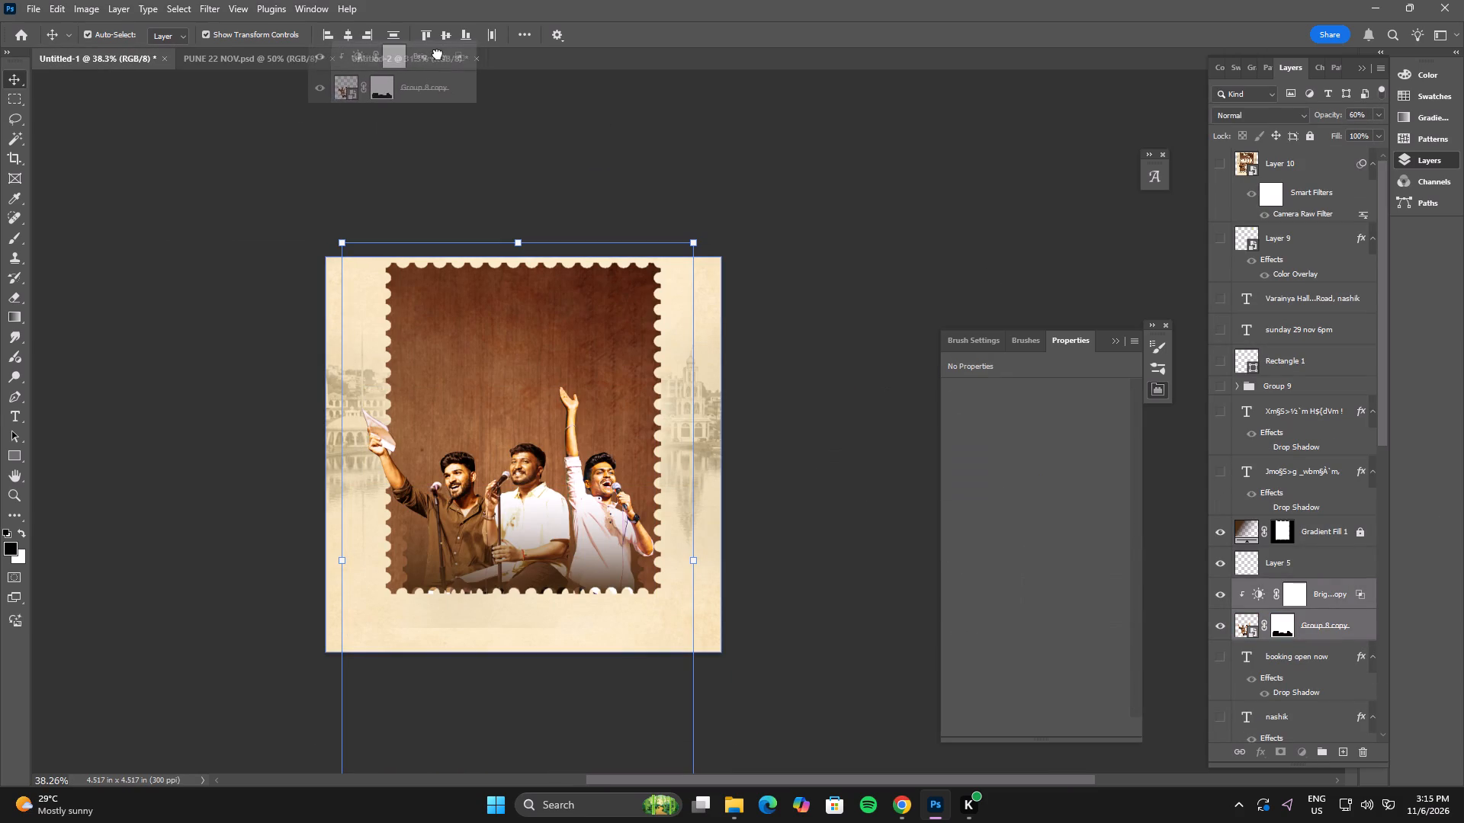
pyautogui.moveTo(438, 54); pyautogui.dragTo(573, 373)
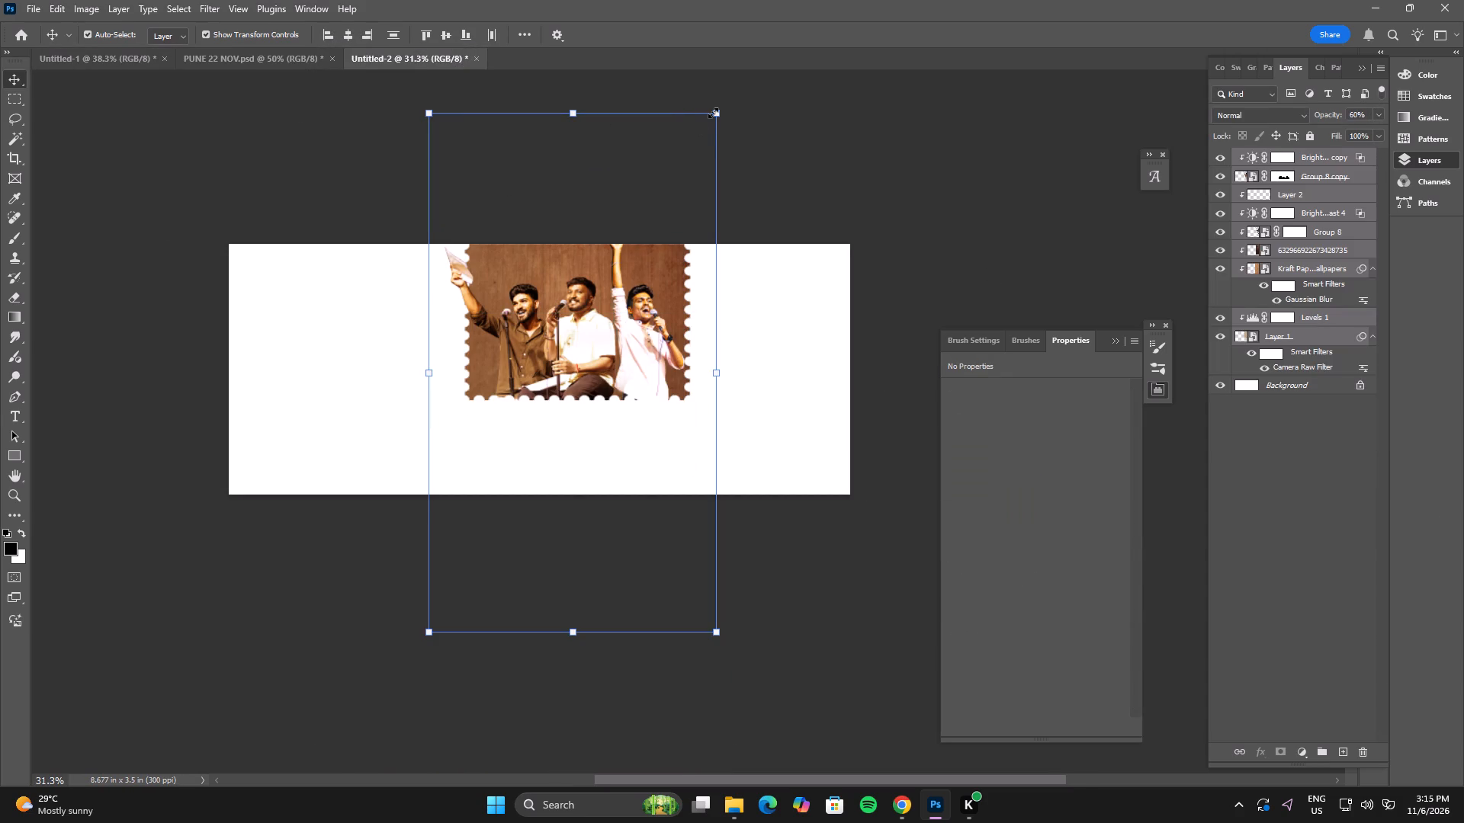
# Scale the stamp artwork and performers together to about 117% and position them at the right side of the banner.
pyautogui.click(713, 113)
pyautogui.moveTo(588, 216); pyautogui.dragTo(695, 323)
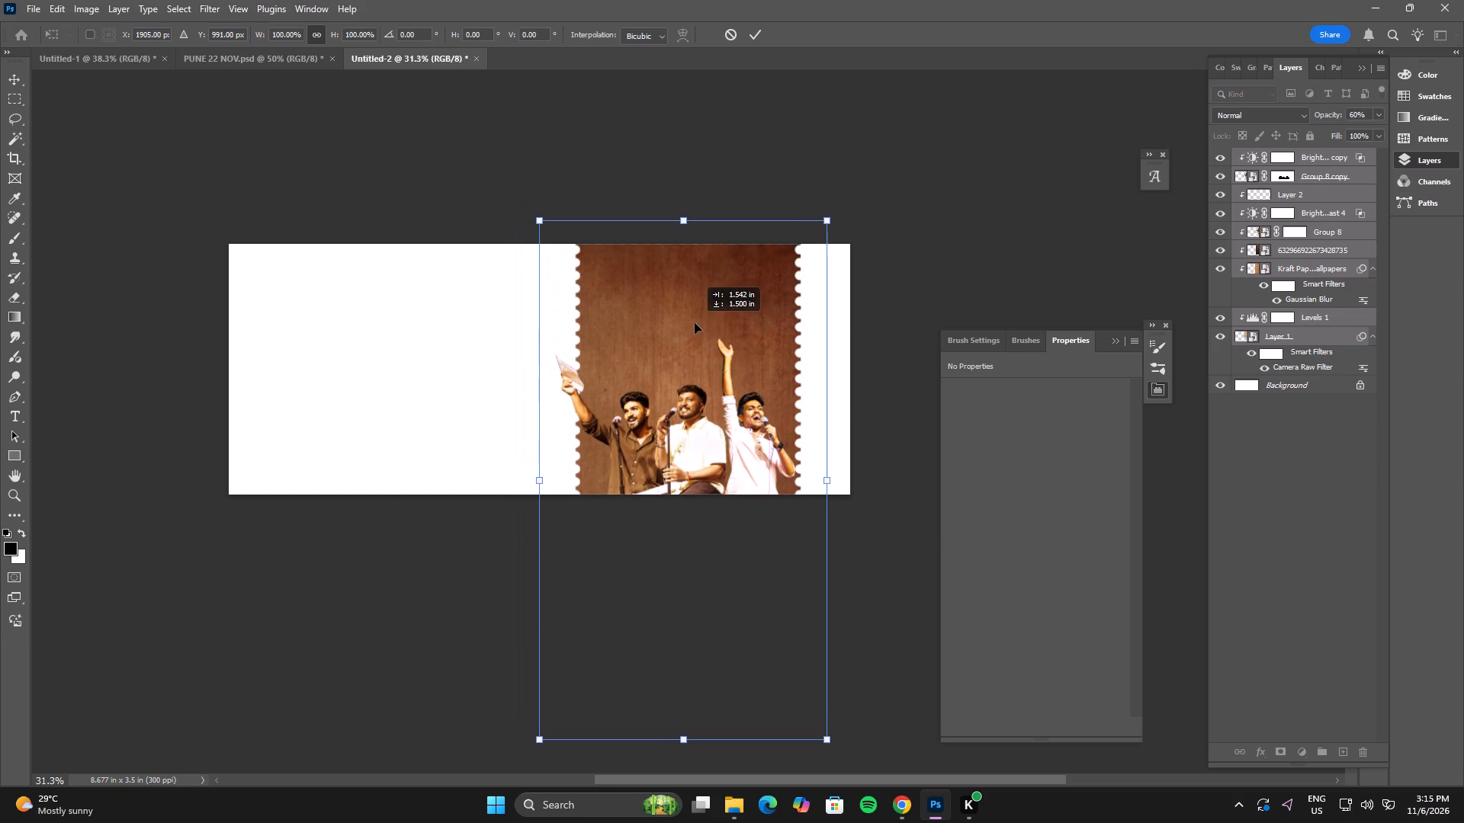
pyautogui.moveTo(695, 323); pyautogui.dragTo(376, 317)
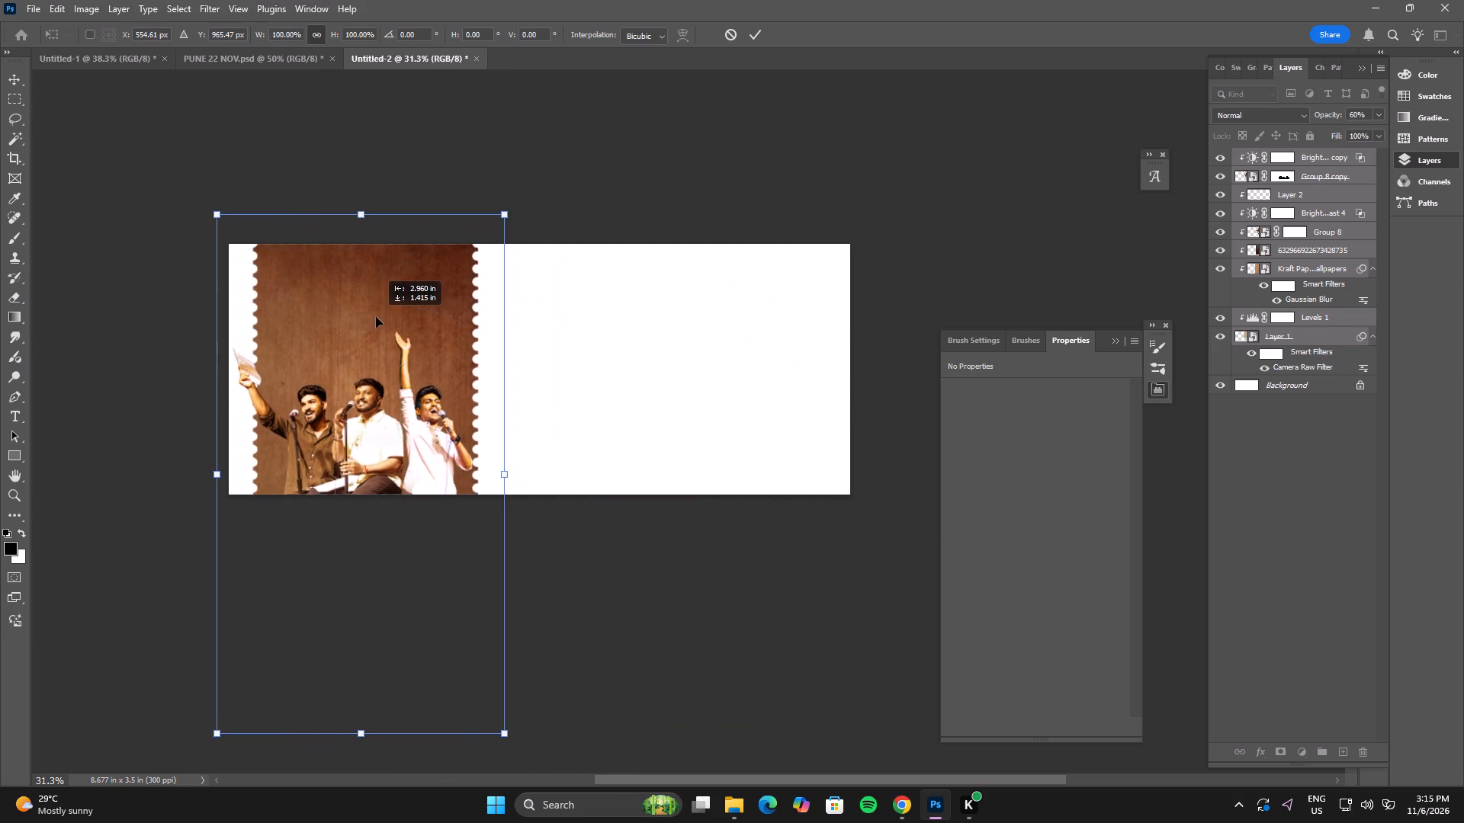
pyautogui.moveTo(376, 317); pyautogui.dragTo(719, 319)
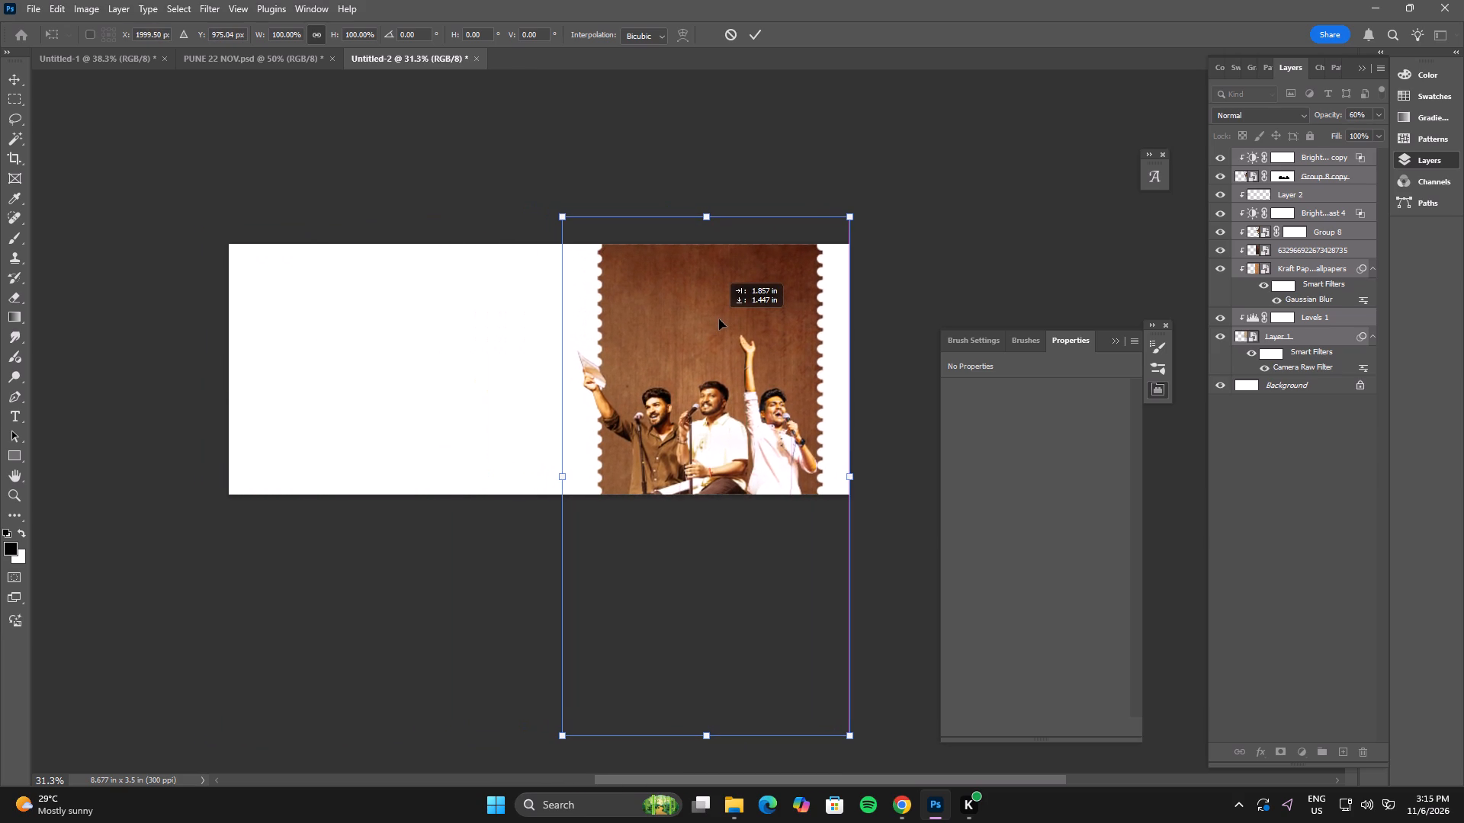
pyautogui.moveTo(719, 319); pyautogui.dragTo(719, 322)
pyautogui.moveTo(710, 219); pyautogui.dragTo(708, 184)
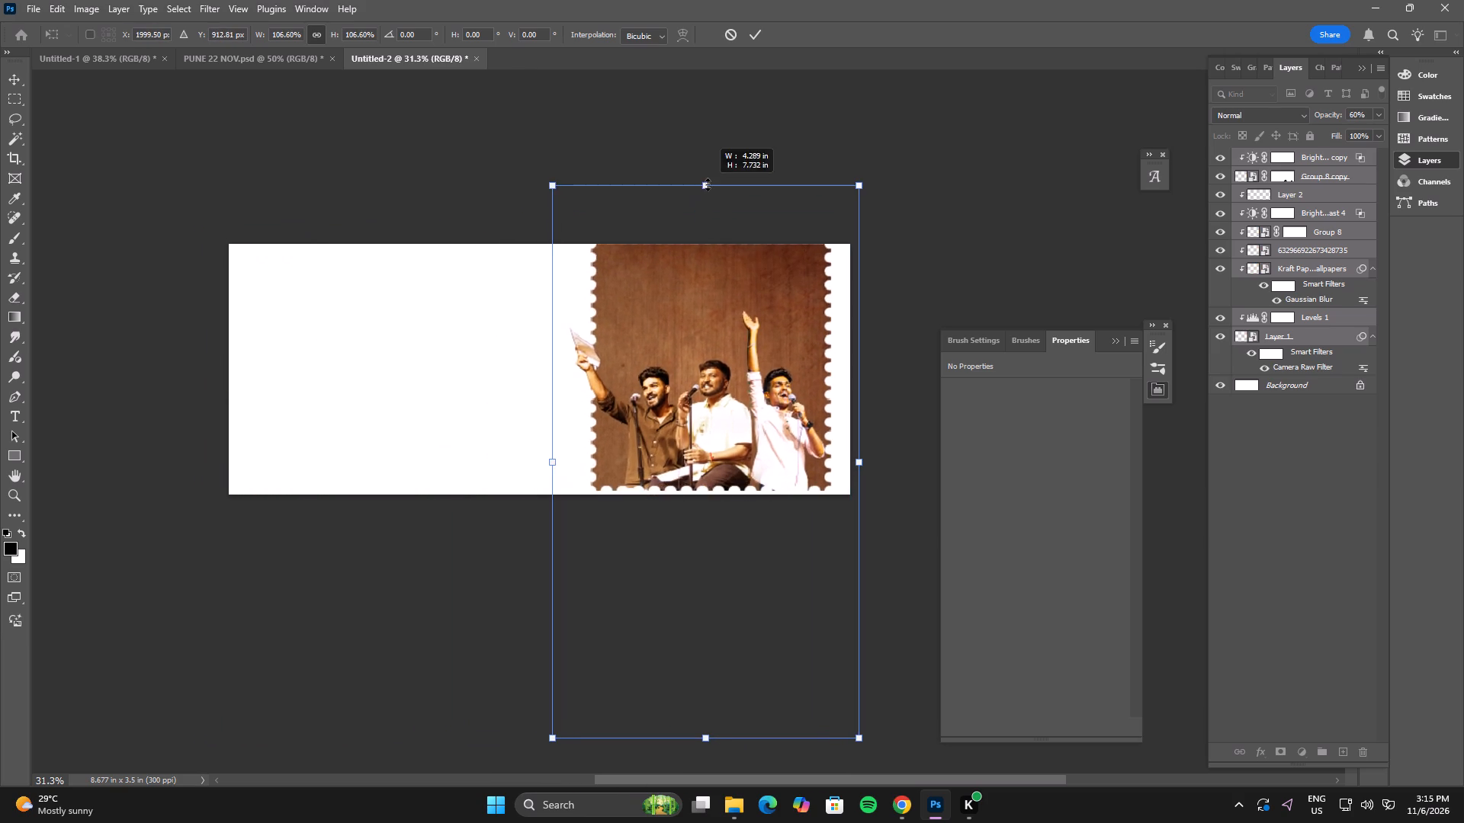
pyautogui.moveTo(708, 184); pyautogui.dragTo(708, 173)
pyautogui.moveTo(740, 299); pyautogui.dragTo(734, 326)
pyautogui.moveTo(700, 200); pyautogui.dragTo(695, 155)
pyautogui.moveTo(724, 285); pyautogui.dragTo(707, 310)
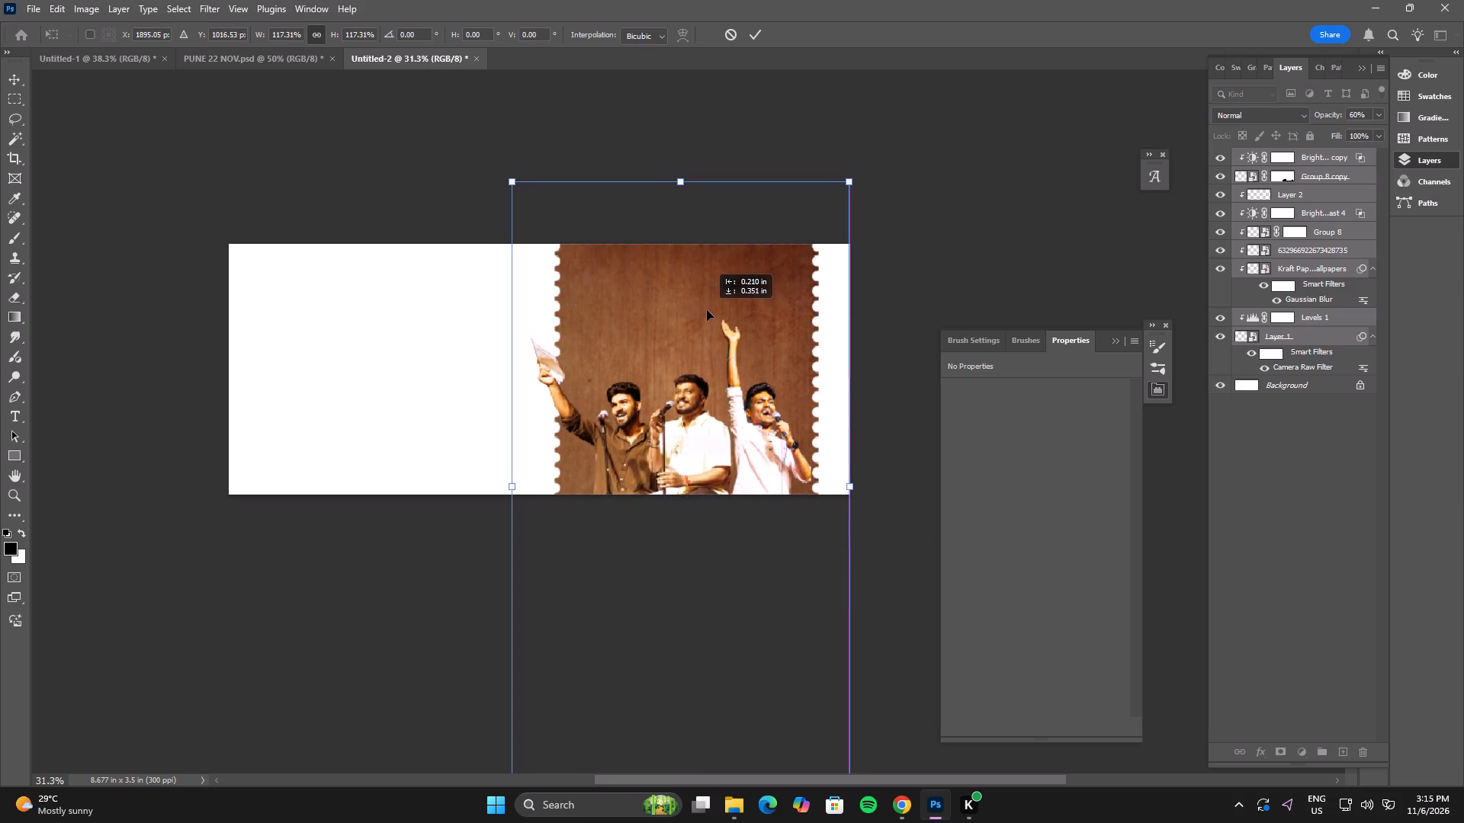
pyautogui.moveTo(707, 310); pyautogui.dragTo(723, 311)
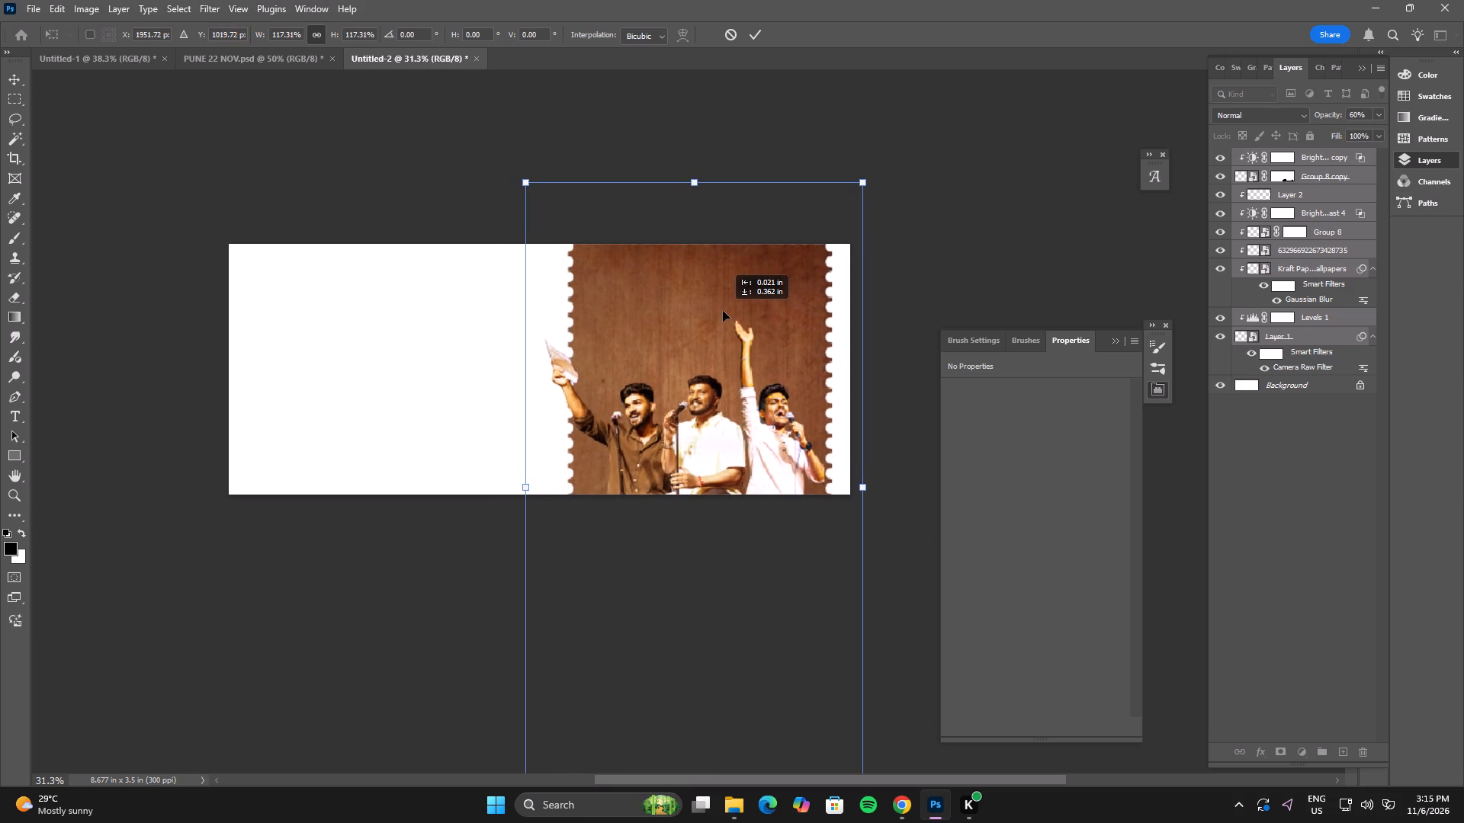
pyautogui.moveTo(723, 311); pyautogui.dragTo(721, 311)
pyautogui.doubleClick(721, 311)
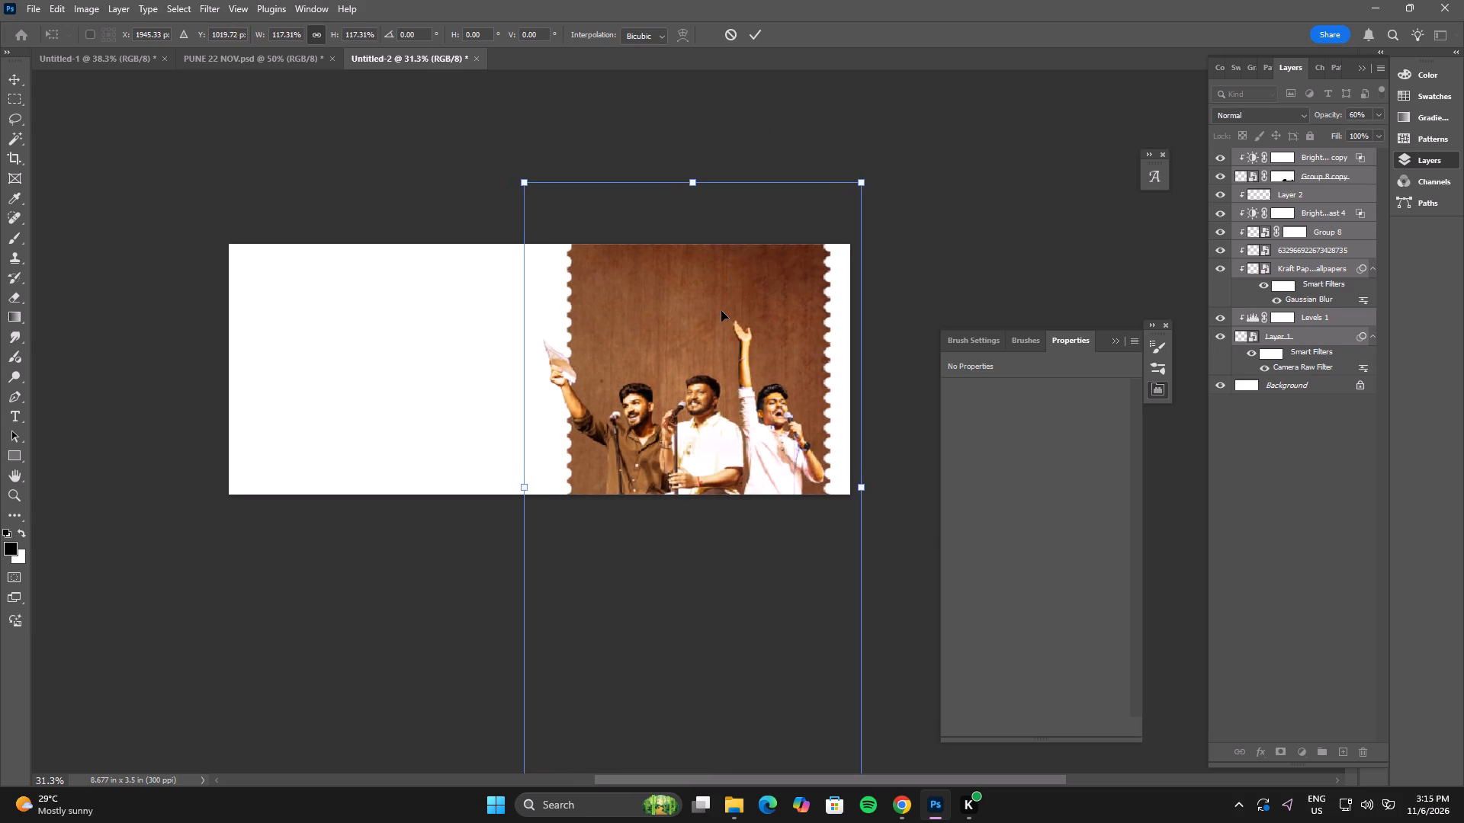
pyautogui.click(951, 162)
# Copy Group 10, Layer 3 copy and Color Fill 1 from the Untitled-1 poster background into Untitled-2.
pyautogui.click(234, 53)
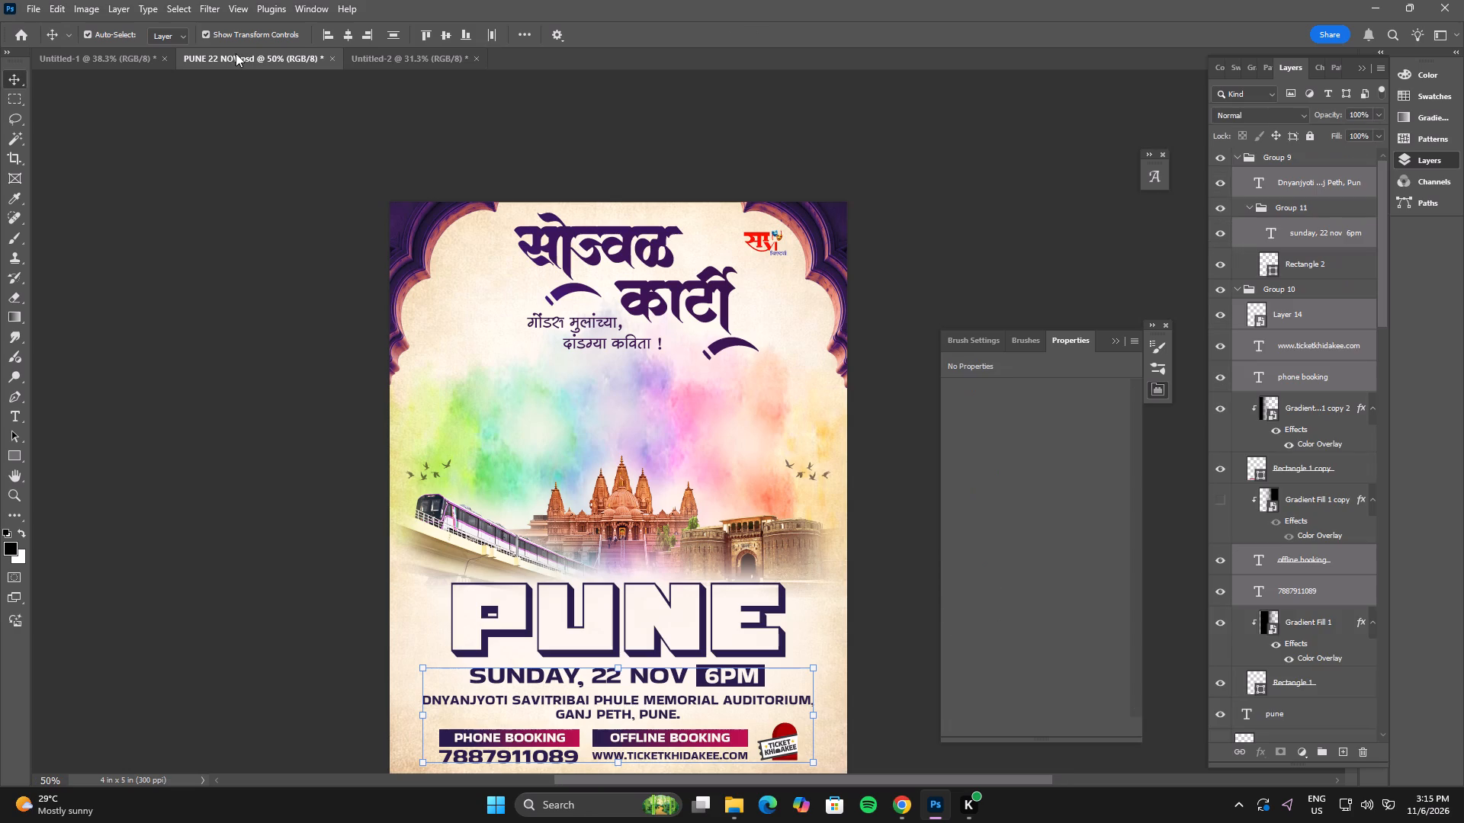
pyautogui.click(69, 58)
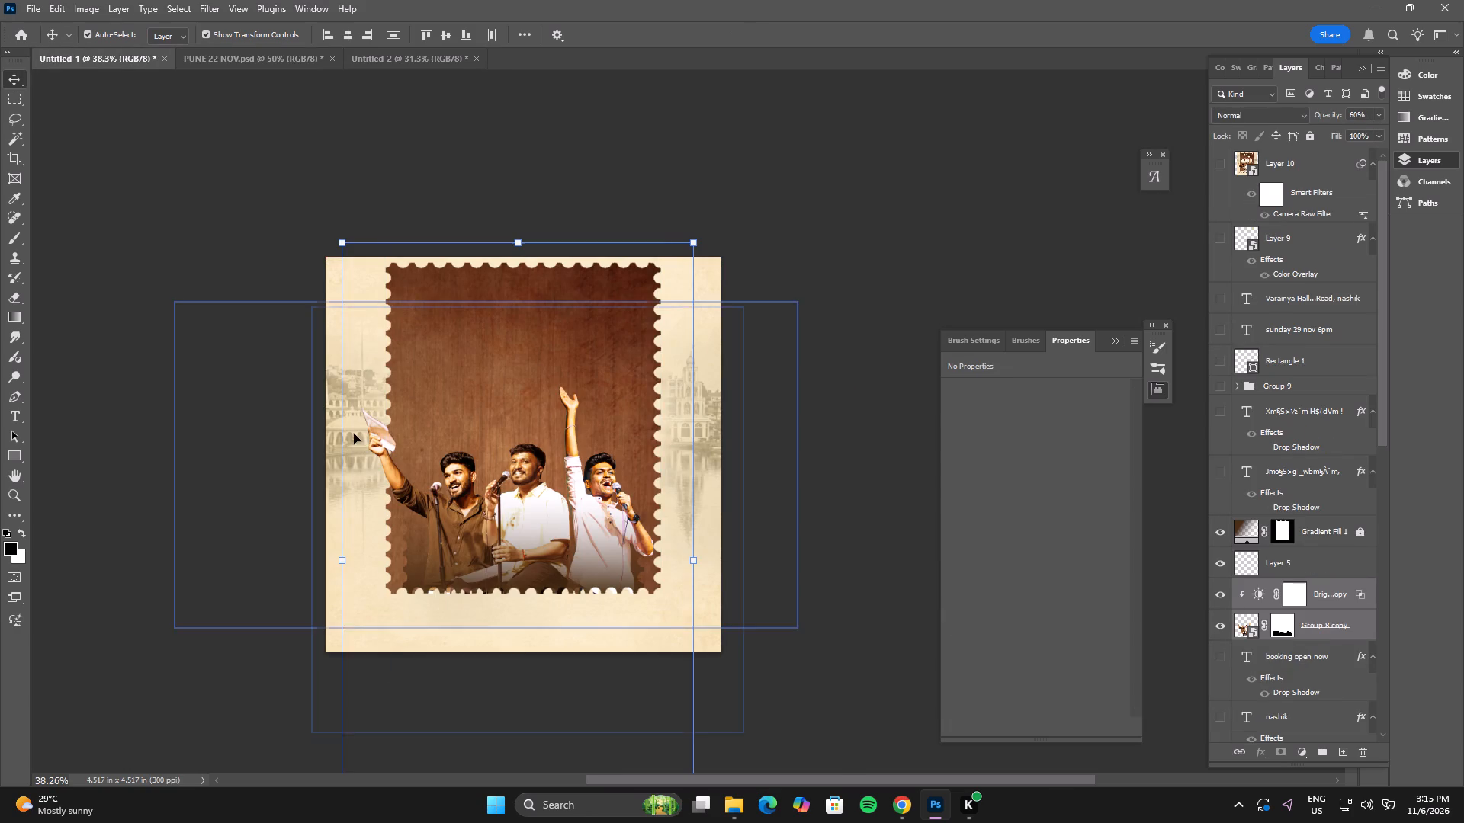
pyautogui.click(354, 434)
pyautogui.scroll(-1, 1359, 654)
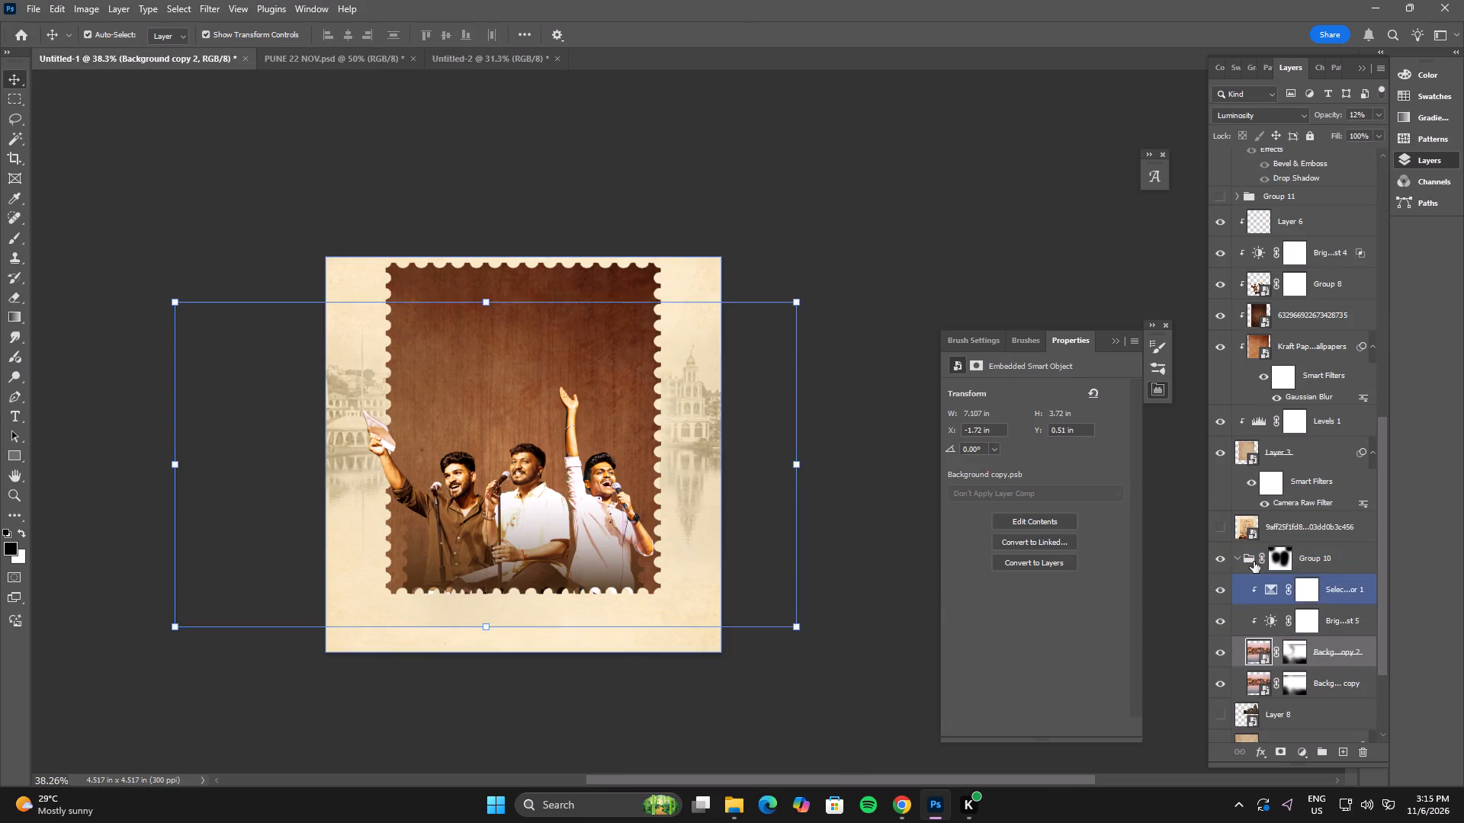
pyautogui.click(1240, 562)
pyautogui.click(1337, 557)
pyautogui.keyDown('ctrl'); pyautogui.click(1320, 617); pyautogui.keyUp('ctrl')
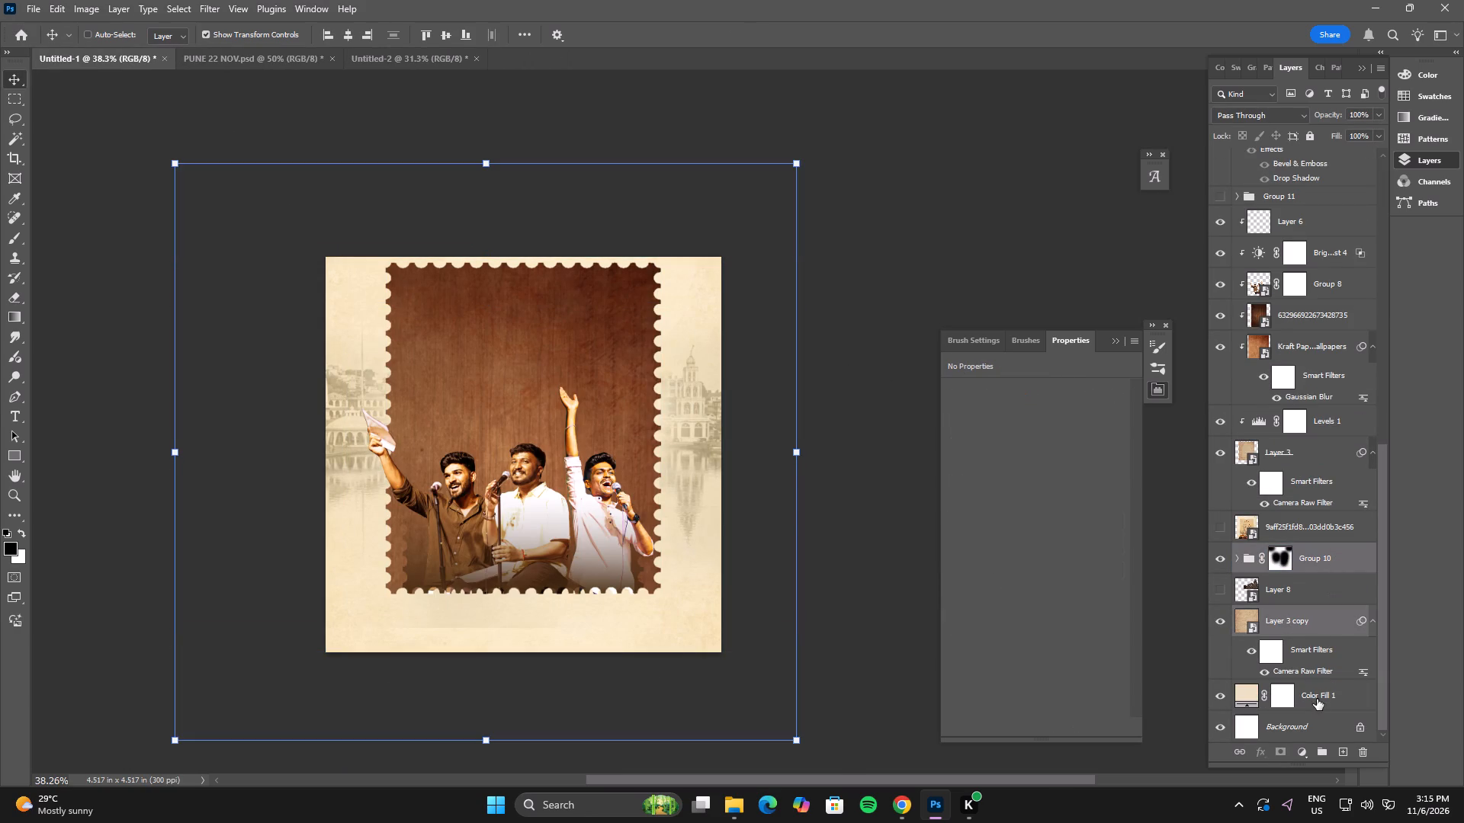
pyautogui.keyDown('ctrl'); pyautogui.click(1317, 699); pyautogui.keyUp('ctrl')
pyautogui.moveTo(1335, 561); pyautogui.dragTo(408, 63)
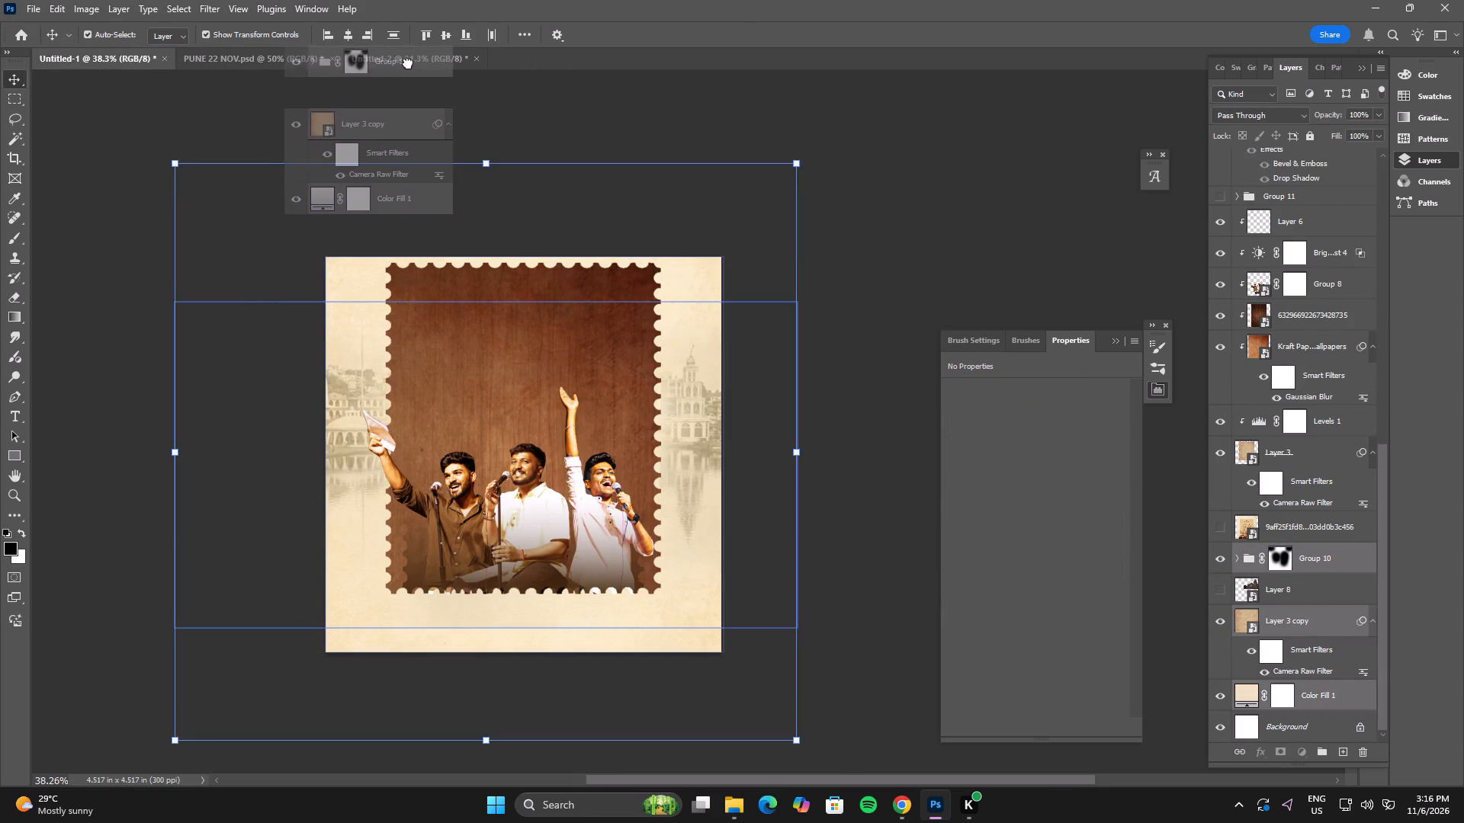
pyautogui.moveTo(408, 63); pyautogui.dragTo(554, 351)
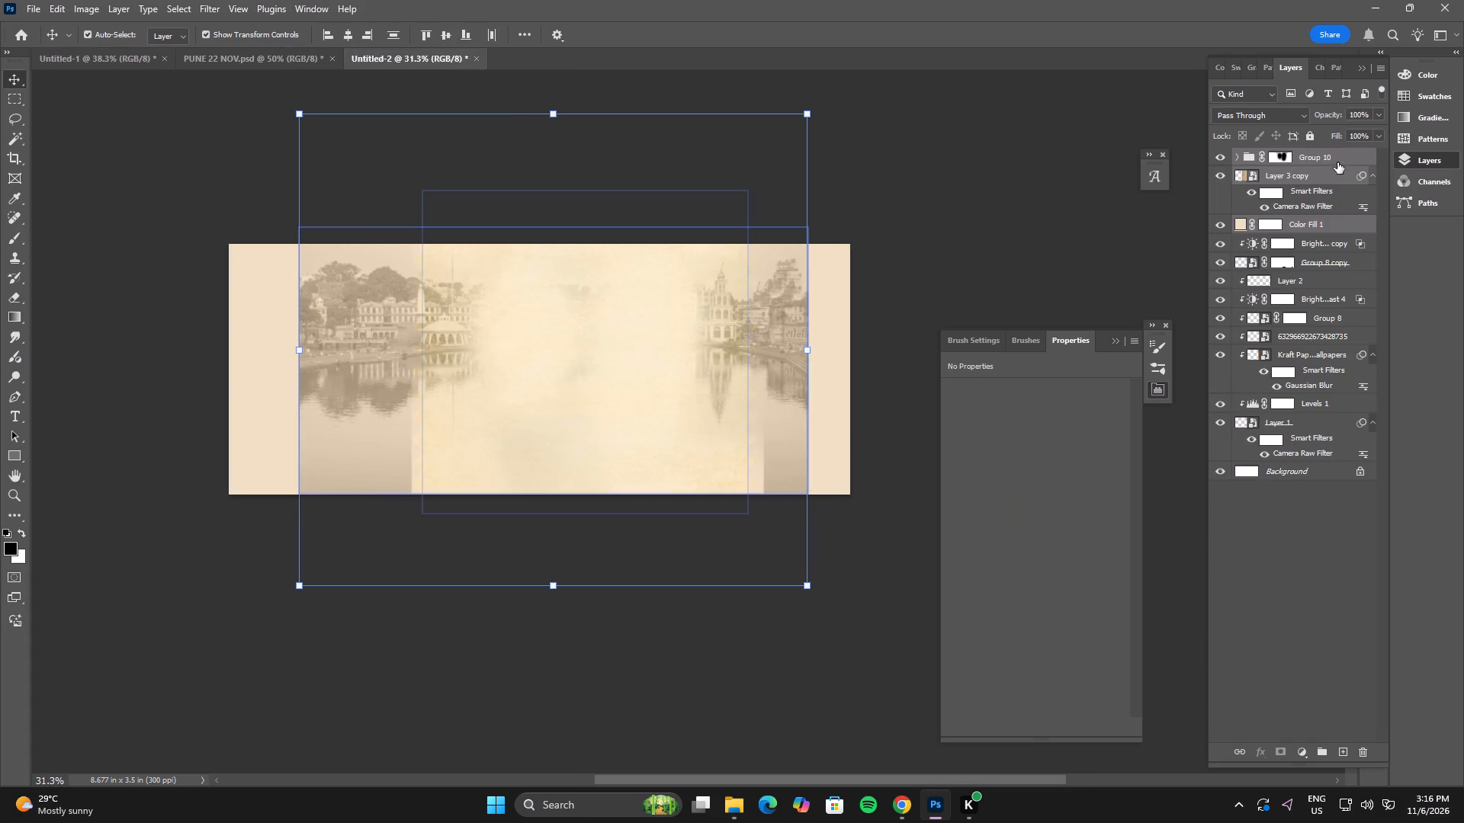
# Move the copied background layers below the stamp artwork, directly above the Background layer.
pyautogui.moveTo(1335, 225); pyautogui.dragTo(1300, 469)
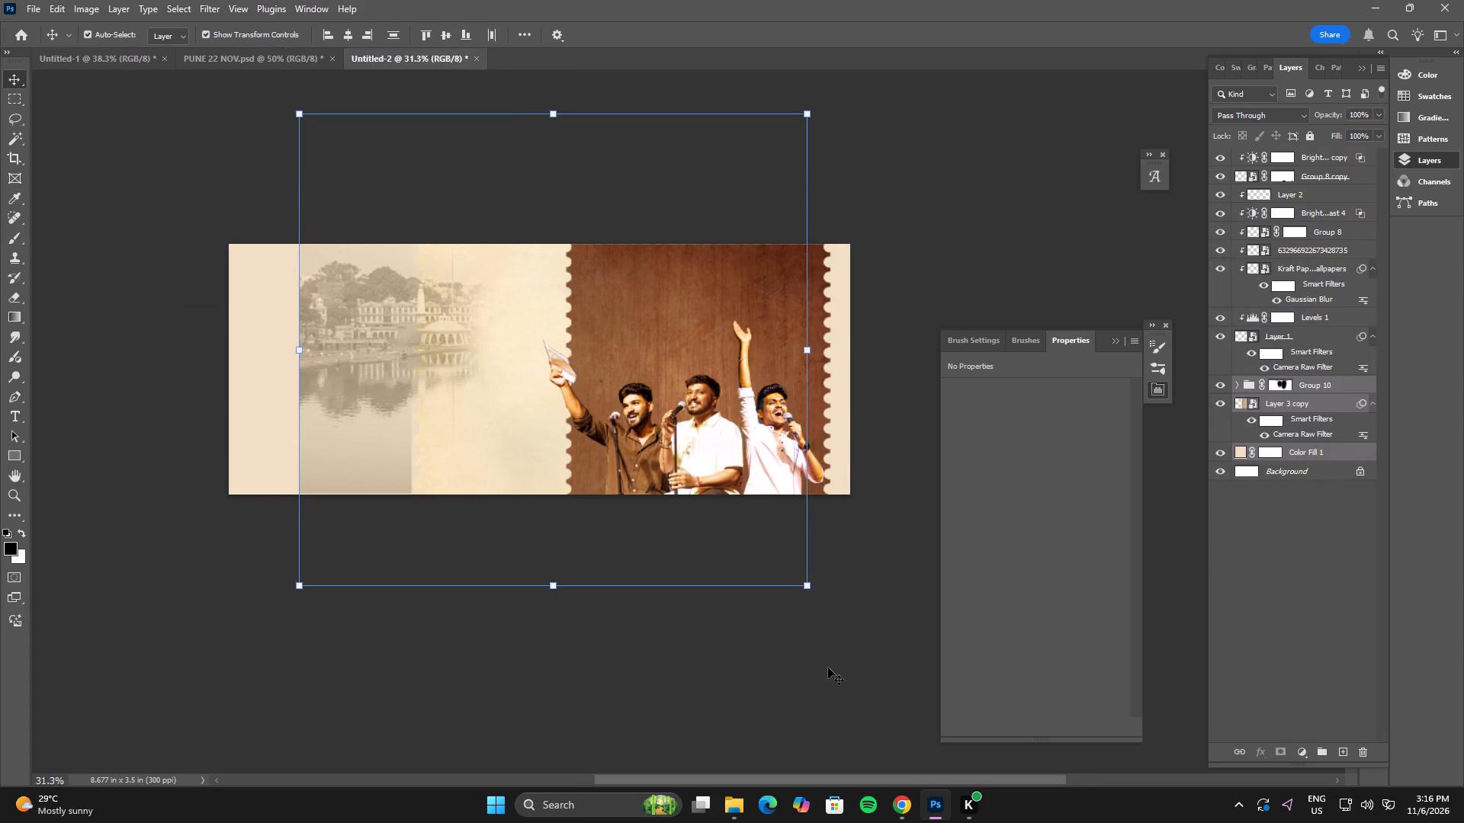
pyautogui.click(828, 668)
# Rotate Layer 3 copy 90° clockwise and enlarge it to about 9.5 × 6.95 in so the texture covers the whole banner.
pyautogui.click(493, 450)
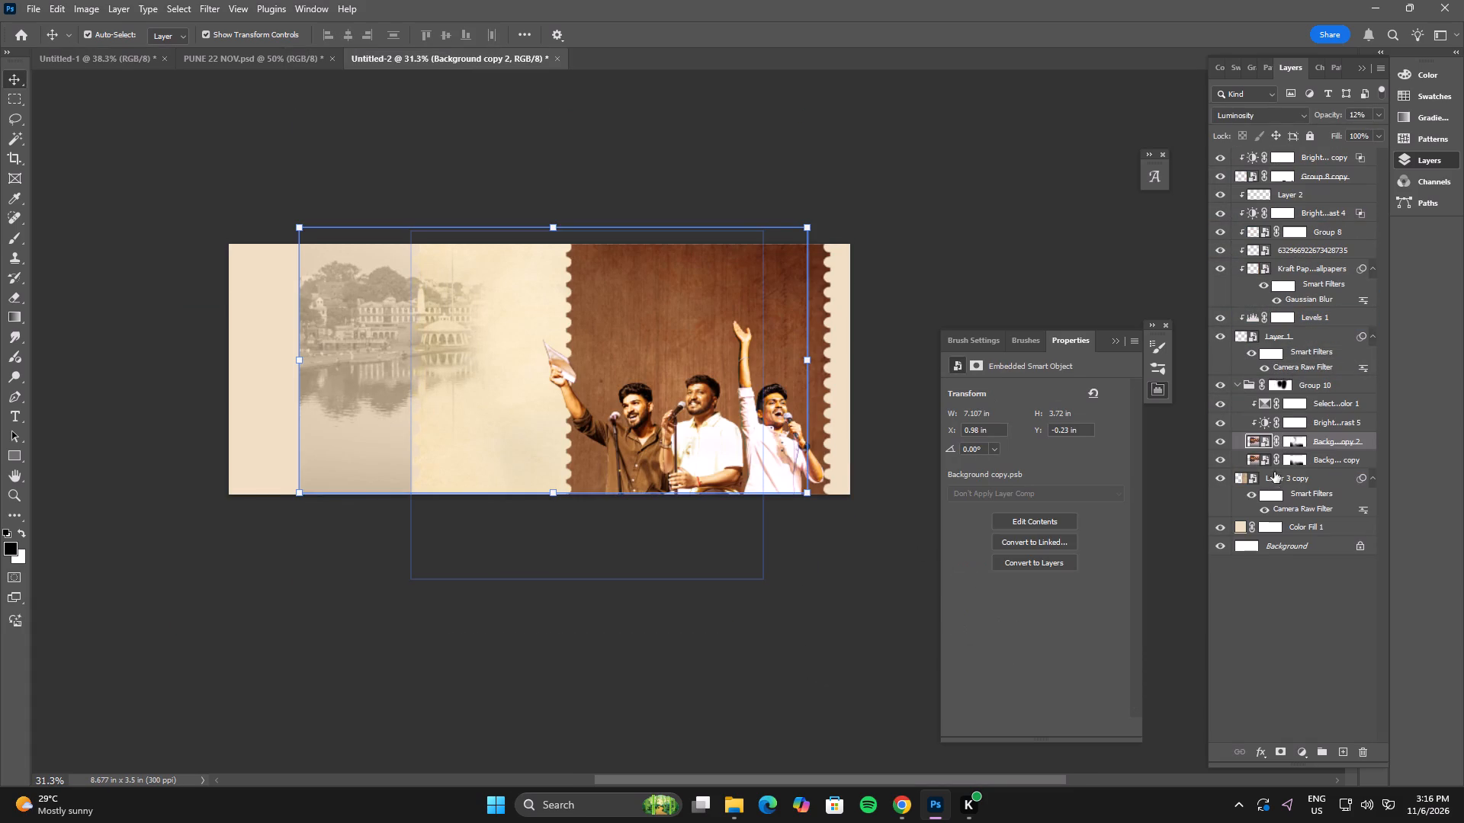
pyautogui.click(1277, 482)
pyautogui.click(759, 346)
pyautogui.rightClick(570, 320)
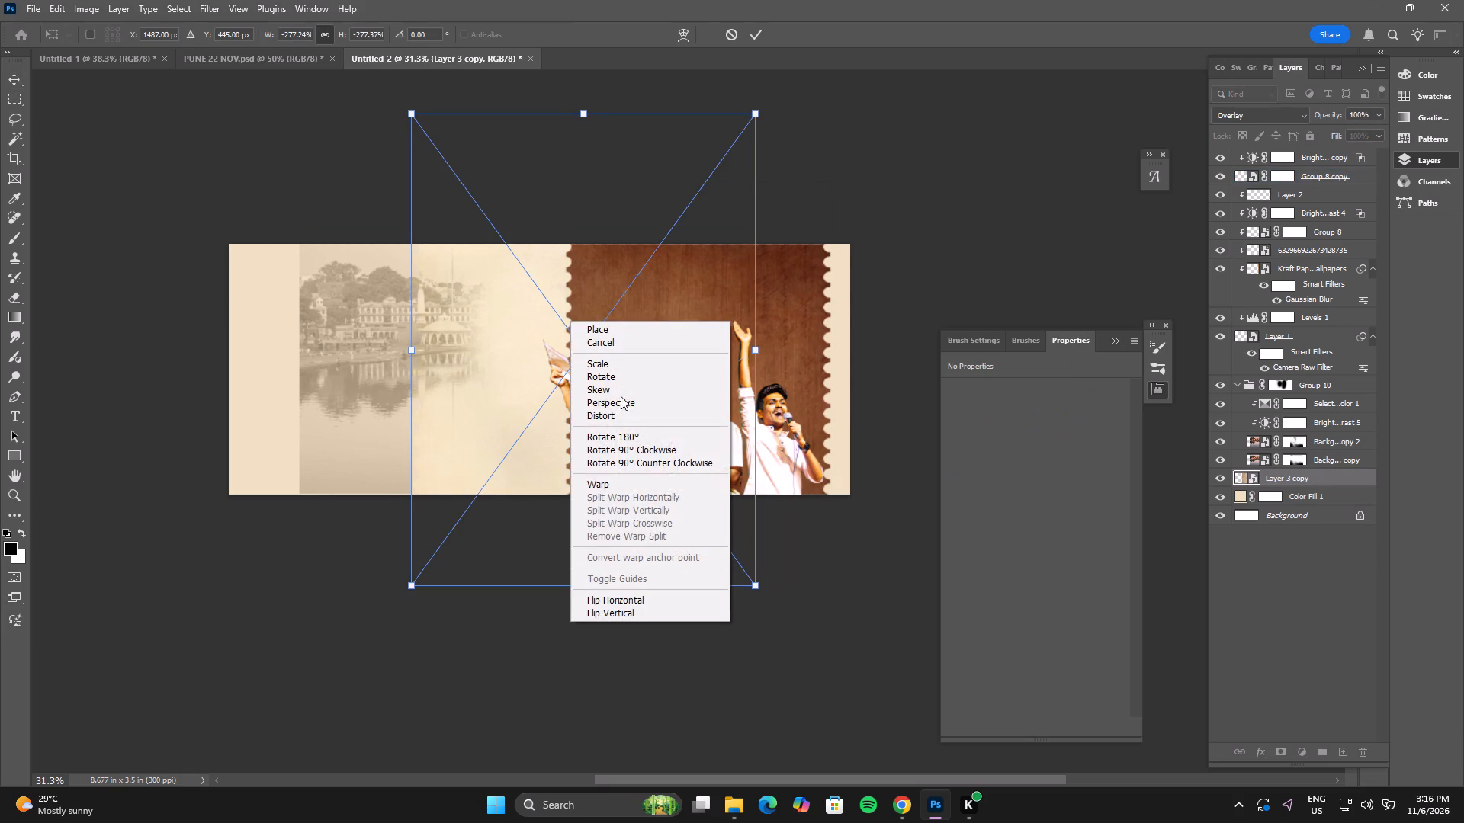
pyautogui.click(641, 450)
pyautogui.moveTo(651, 392); pyautogui.dragTo(557, 397)
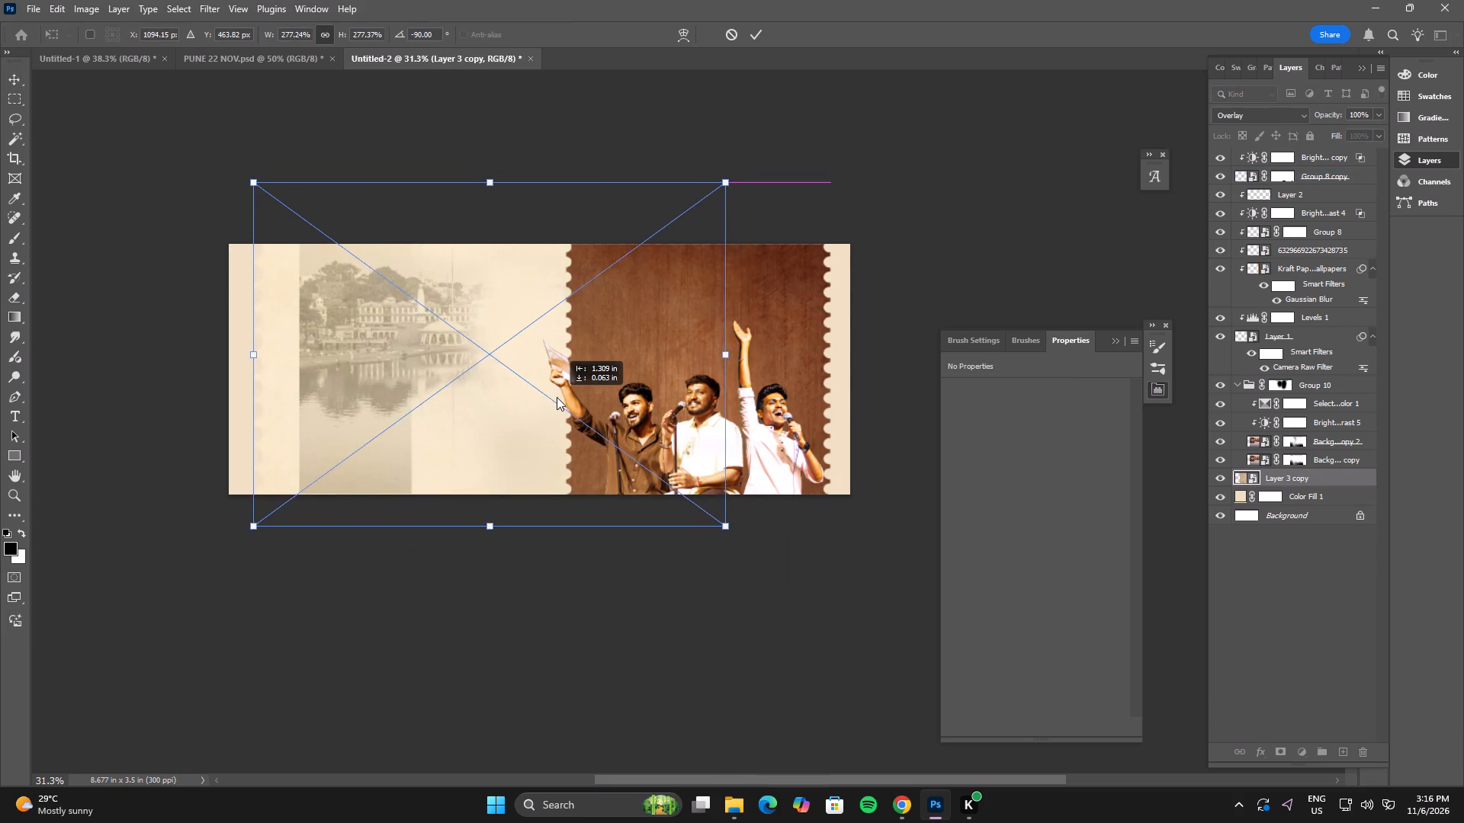
pyautogui.moveTo(557, 397); pyautogui.dragTo(520, 396)
pyautogui.moveTo(695, 359); pyautogui.dragTo(904, 354)
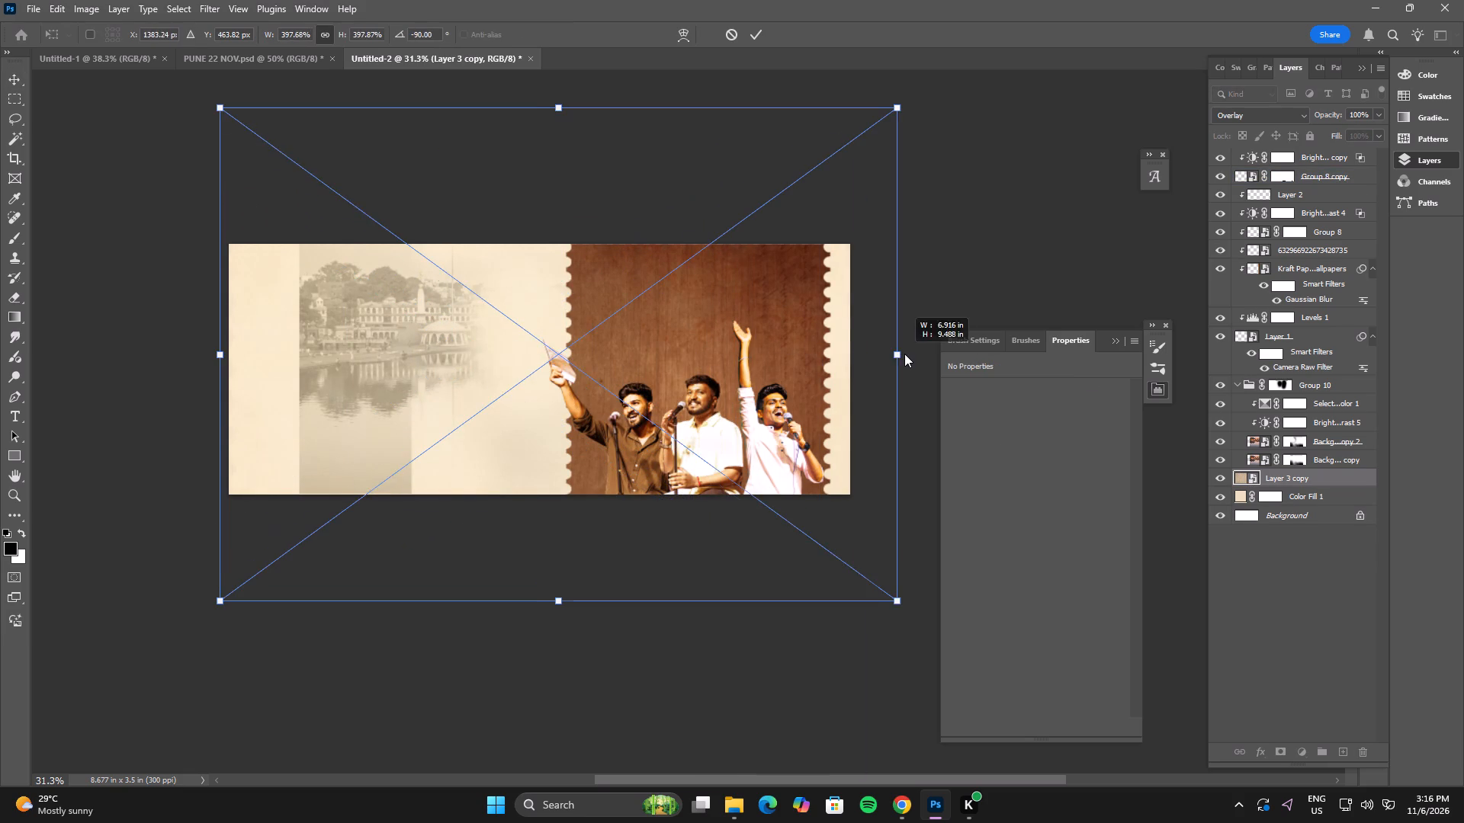
pyautogui.moveTo(904, 354); pyautogui.dragTo(905, 354)
pyautogui.moveTo(755, 355); pyautogui.dragTo(720, 362)
pyautogui.doubleClick(720, 362)
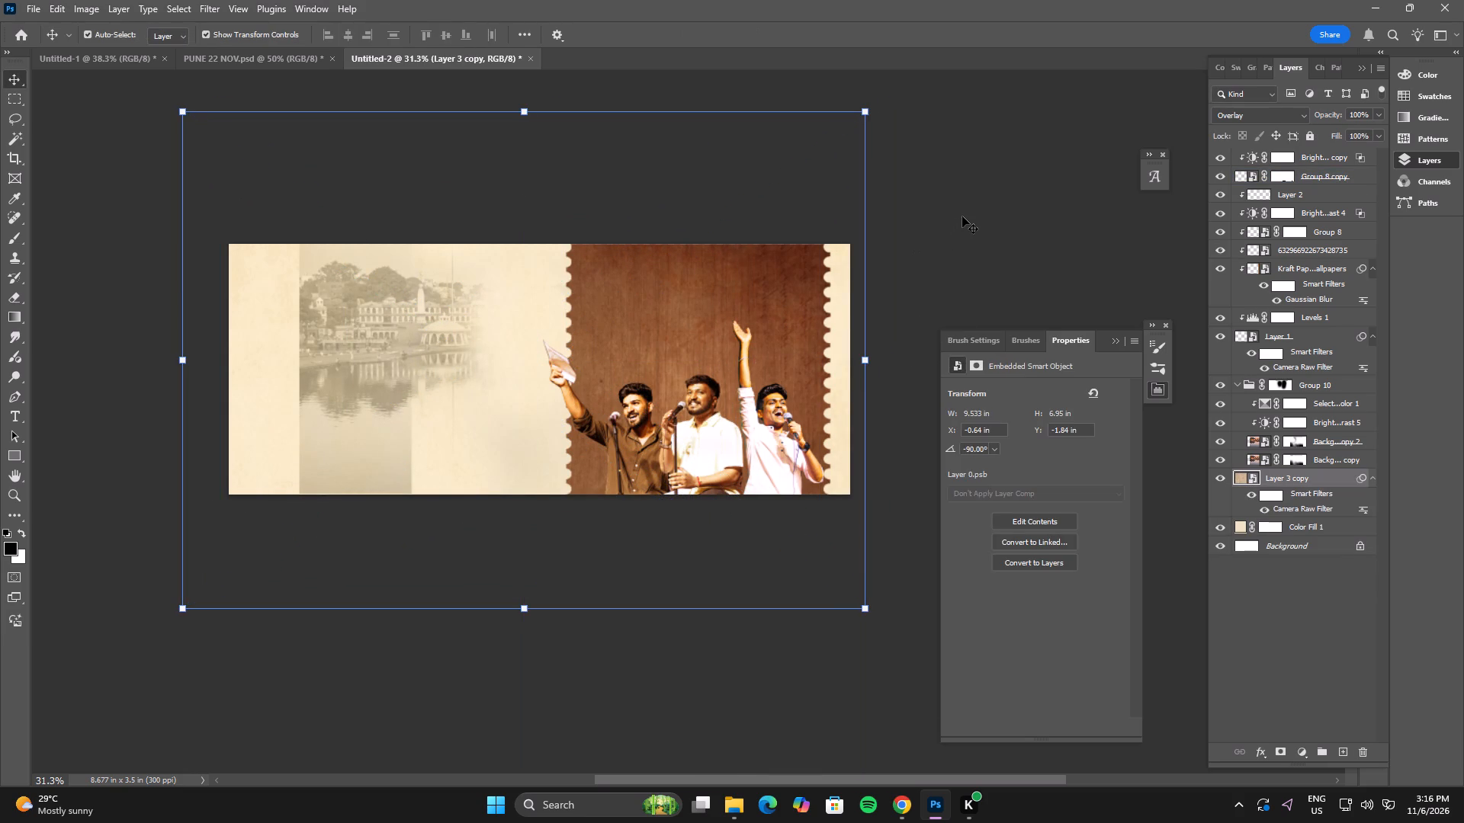
pyautogui.click(965, 207)
# Scale Group 10 down to about 51% and place the riverside photo in the empty area beside the stamp.
pyautogui.click(378, 417)
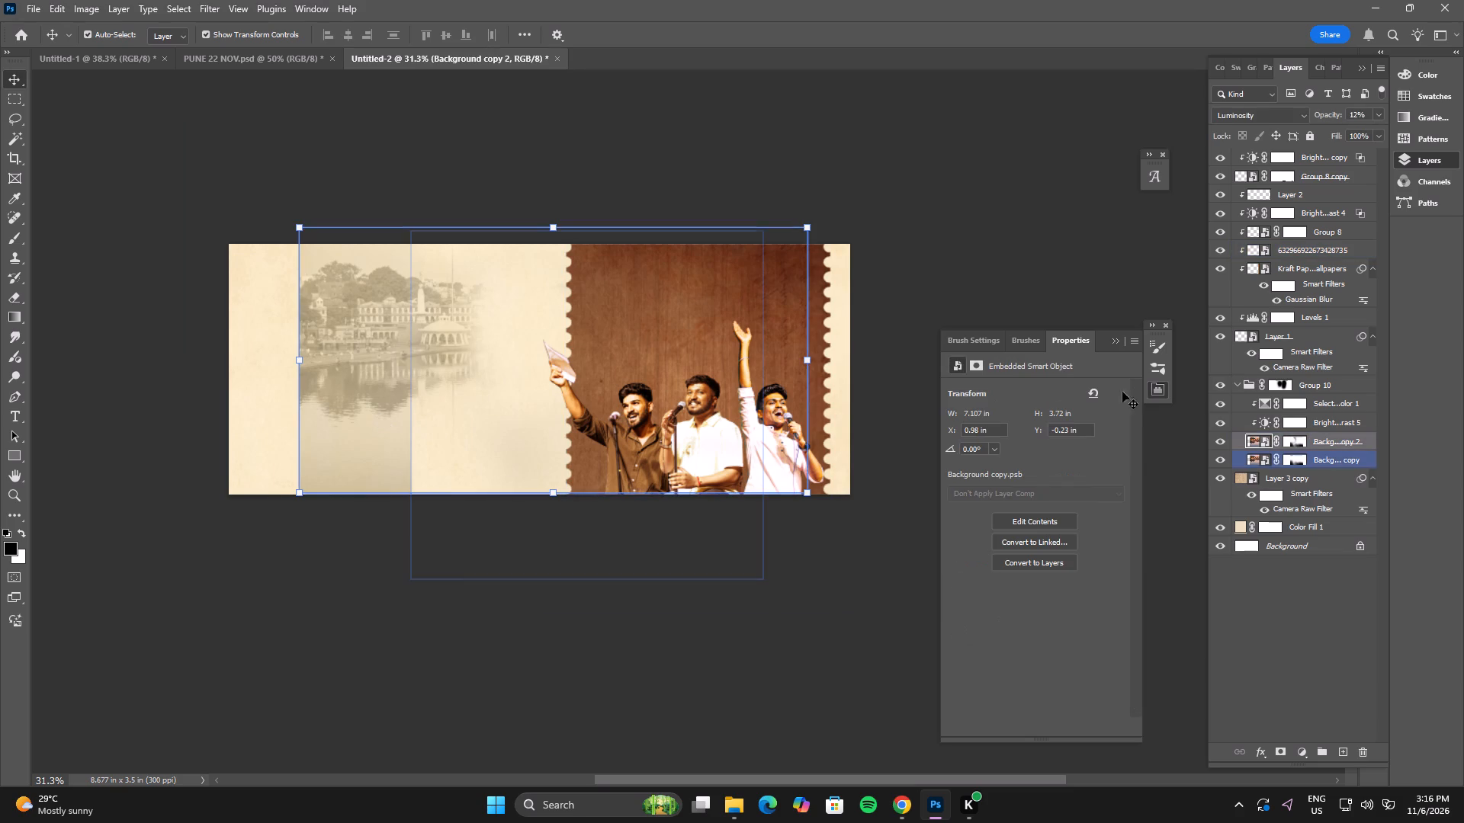
pyautogui.click(1241, 387)
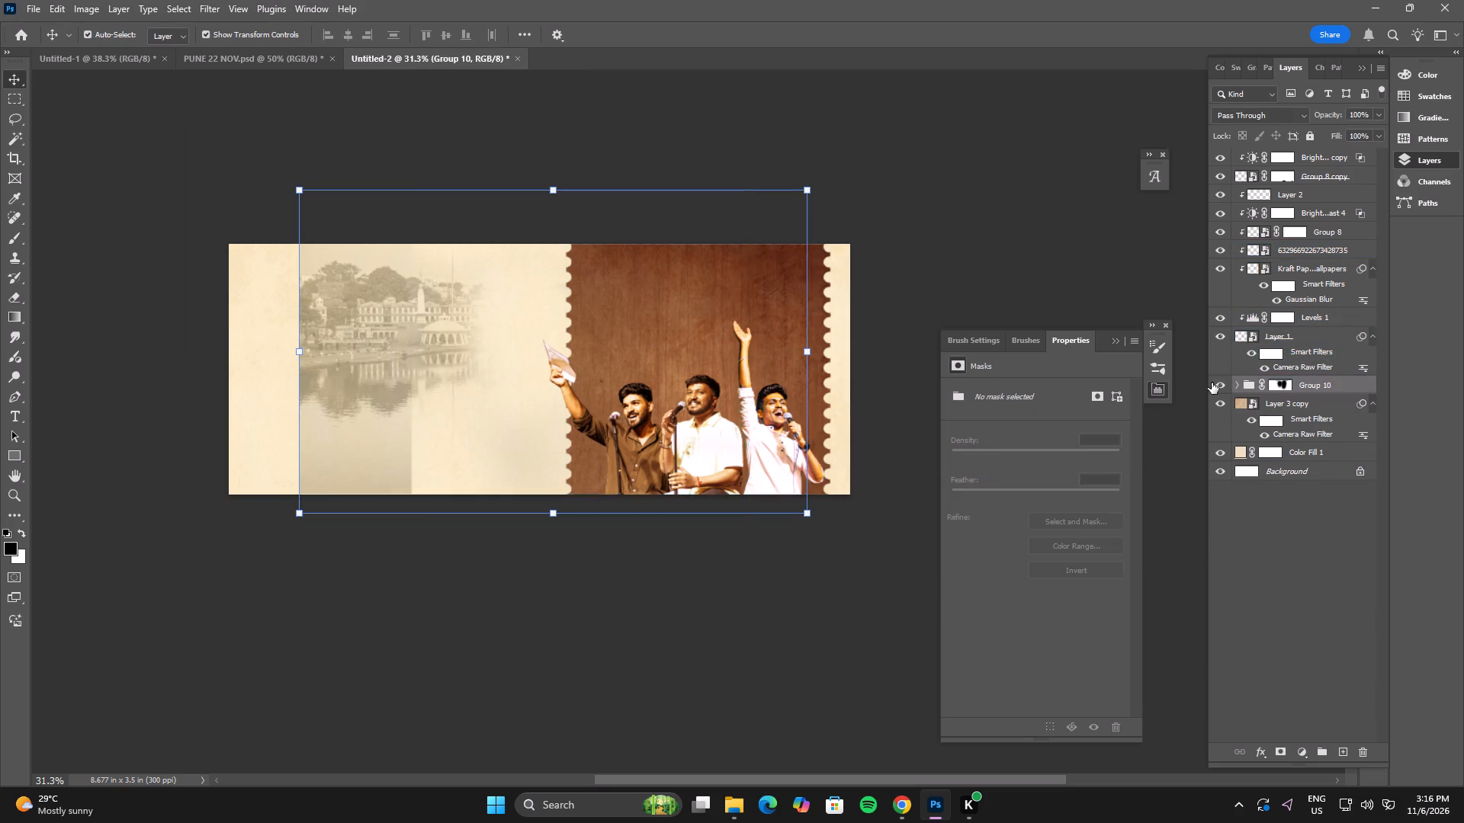
pyautogui.click(1220, 383)
pyautogui.click(1302, 384)
pyautogui.click(1217, 385)
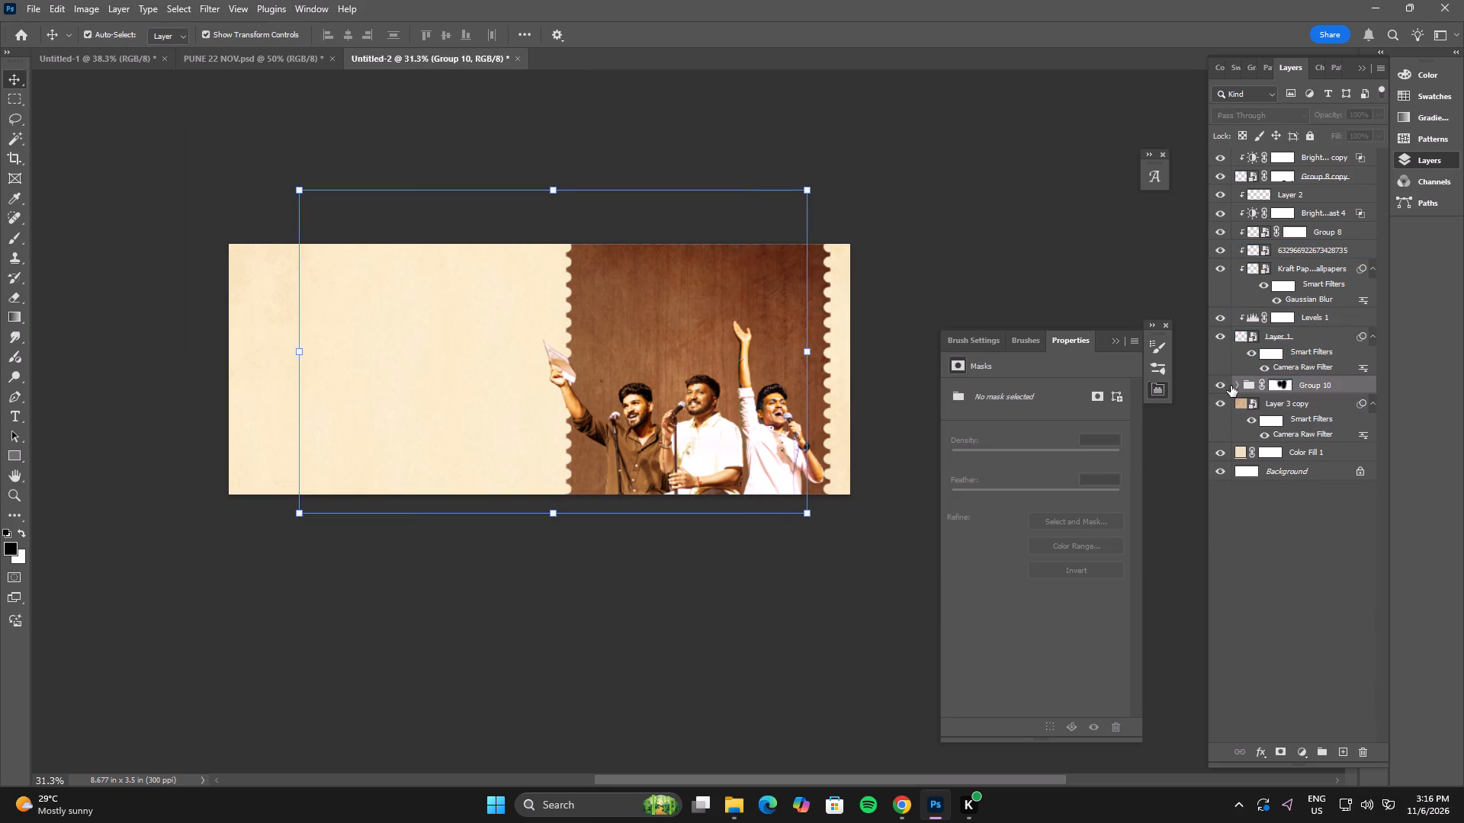
pyautogui.click(557, 187)
pyautogui.moveTo(674, 325); pyautogui.dragTo(446, 320)
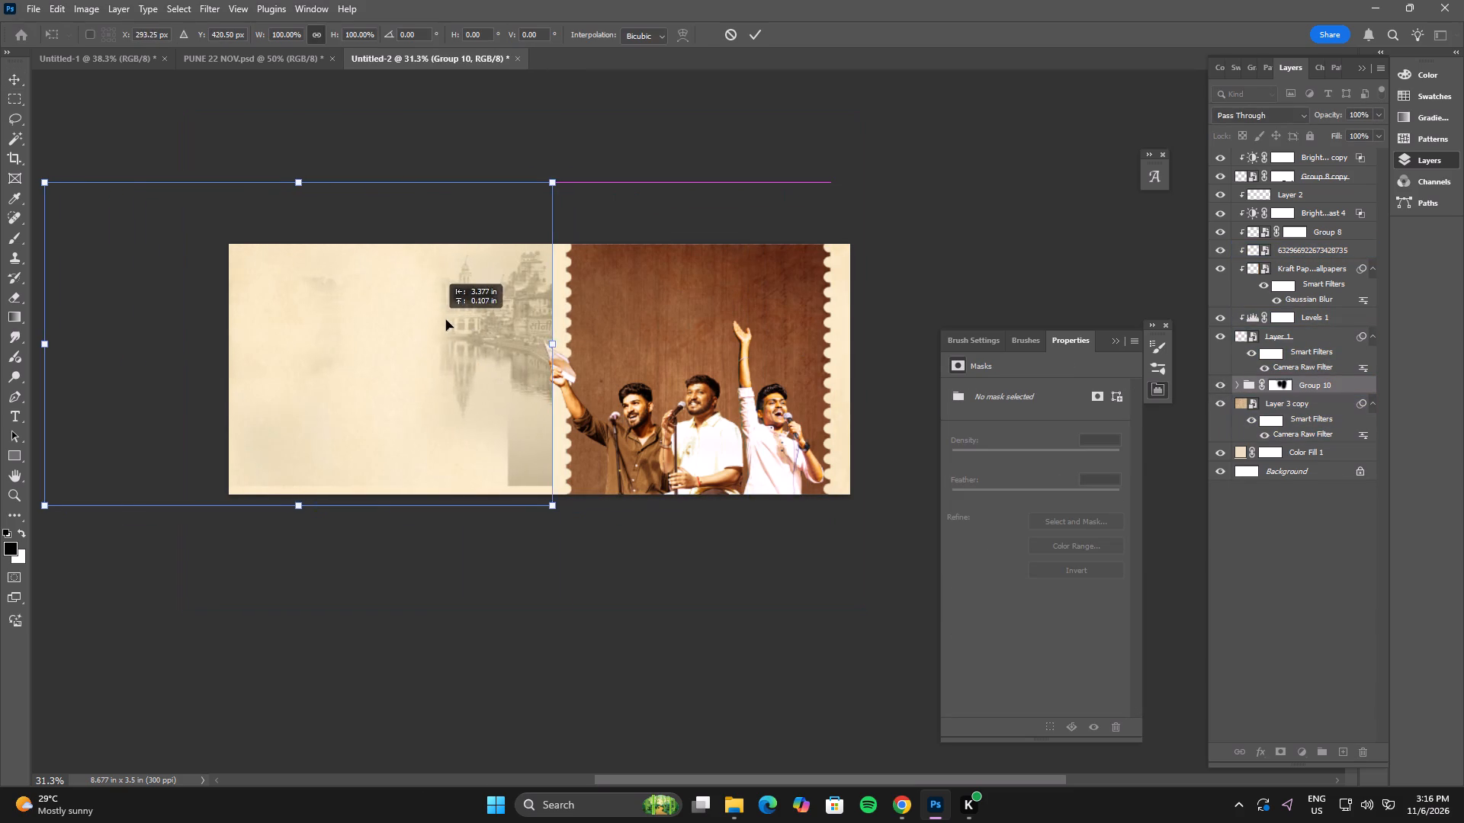
pyautogui.moveTo(446, 320); pyautogui.dragTo(514, 320)
pyautogui.keyDown('alt'); pyautogui.moveTo(653, 181); pyautogui.dragTo(531, 265); pyautogui.keyUp('alt')
pyautogui.moveTo(479, 323); pyautogui.dragTo(479, 350)
pyautogui.doubleClick(479, 350)
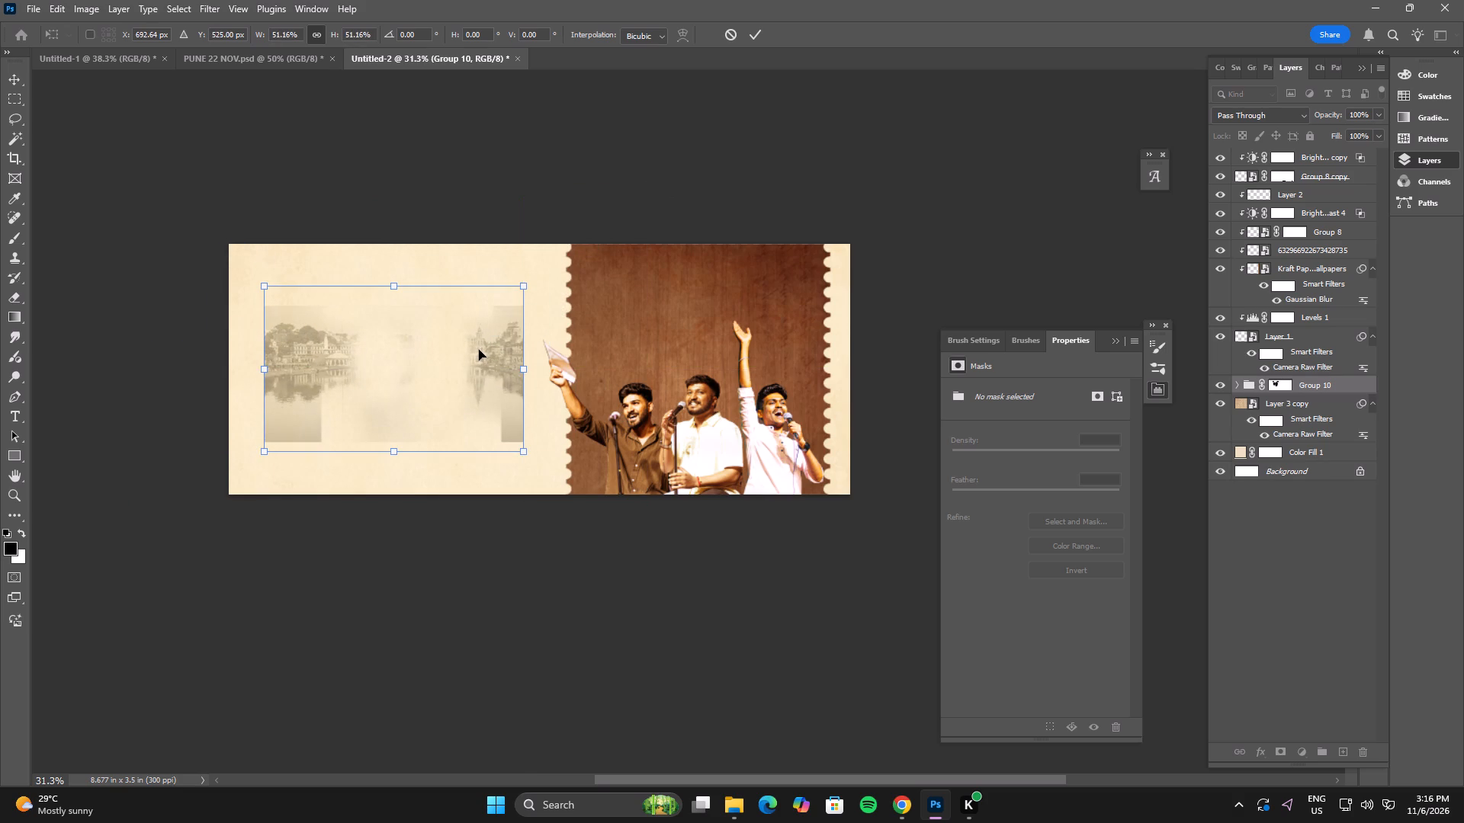
# Paint Group 10's layer mask white with a soft brush at 100% opacity, enlarged to 900 px, to reveal the hidden photo areas.
pyautogui.press('b')
pyautogui.click(1279, 383)
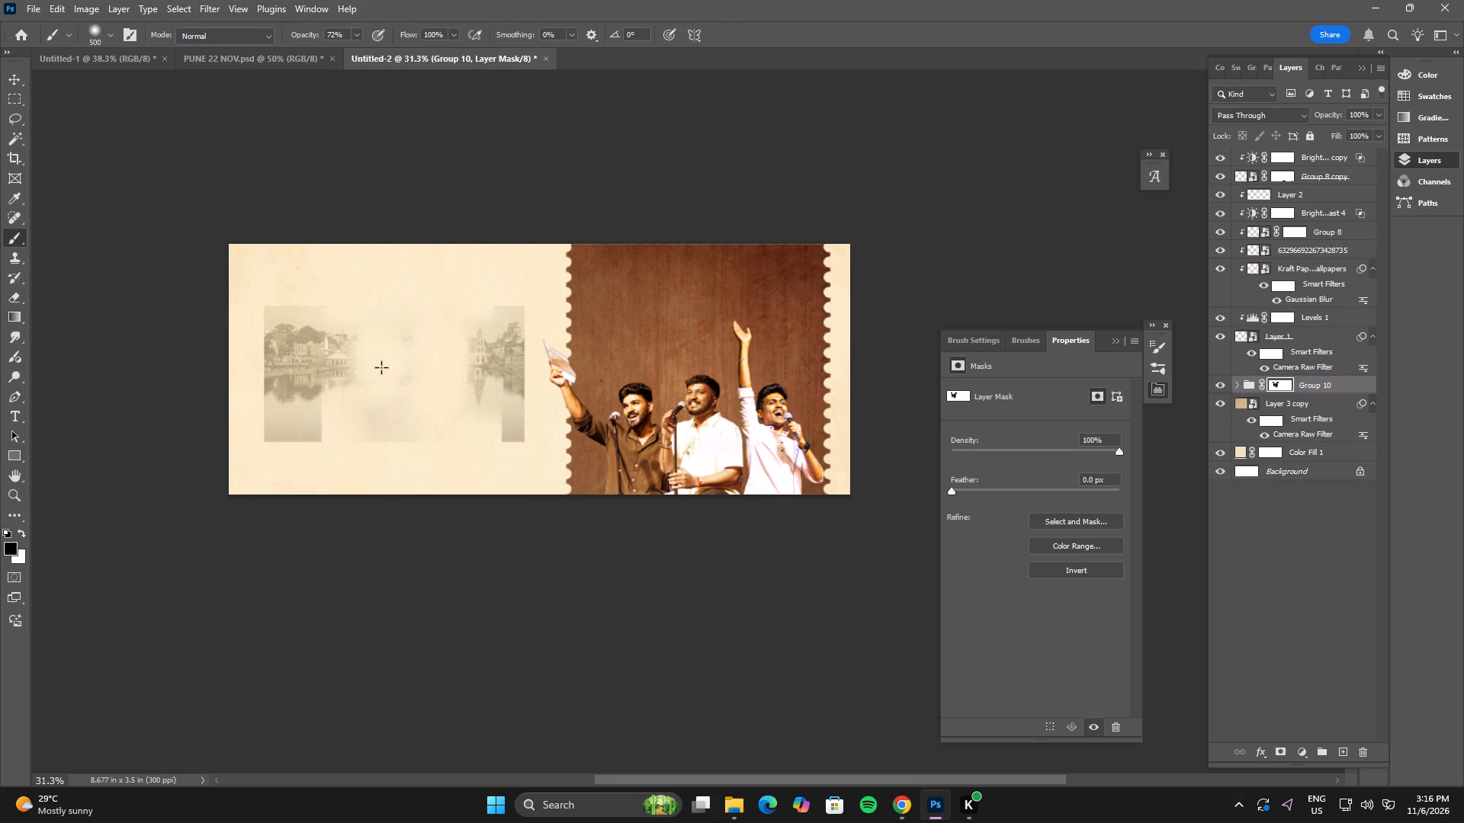
pyautogui.moveTo(442, 362); pyautogui.dragTo(354, 374)
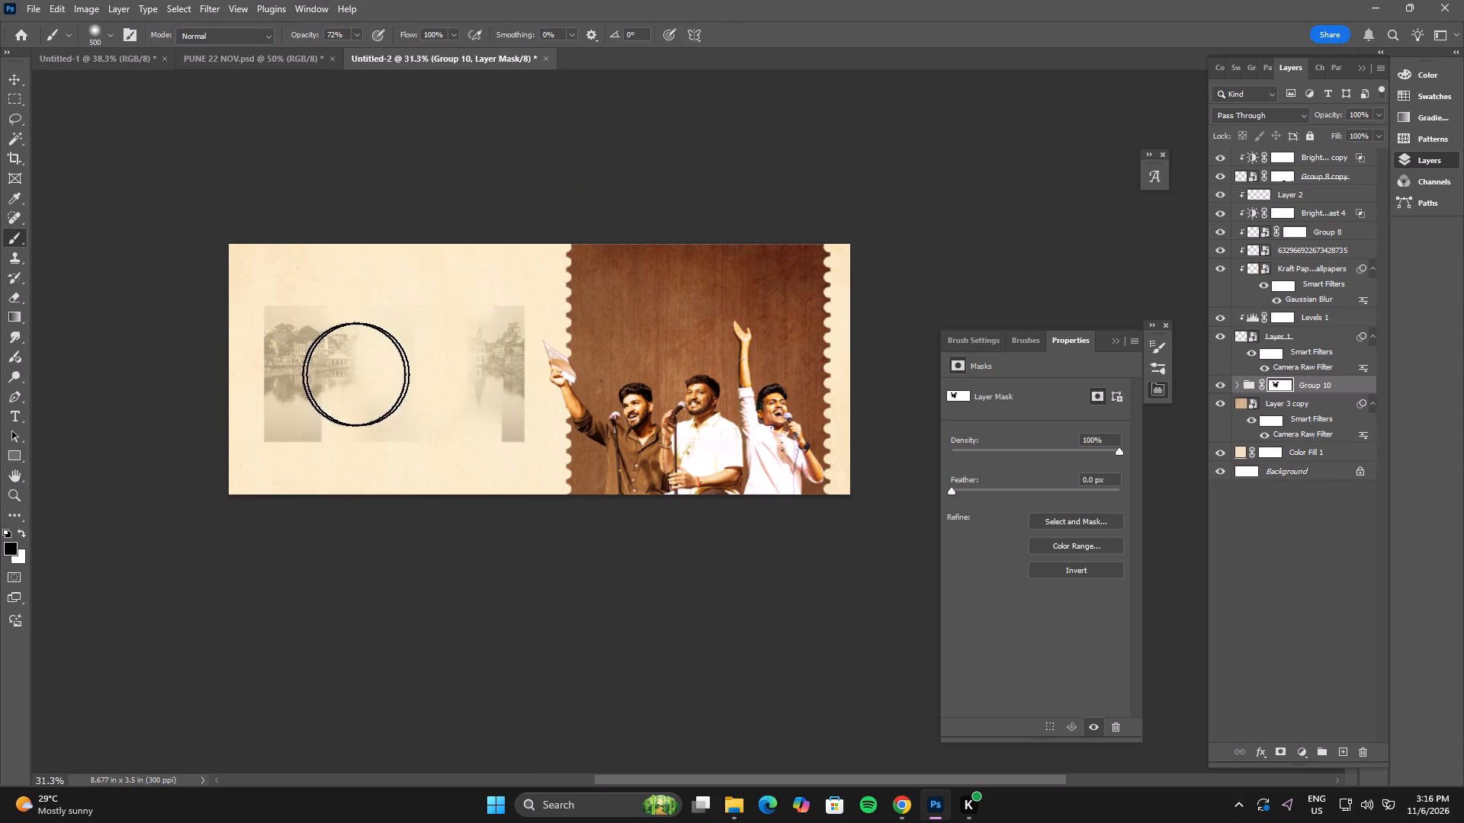
pyautogui.moveTo(354, 374); pyautogui.dragTo(316, 373)
pyautogui.press('x')
pyautogui.moveTo(391, 358); pyautogui.dragTo(192, 444)
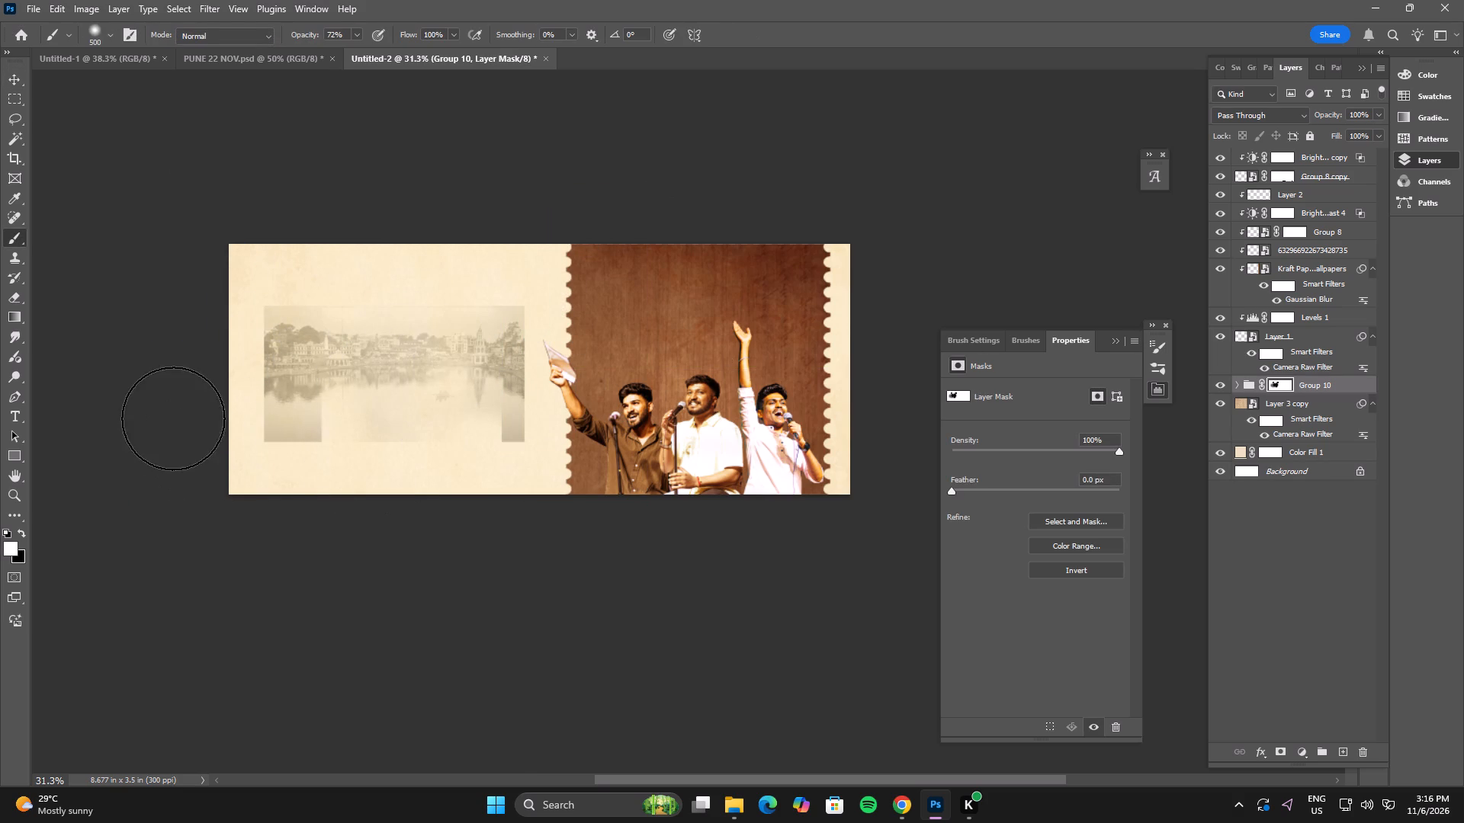
pyautogui.moveTo(300, 34); pyautogui.dragTo(588, 162)
pyautogui.moveTo(620, 354); pyautogui.dragTo(467, 339)
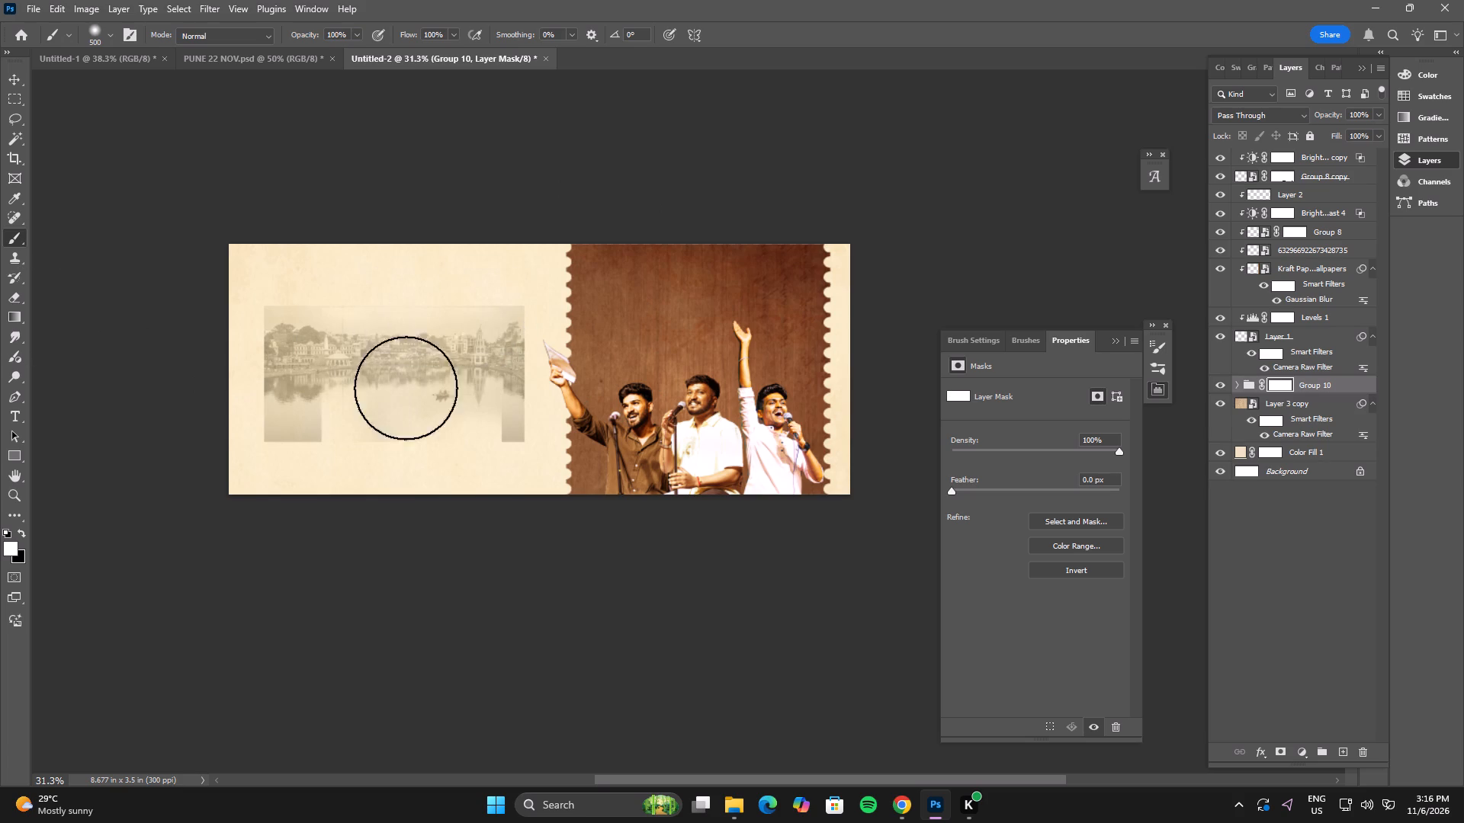
pyautogui.moveTo(509, 377); pyautogui.dragTo(485, 437)
pyautogui.press(']')
pyautogui.press(']')
pyautogui.press(']')
pyautogui.press(']')
pyautogui.moveTo(509, 405); pyautogui.dragTo(239, 434)
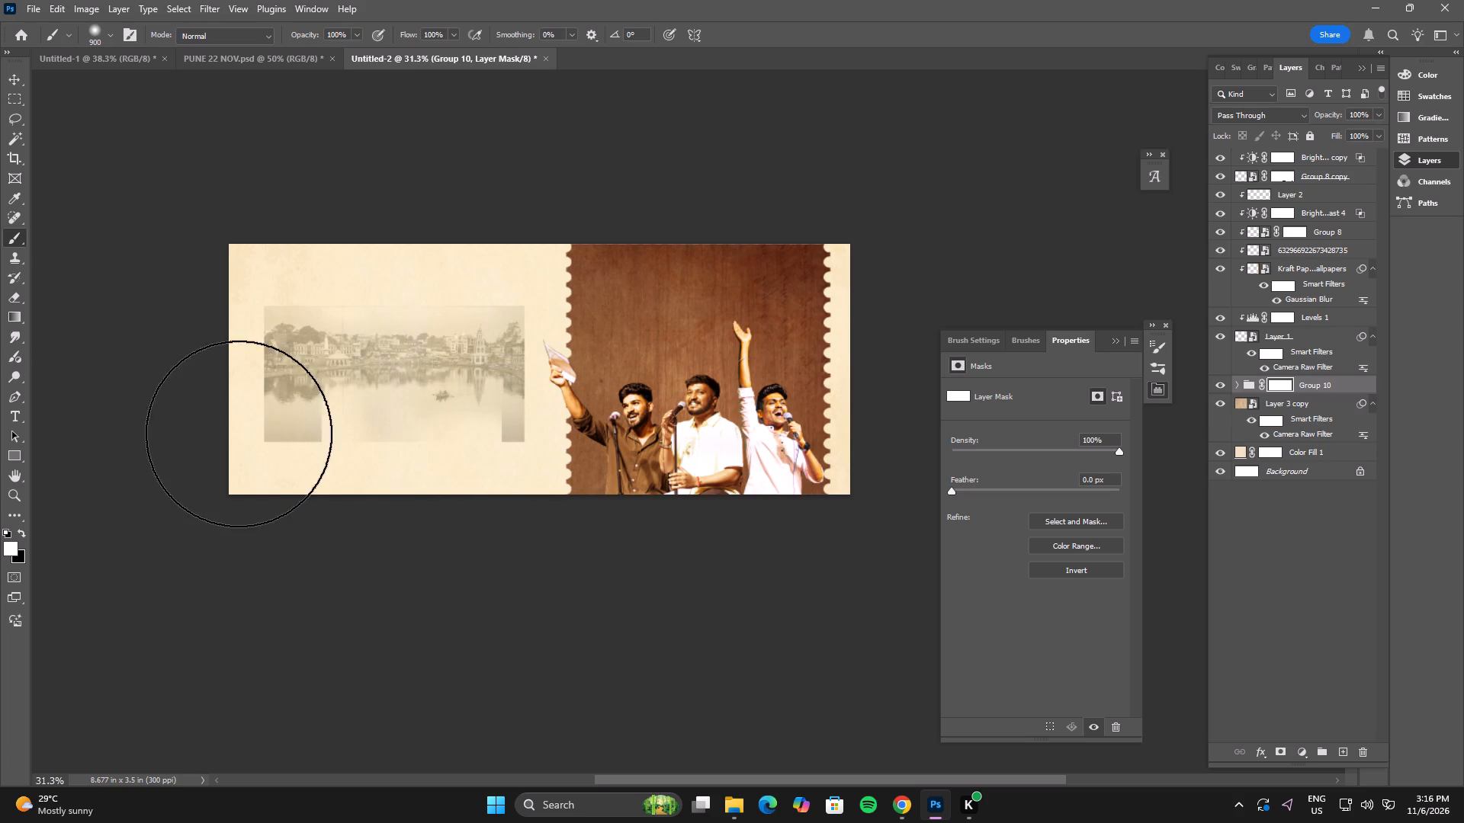
pyautogui.moveTo(239, 434); pyautogui.dragTo(239, 434)
pyautogui.moveTo(311, 416); pyautogui.dragTo(545, 340)
pyautogui.moveTo(393, 345); pyautogui.dragTo(240, 367)
pyautogui.moveTo(314, 354); pyautogui.dragTo(518, 354)
pyautogui.moveTo(381, 377); pyautogui.dragTo(195, 421)
pyautogui.moveTo(316, 403); pyautogui.dragTo(569, 402)
pyautogui.moveTo(385, 415); pyautogui.dragTo(205, 424)
pyautogui.moveTo(260, 373); pyautogui.dragTo(454, 391)
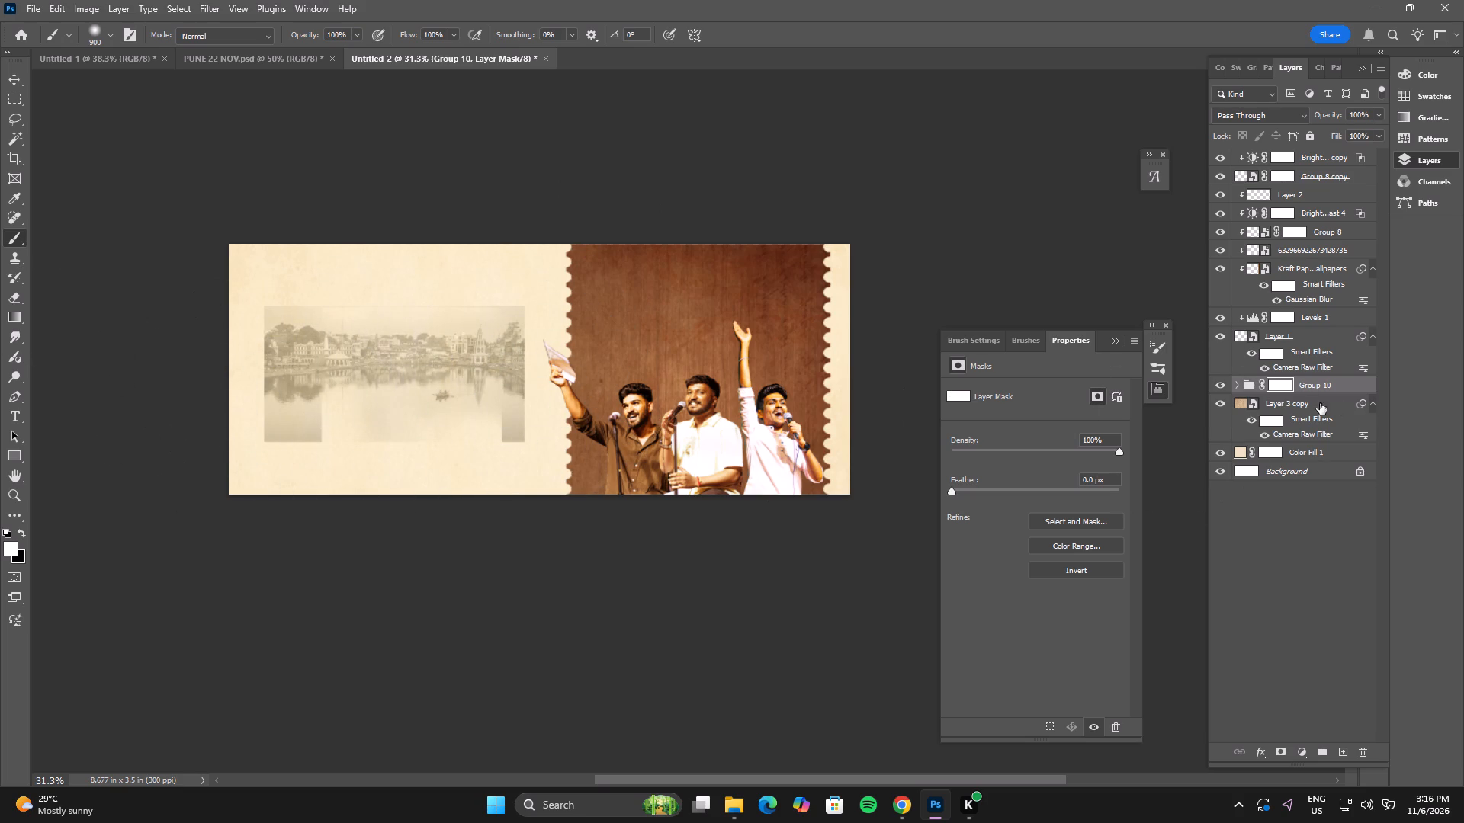
# Paint the layer mask of Background copy 2 inside Group 10 completely white.
pyautogui.click(1238, 383)
pyautogui.click(1299, 443)
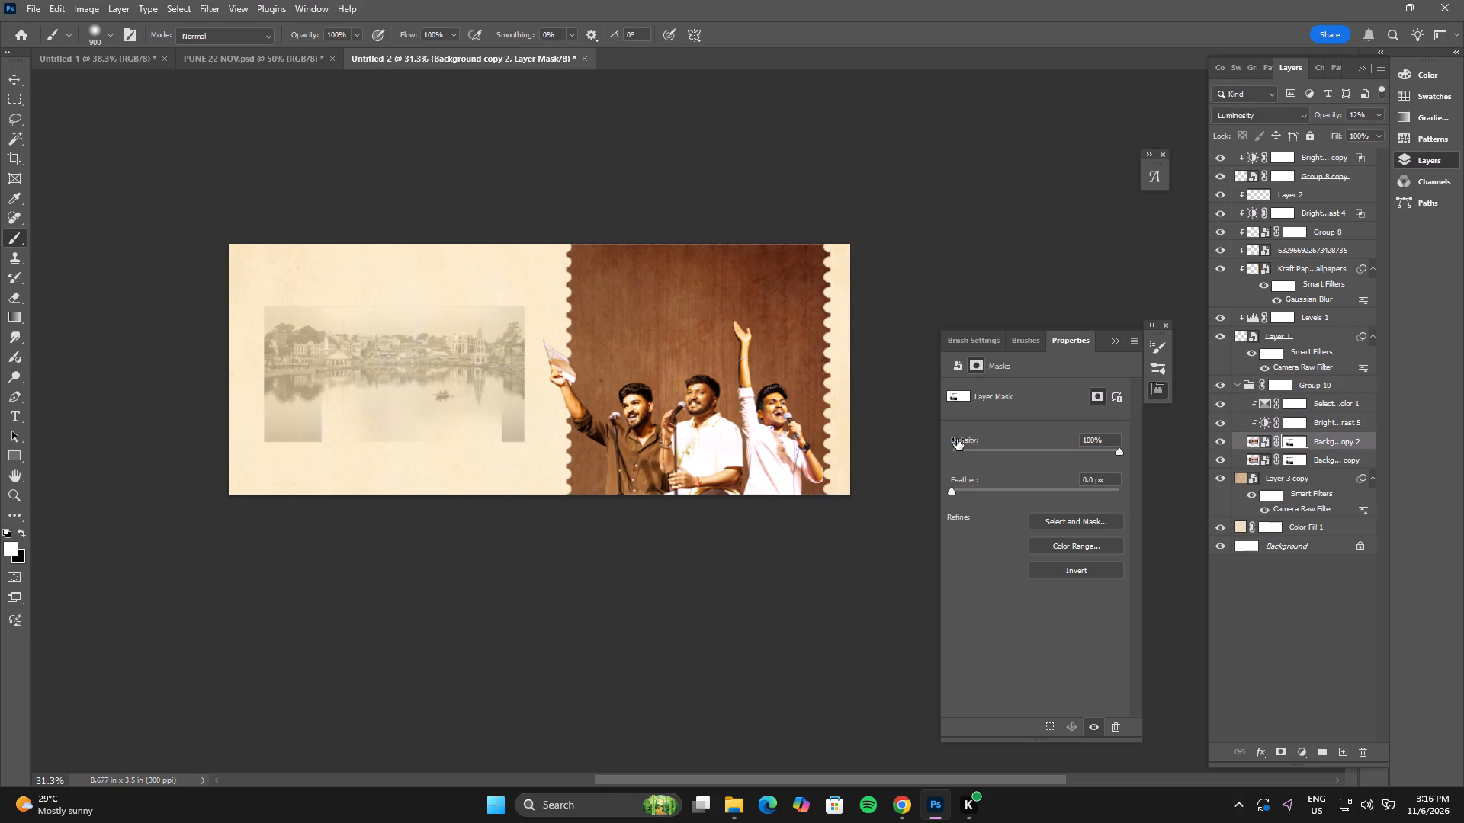
pyautogui.moveTo(347, 393); pyautogui.dragTo(496, 431)
pyautogui.moveTo(505, 428); pyautogui.dragTo(193, 424)
pyautogui.moveTo(192, 391); pyautogui.dragTo(575, 309)
pyautogui.moveTo(474, 352); pyautogui.dragTo(170, 358)
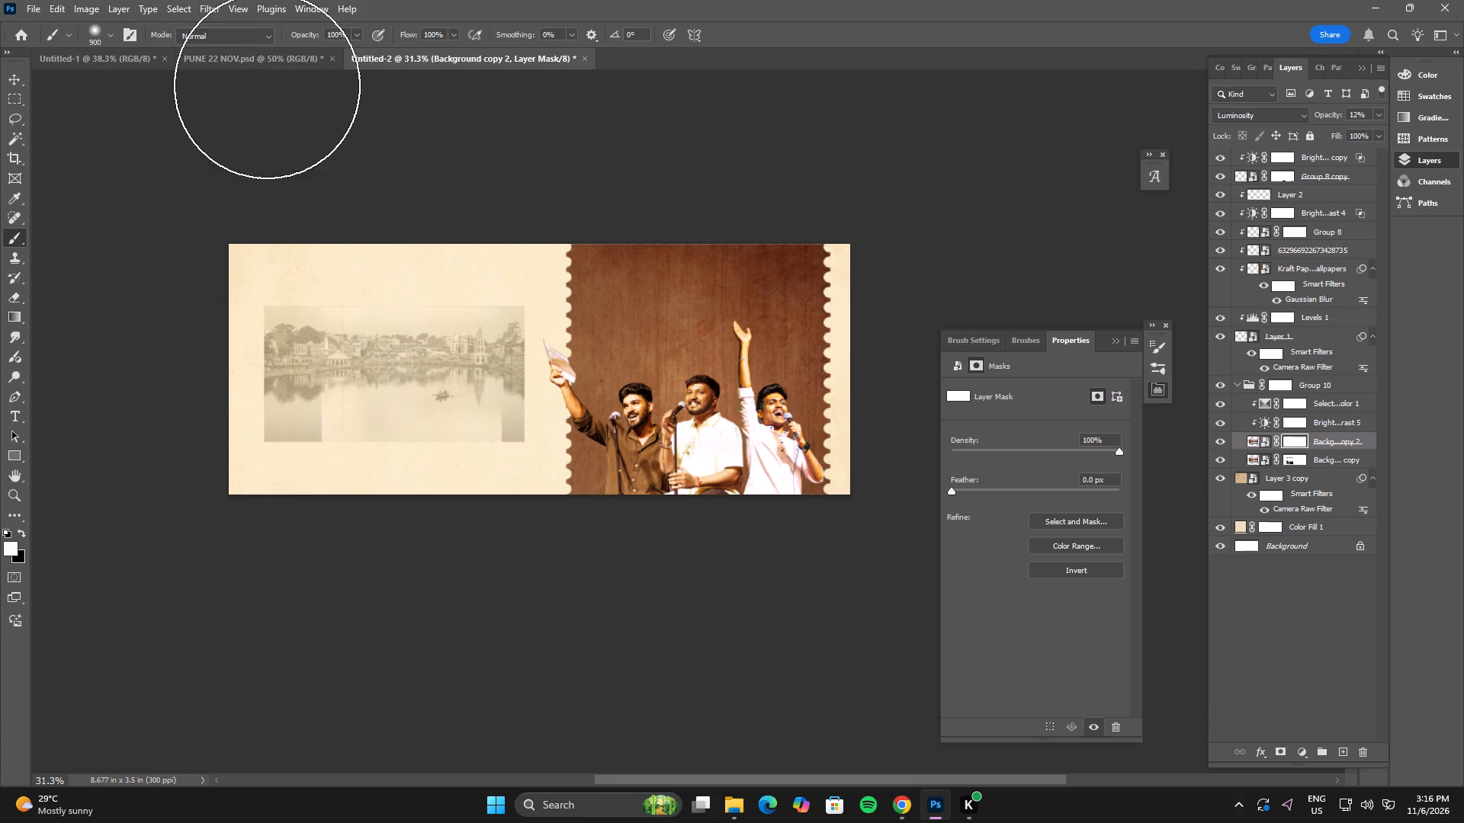
pyautogui.moveTo(573, 432); pyautogui.dragTo(123, 360)
# Paint the layer mask of Background copy inside Group 10 white to restore the rest of the riverside photo.
pyautogui.click(1294, 461)
pyautogui.moveTo(710, 431); pyautogui.dragTo(338, 411)
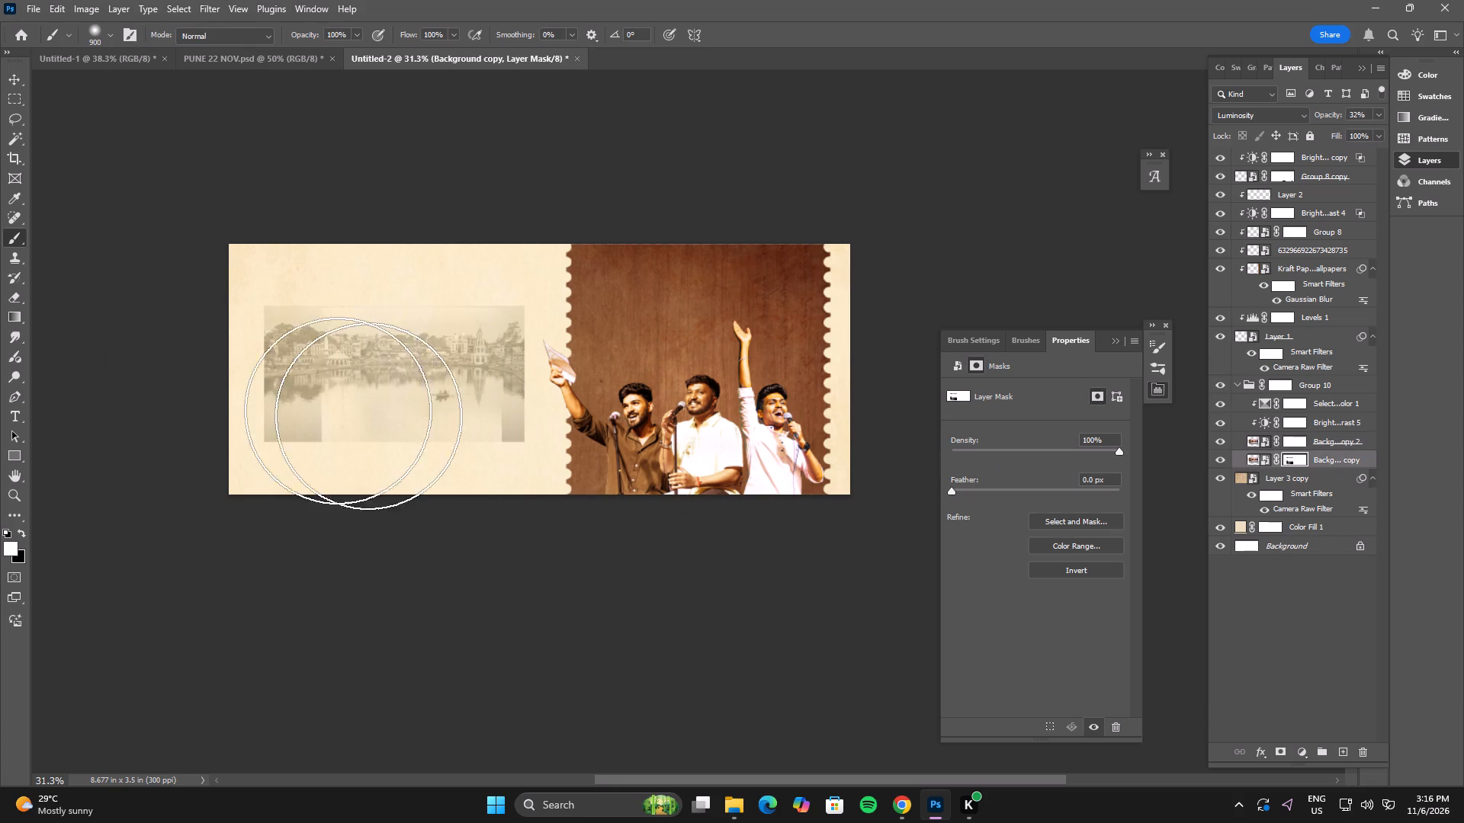
pyautogui.moveTo(338, 411); pyautogui.dragTo(721, 341)
pyautogui.moveTo(422, 332); pyautogui.dragTo(659, 320)
pyautogui.moveTo(550, 318); pyautogui.dragTo(606, 315)
pyautogui.moveTo(612, 313); pyautogui.dragTo(291, 370)
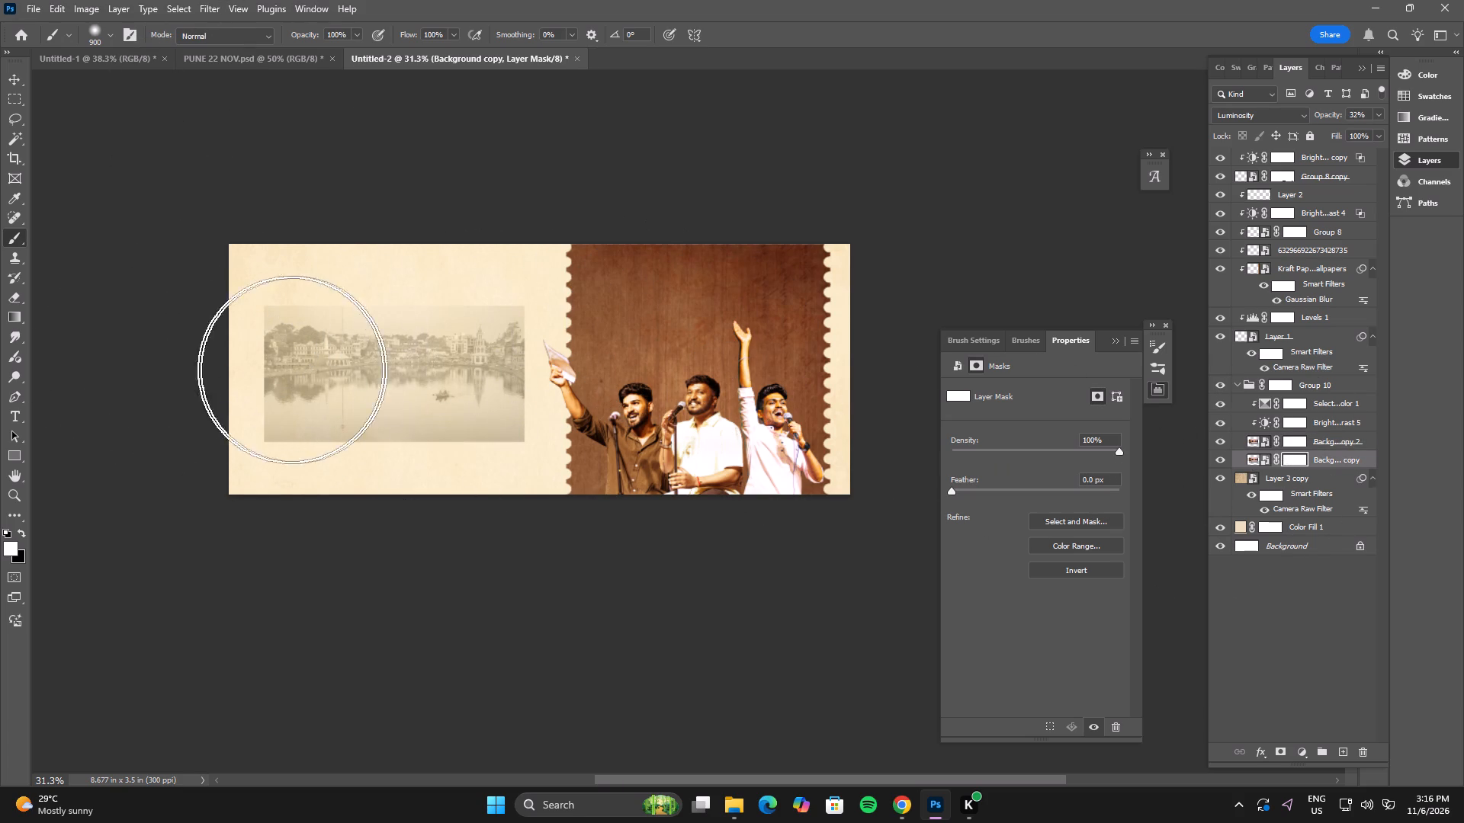
pyautogui.moveTo(291, 370); pyautogui.dragTo(287, 369)
pyautogui.moveTo(296, 355); pyautogui.dragTo(627, 347)
pyautogui.moveTo(613, 351); pyautogui.dragTo(260, 355)
pyautogui.moveTo(366, 350); pyautogui.dragTo(214, 377)
pyautogui.moveTo(275, 322); pyautogui.dragTo(965, 554)
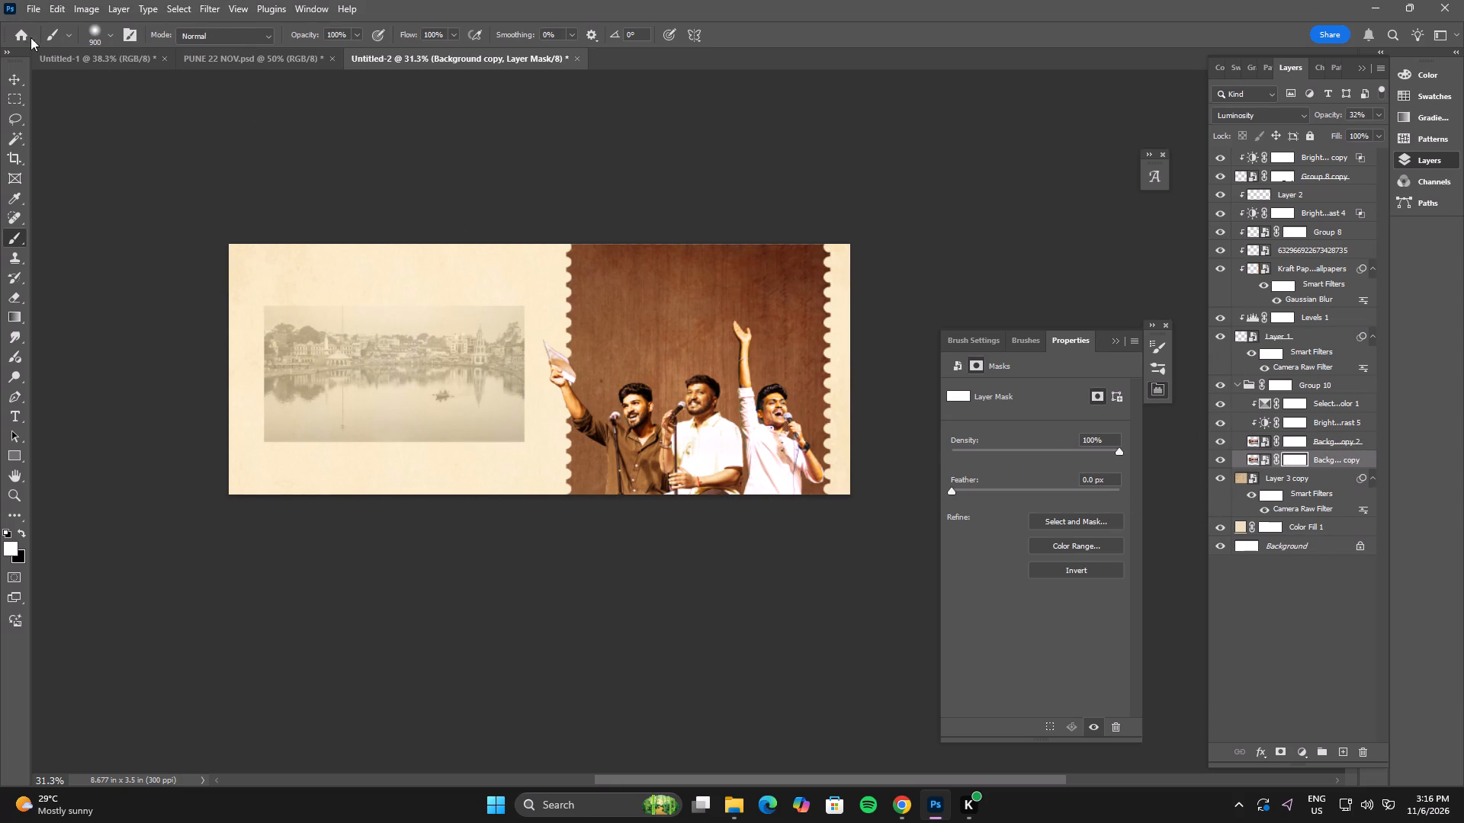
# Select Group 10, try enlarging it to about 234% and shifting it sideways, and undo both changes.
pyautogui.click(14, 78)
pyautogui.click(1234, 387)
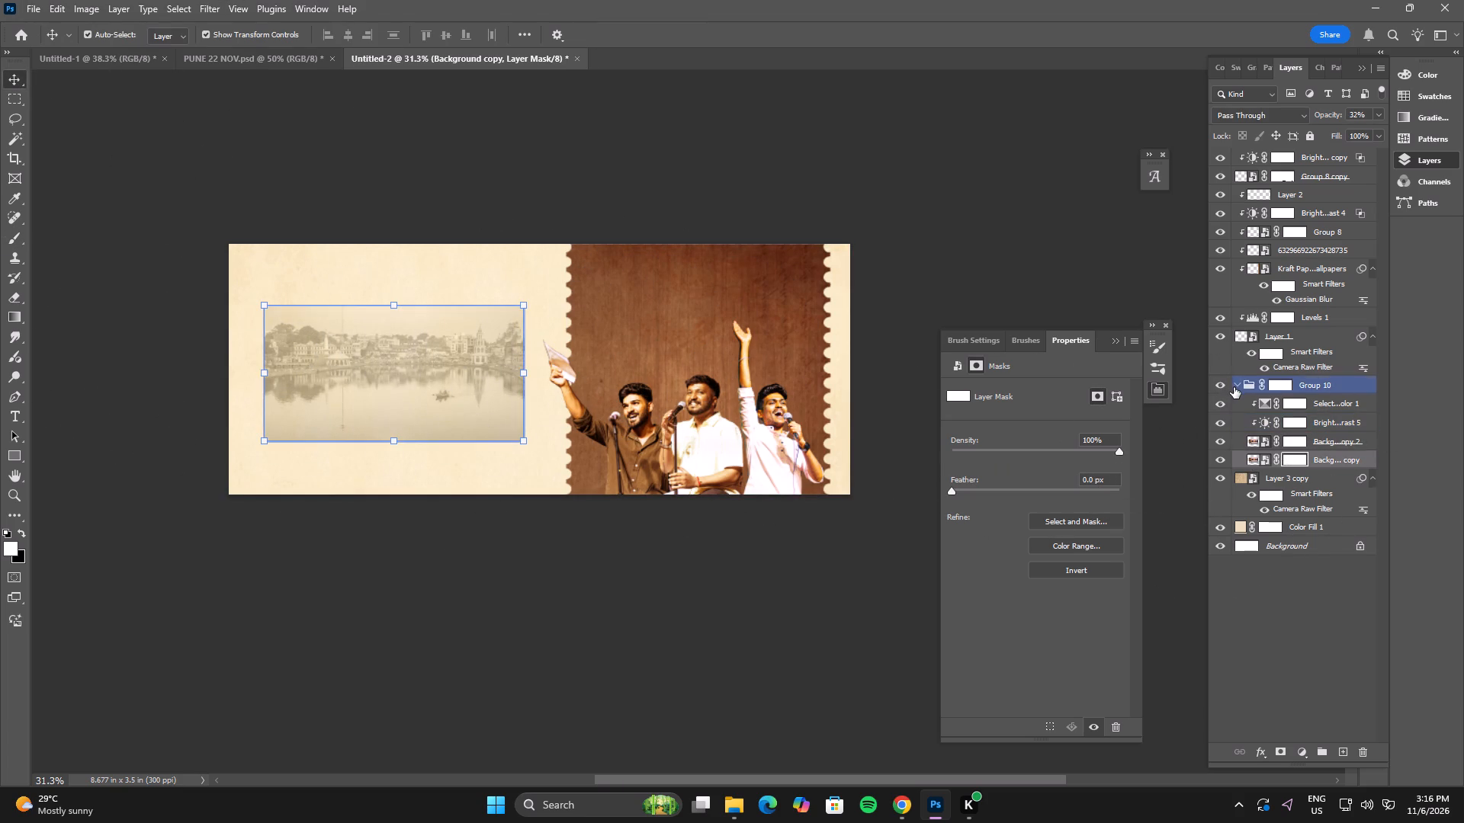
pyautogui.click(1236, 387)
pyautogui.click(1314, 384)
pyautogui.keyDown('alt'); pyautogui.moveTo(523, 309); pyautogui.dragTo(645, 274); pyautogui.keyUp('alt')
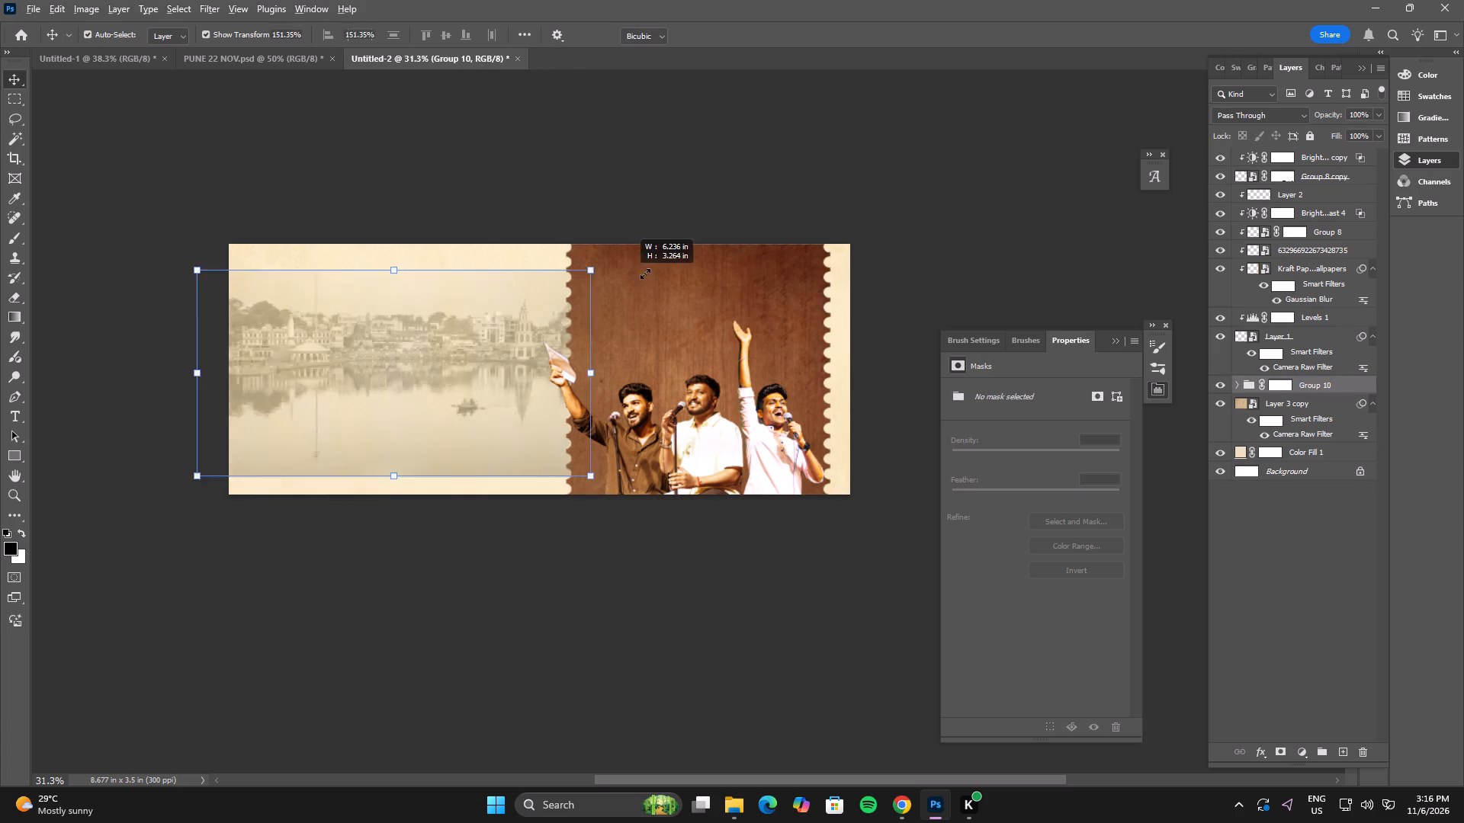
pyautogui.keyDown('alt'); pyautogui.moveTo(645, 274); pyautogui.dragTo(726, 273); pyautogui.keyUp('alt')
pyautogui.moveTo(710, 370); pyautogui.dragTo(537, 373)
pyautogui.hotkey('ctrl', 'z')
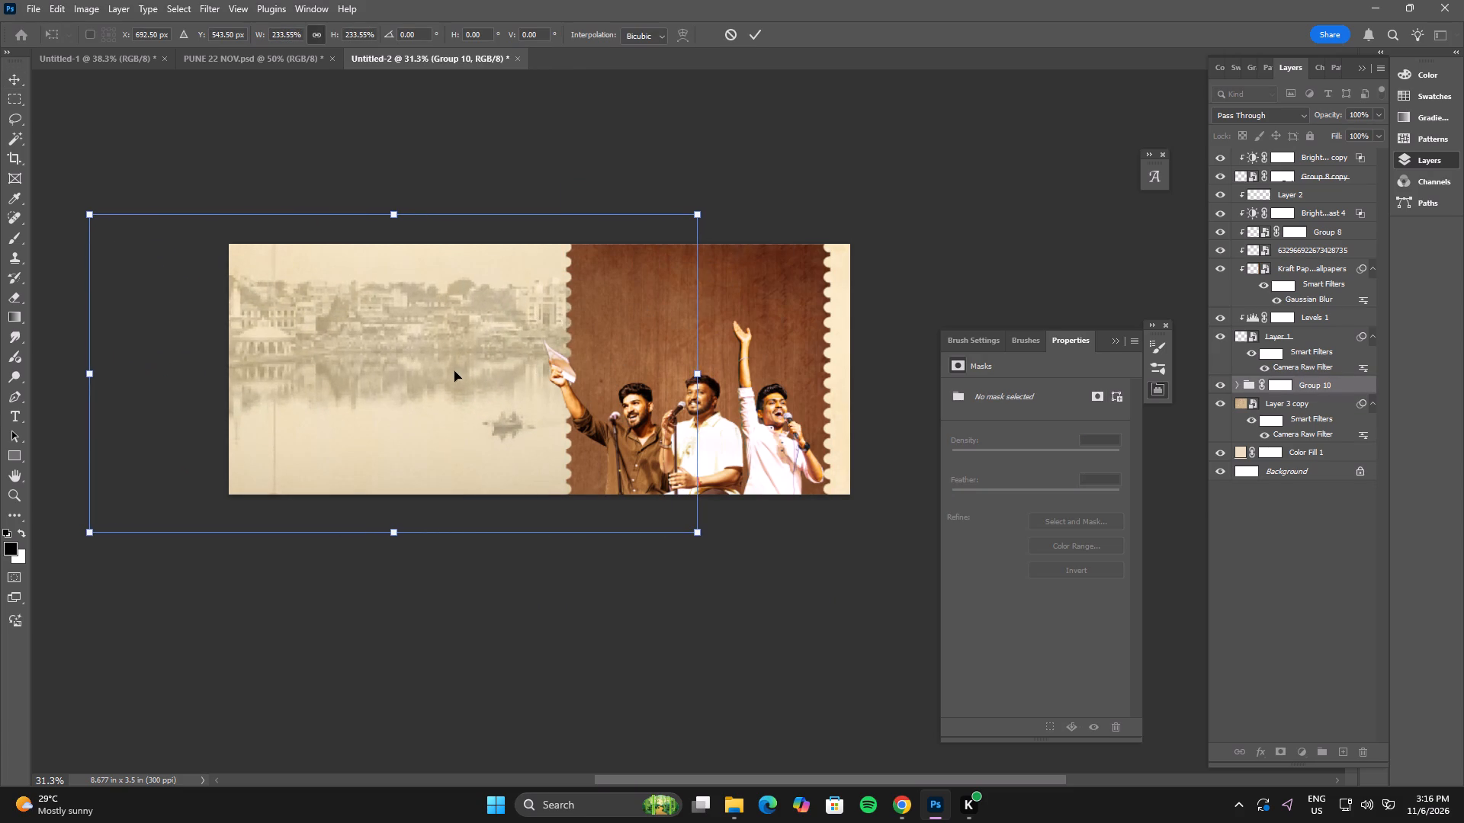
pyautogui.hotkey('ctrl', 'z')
# Scale Group 10 to about 192% over the area beside the stamp and flip it horizontally.
pyautogui.keyDown('alt'); pyautogui.moveTo(525, 303); pyautogui.dragTo(594, 243); pyautogui.keyUp('alt')
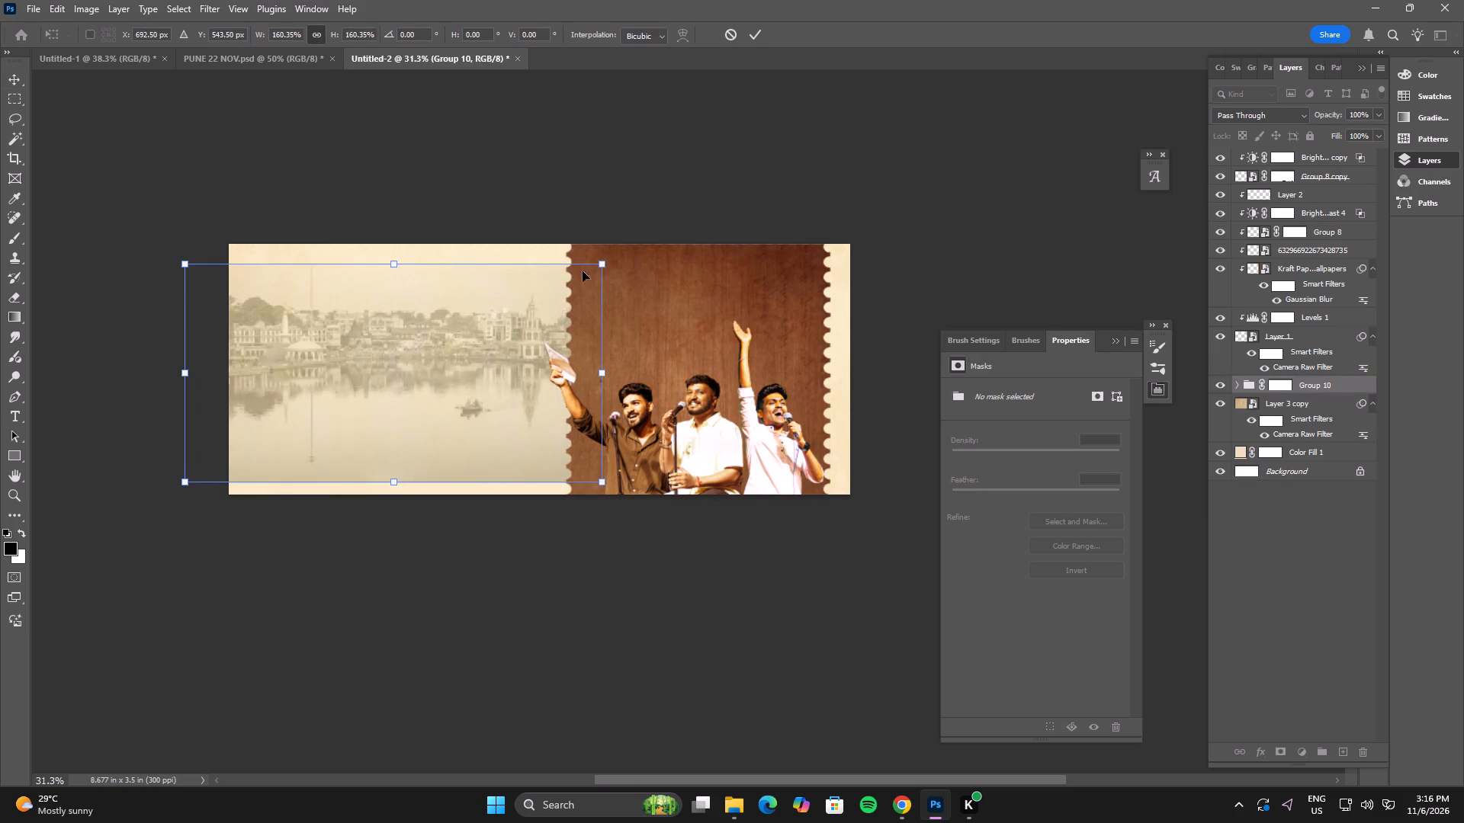
pyautogui.moveTo(561, 346); pyautogui.dragTo(583, 362)
pyautogui.moveTo(630, 287); pyautogui.dragTo(724, 271)
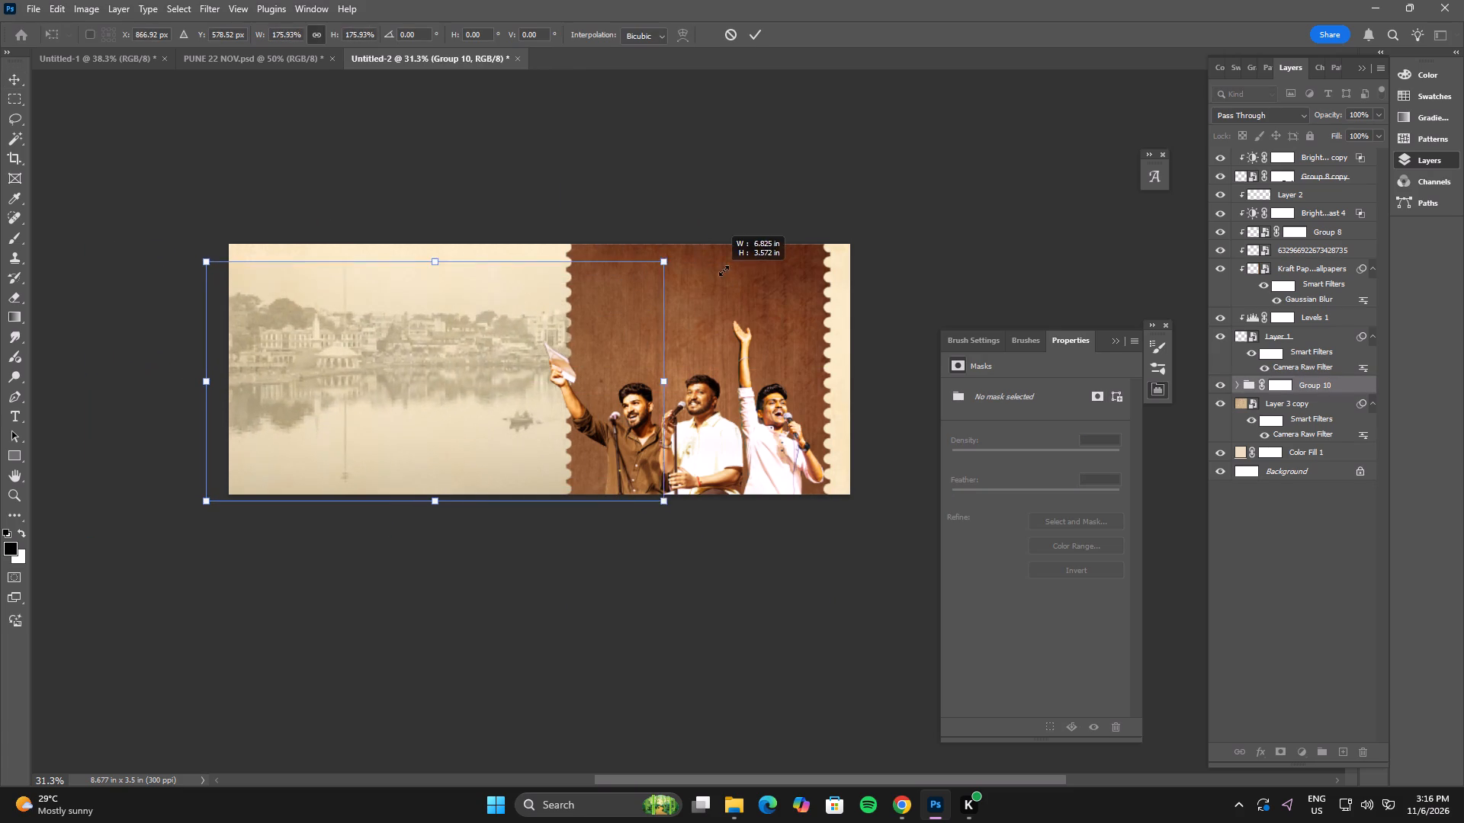
pyautogui.moveTo(724, 271); pyautogui.dragTo(734, 273)
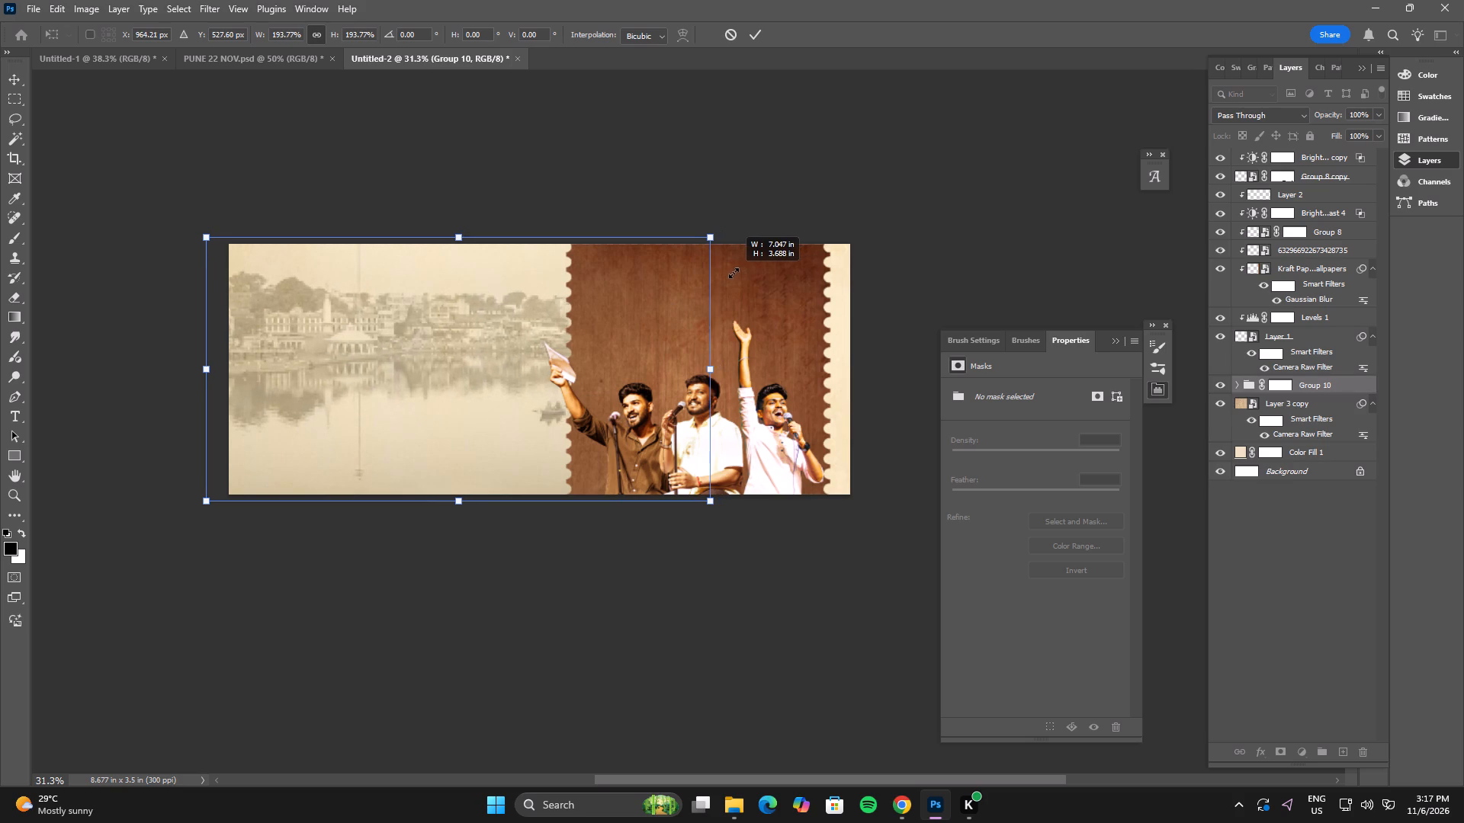
pyautogui.moveTo(734, 273); pyautogui.dragTo(727, 274)
pyautogui.rightClick(541, 331)
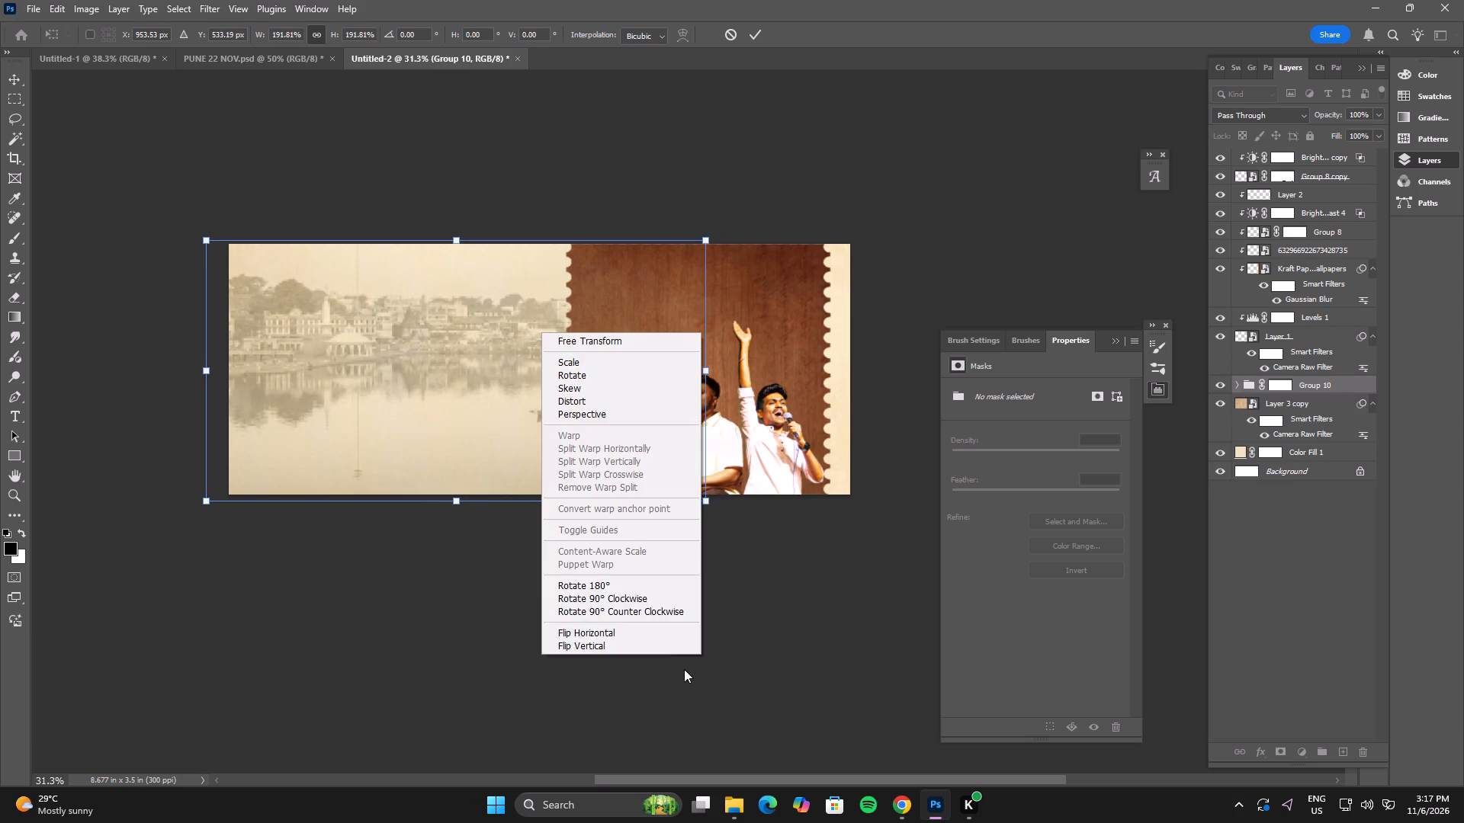
pyautogui.click(664, 636)
pyautogui.click(434, 401)
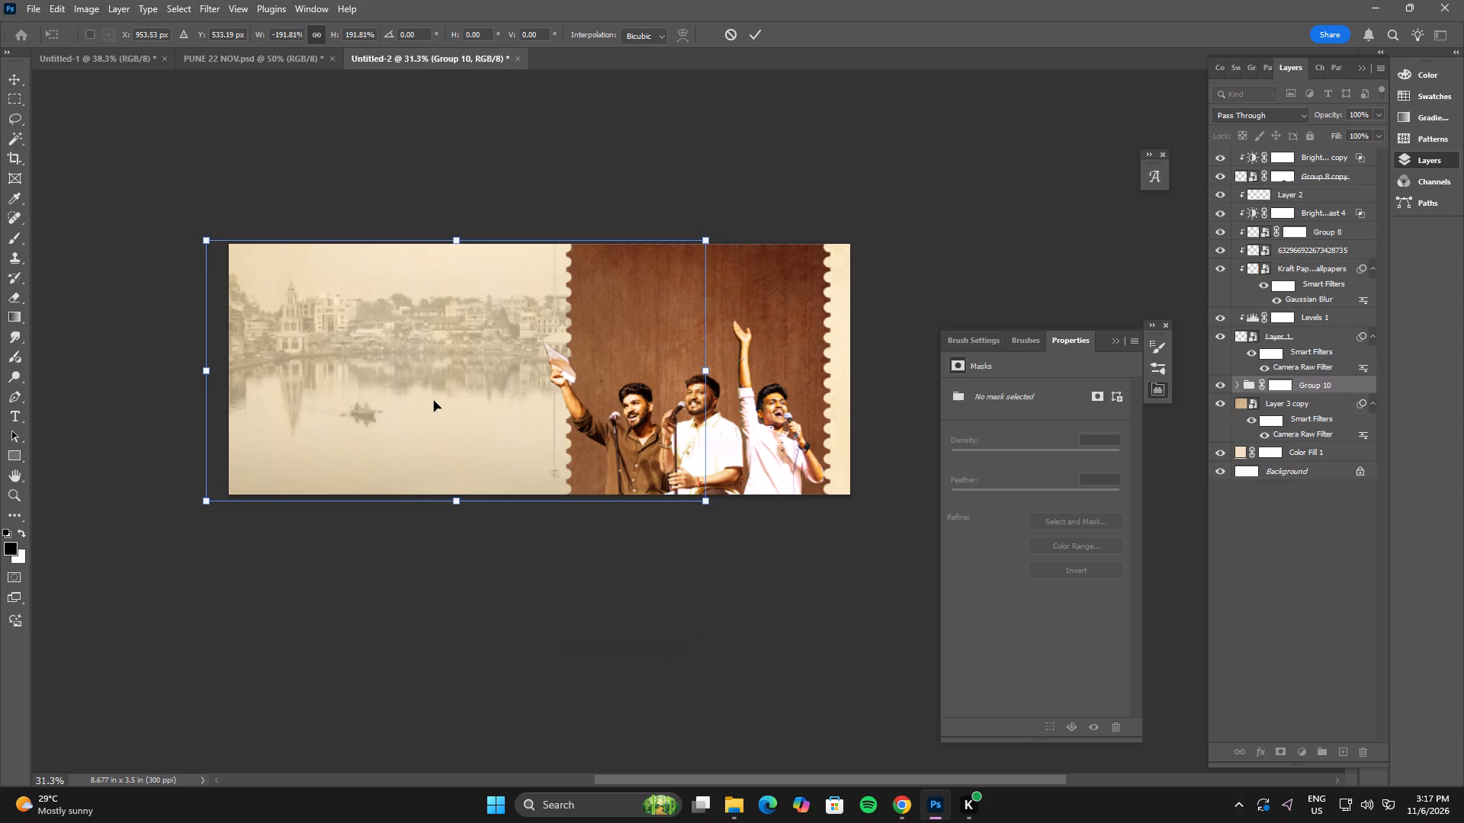
pyautogui.doubleClick(434, 401)
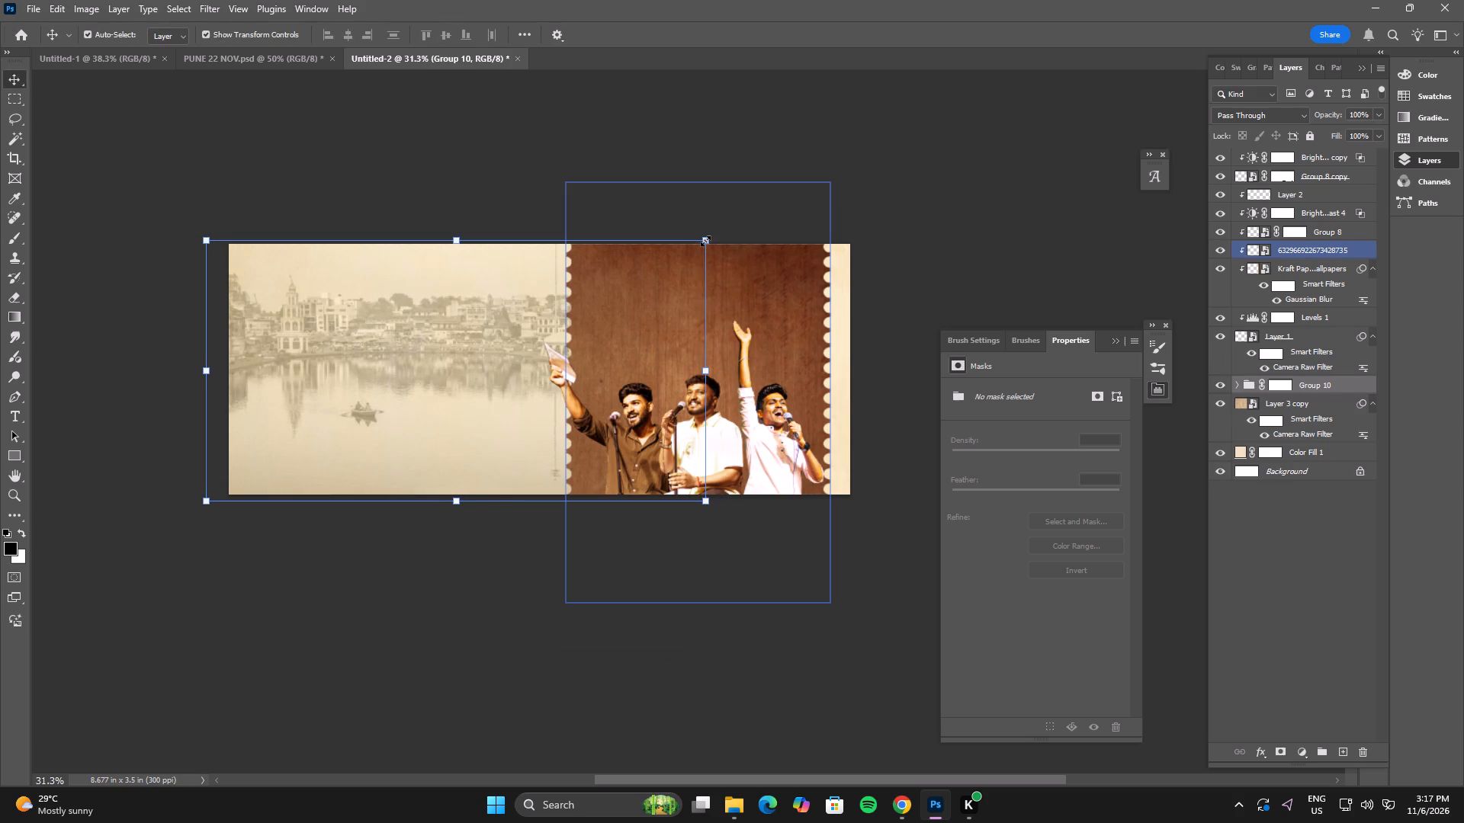
# Scale Group 10 down to about 75% and place it along the banner's lower edge beside the stamp.
pyautogui.moveTo(705, 241); pyautogui.dragTo(895, 180)
pyautogui.moveTo(621, 296); pyautogui.dragTo(612, 384)
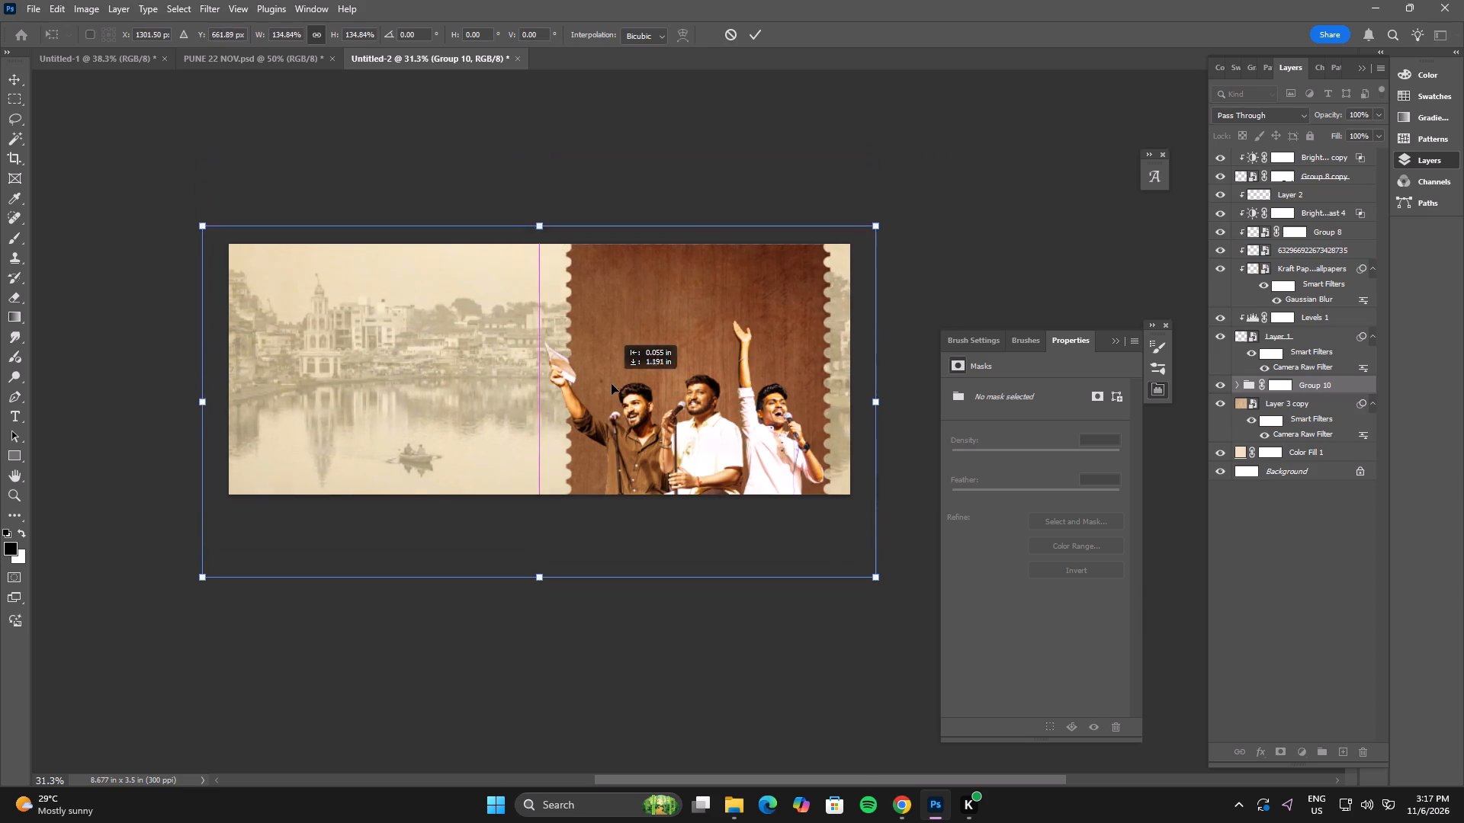
pyautogui.moveTo(612, 384); pyautogui.dragTo(612, 482)
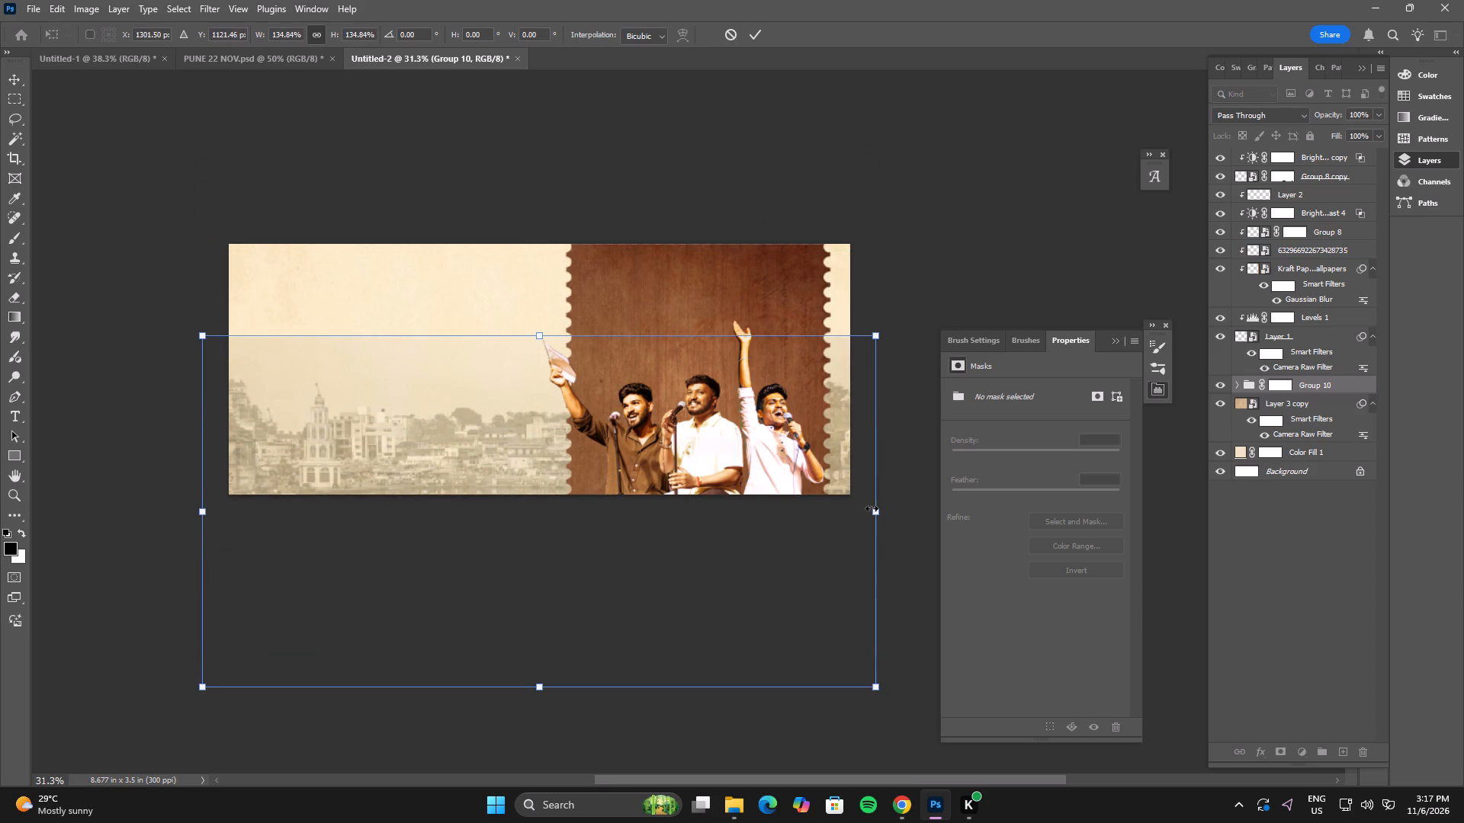
pyautogui.moveTo(875, 511); pyautogui.dragTo(567, 528)
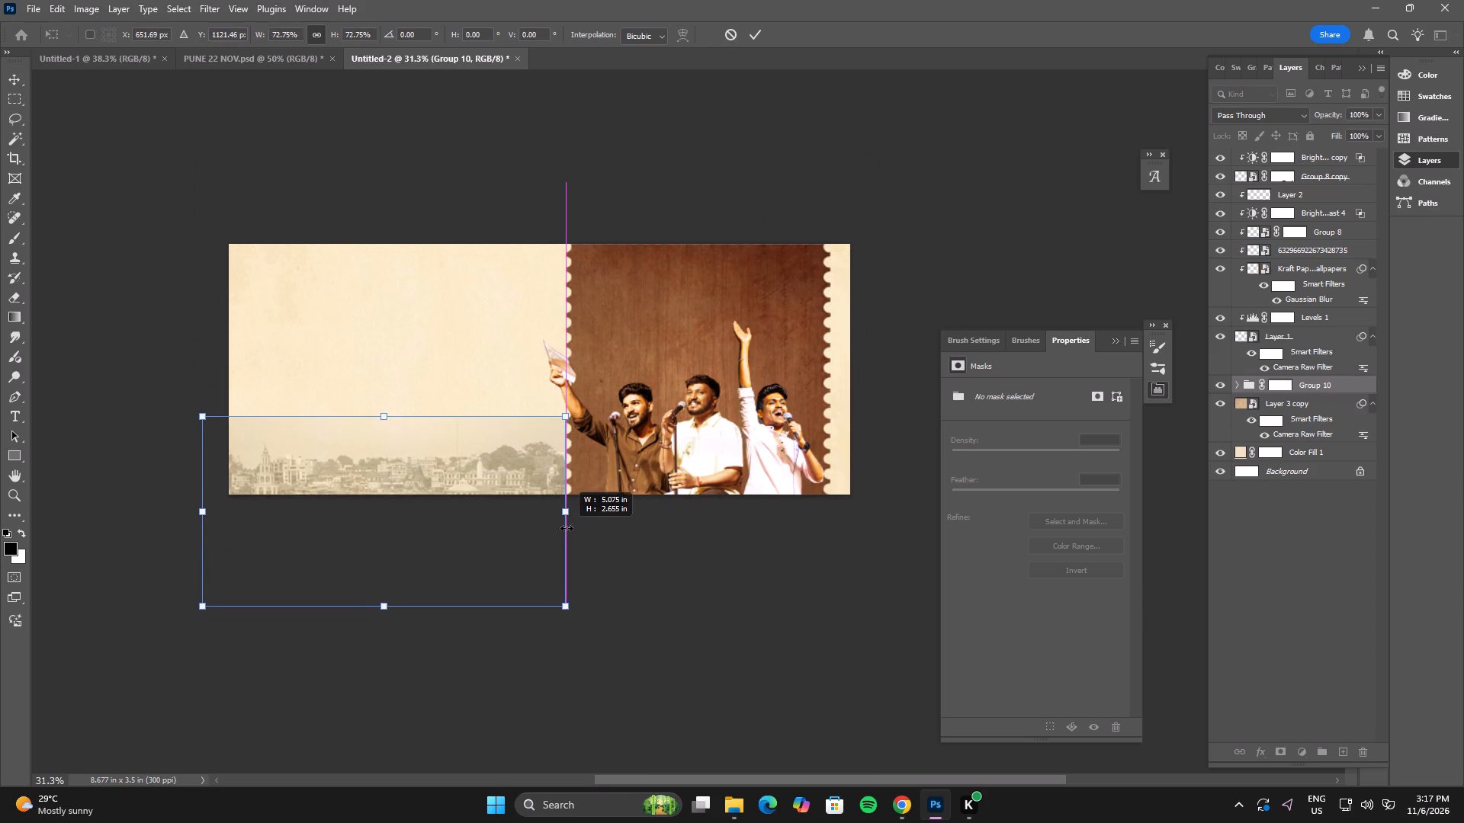
pyautogui.moveTo(567, 528); pyautogui.dragTo(577, 526)
pyautogui.moveTo(528, 548); pyautogui.dragTo(528, 482)
pyautogui.moveTo(473, 485); pyautogui.dragTo(570, 495)
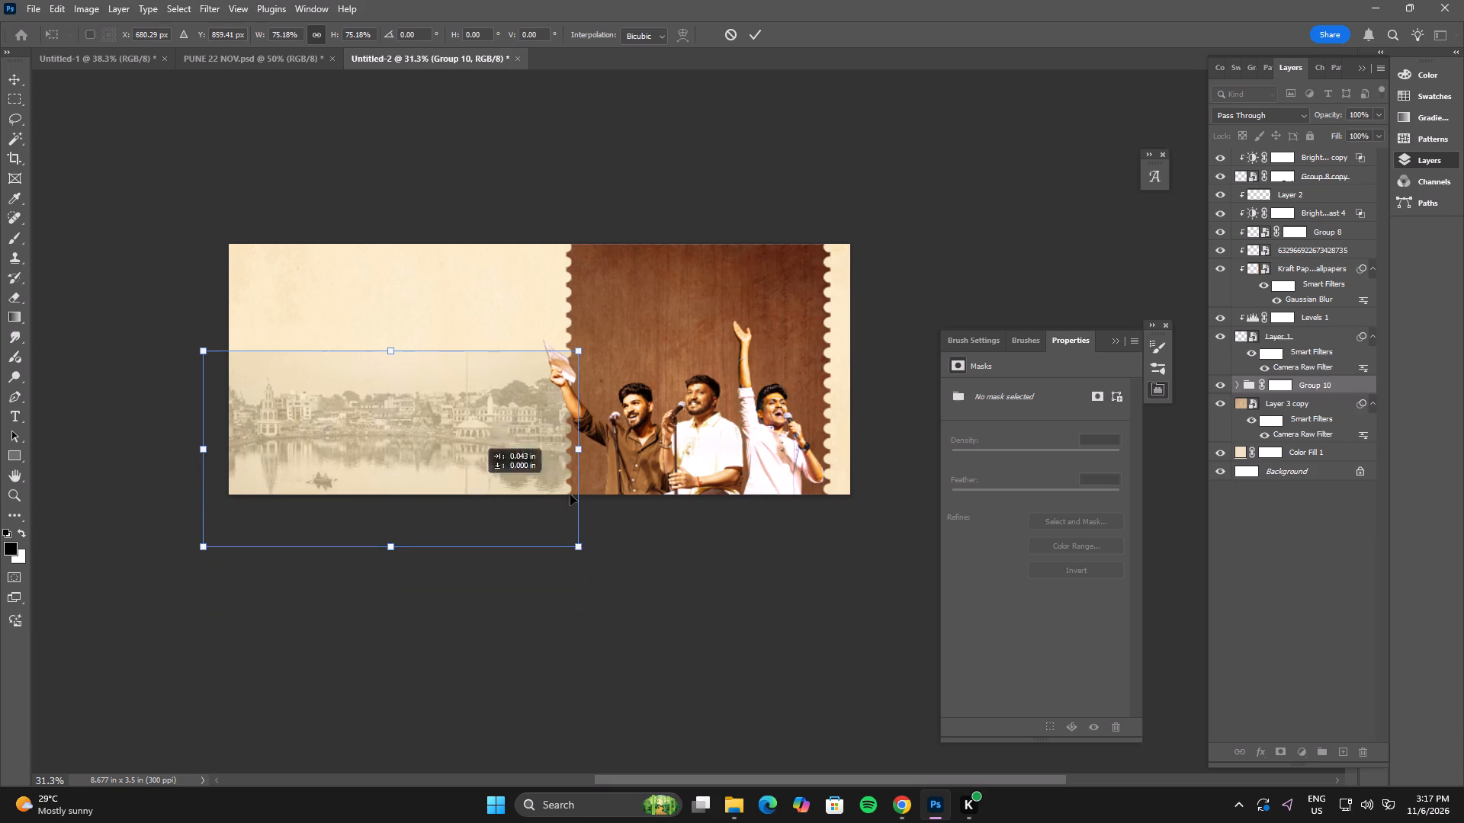
pyautogui.moveTo(570, 495); pyautogui.dragTo(467, 514)
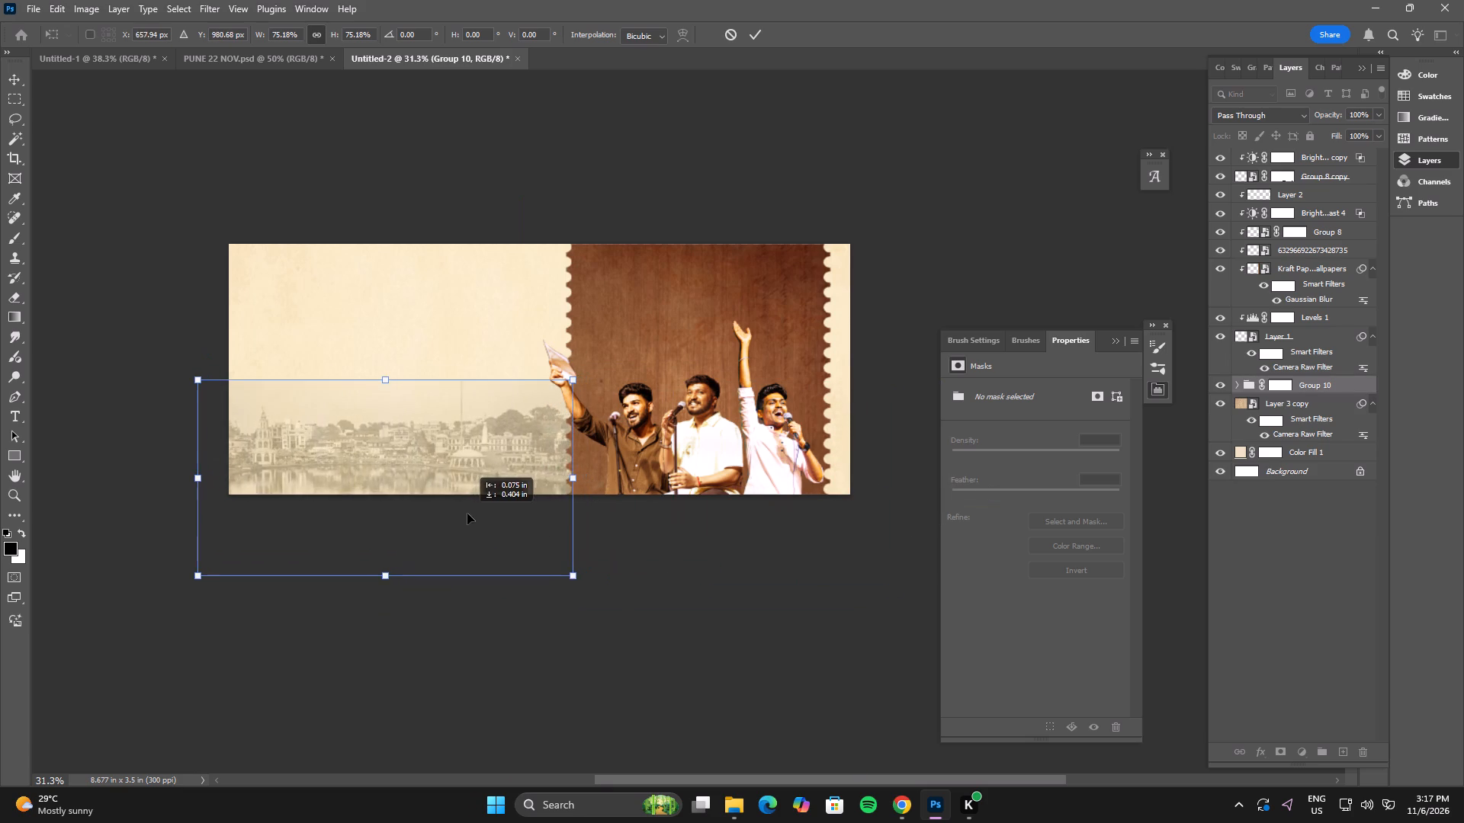
pyautogui.moveTo(467, 514); pyautogui.dragTo(496, 512)
# Flip Group 10 horizontally and shrink it to about 4.89 by 2.56 in, between the banner's outer edge and the stamp.
pyautogui.rightClick(452, 487)
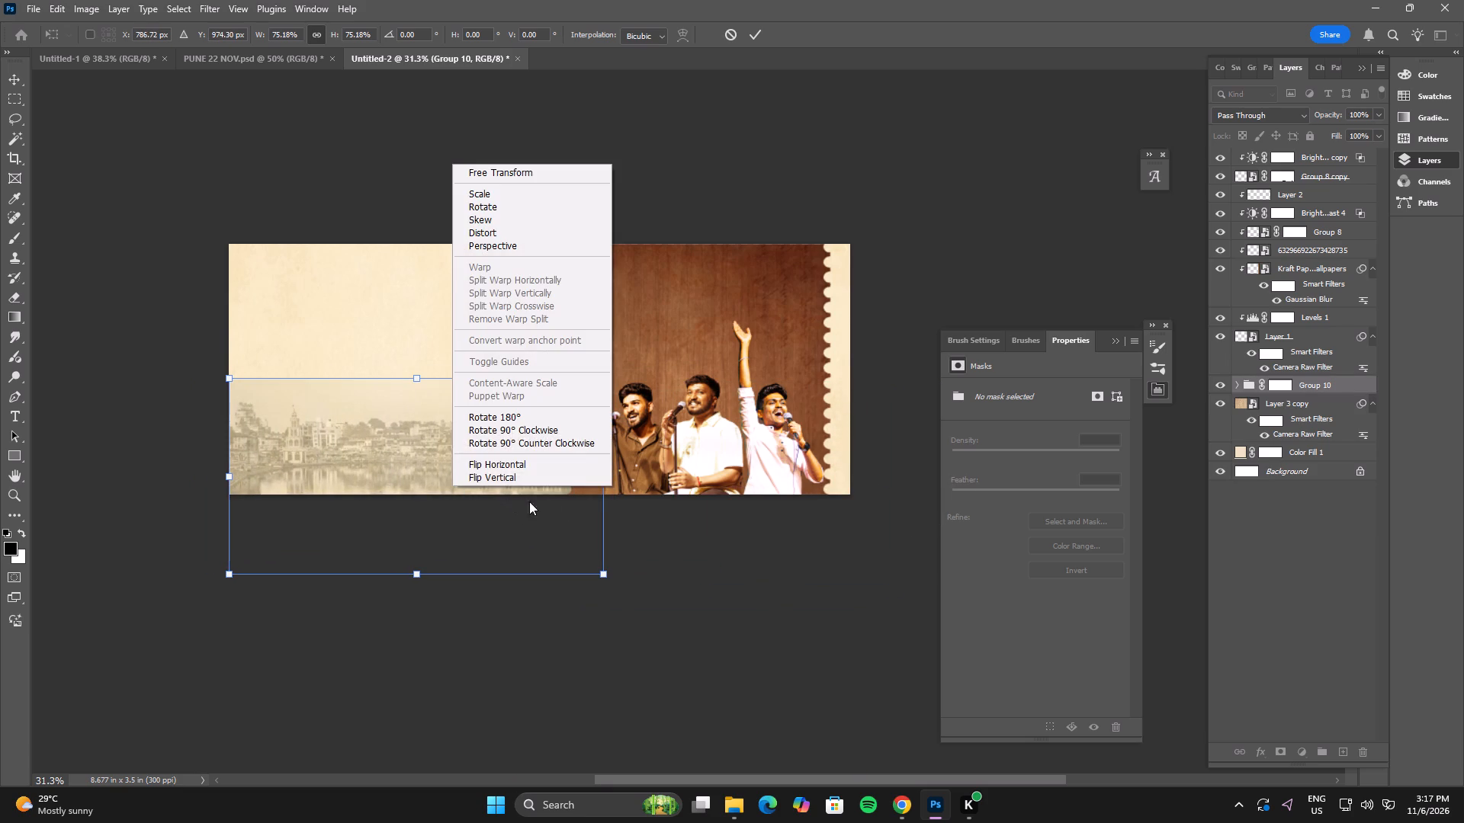
pyautogui.click(538, 463)
pyautogui.moveTo(608, 482); pyautogui.dragTo(579, 475)
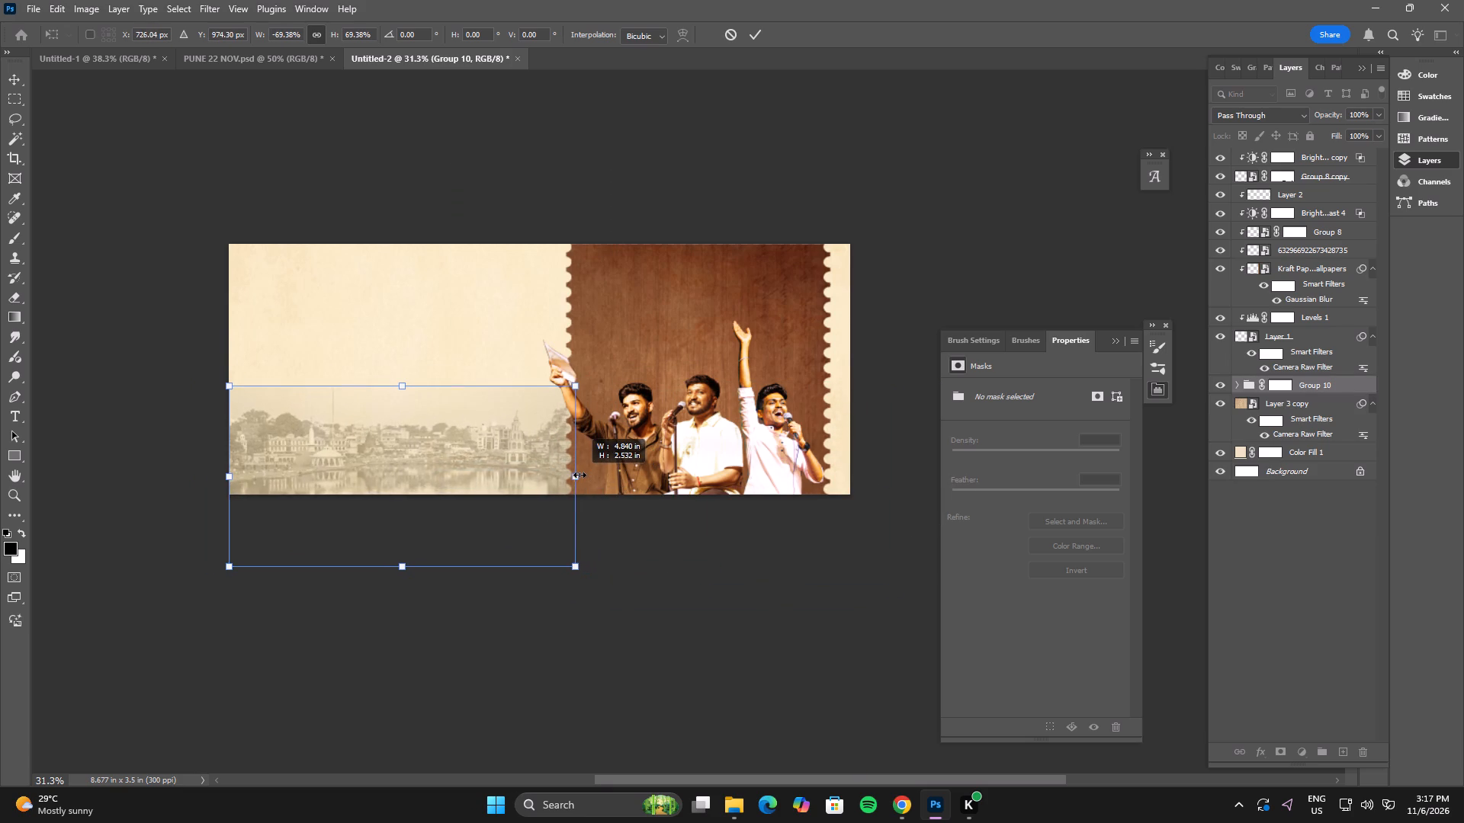
pyautogui.moveTo(579, 475); pyautogui.dragTo(583, 475)
pyautogui.doubleClick(467, 408)
pyautogui.click(707, 577)
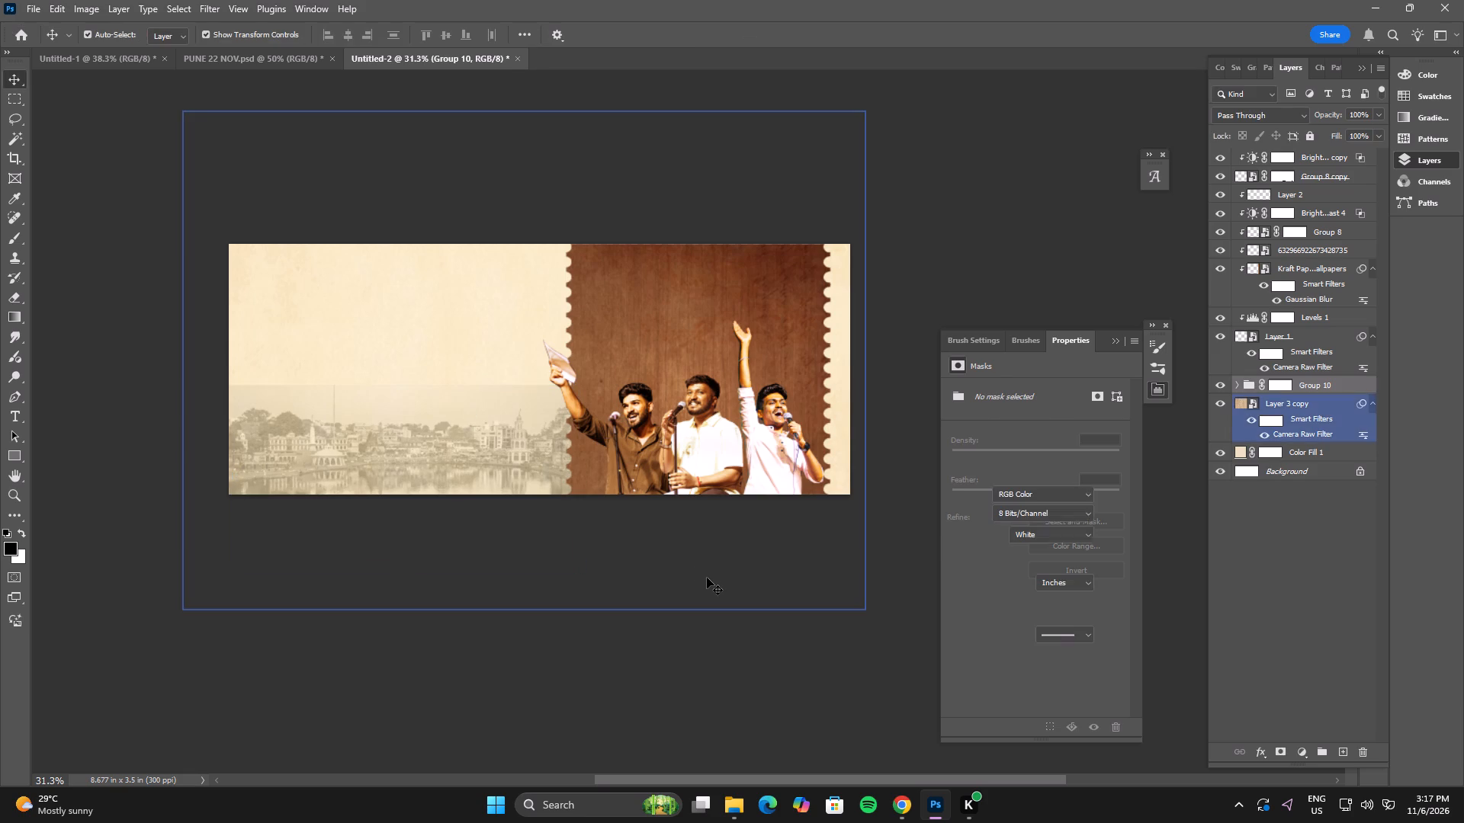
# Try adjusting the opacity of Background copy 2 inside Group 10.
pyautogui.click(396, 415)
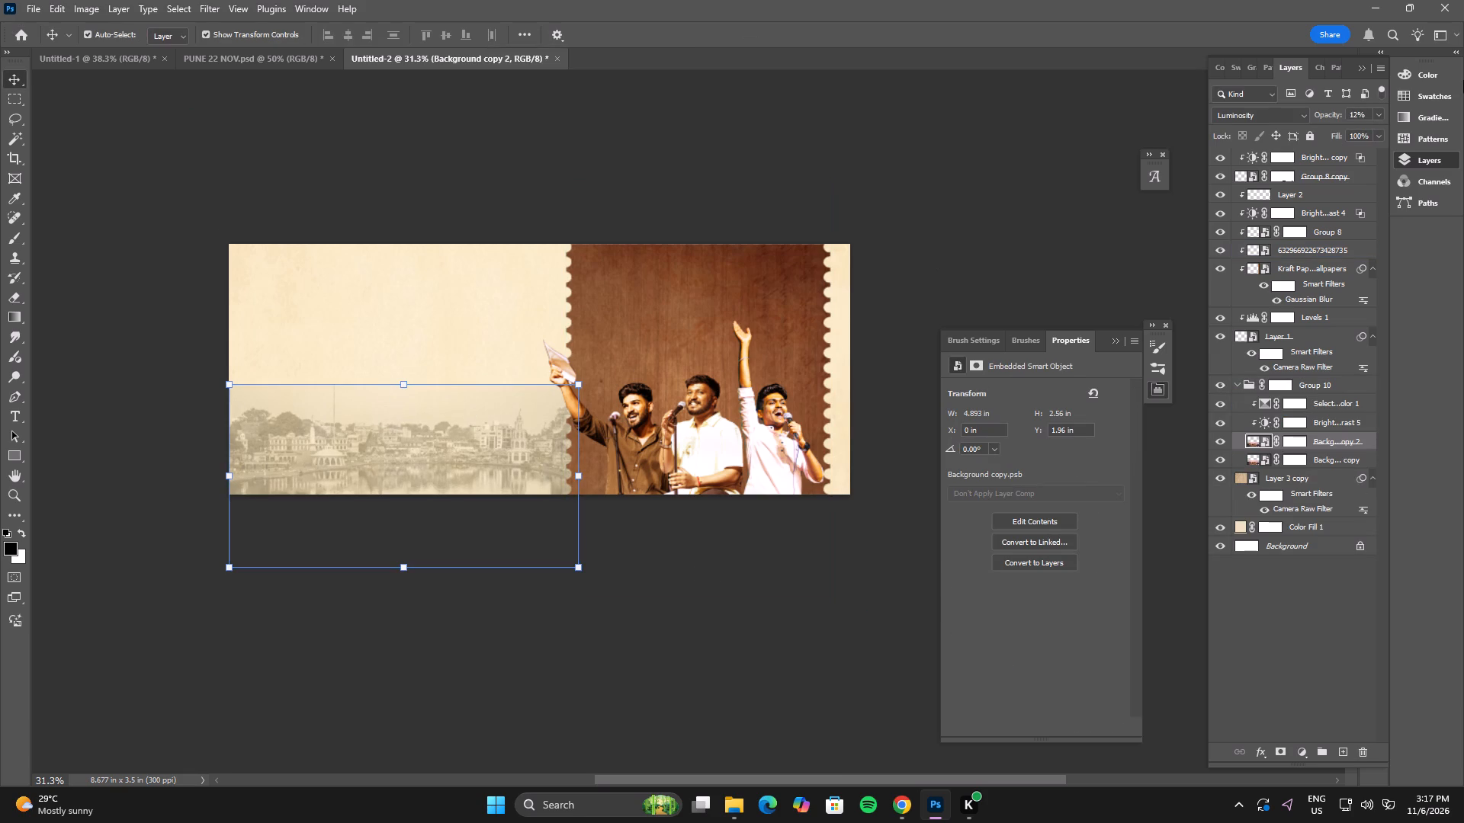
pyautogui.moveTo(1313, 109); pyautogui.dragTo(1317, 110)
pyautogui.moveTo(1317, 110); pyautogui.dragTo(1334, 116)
# Lower the opacity of Background copy inside Group 10 to 8%.
pyautogui.click(1309, 466)
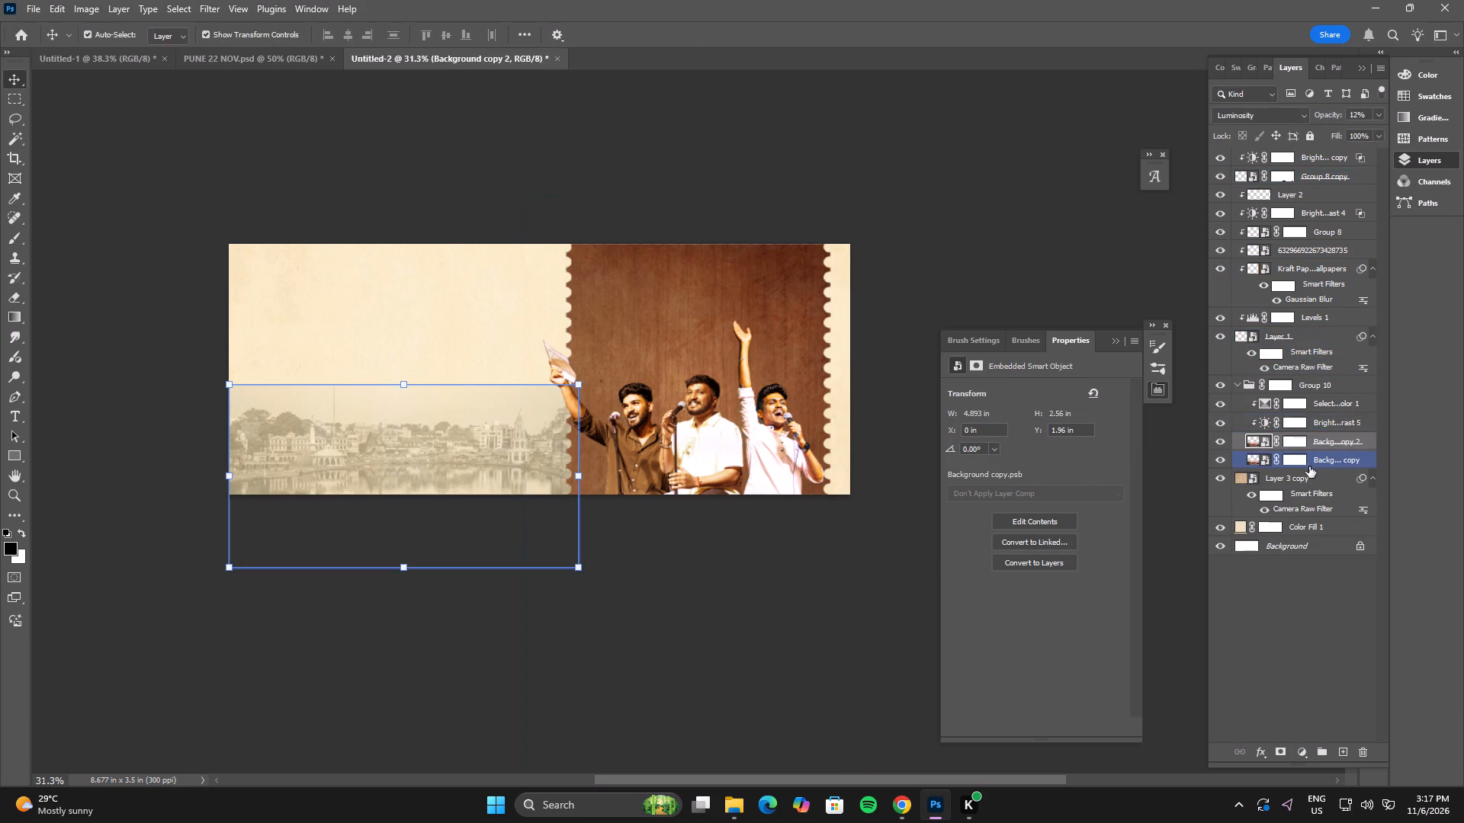
pyautogui.moveTo(1321, 113); pyautogui.dragTo(1331, 113)
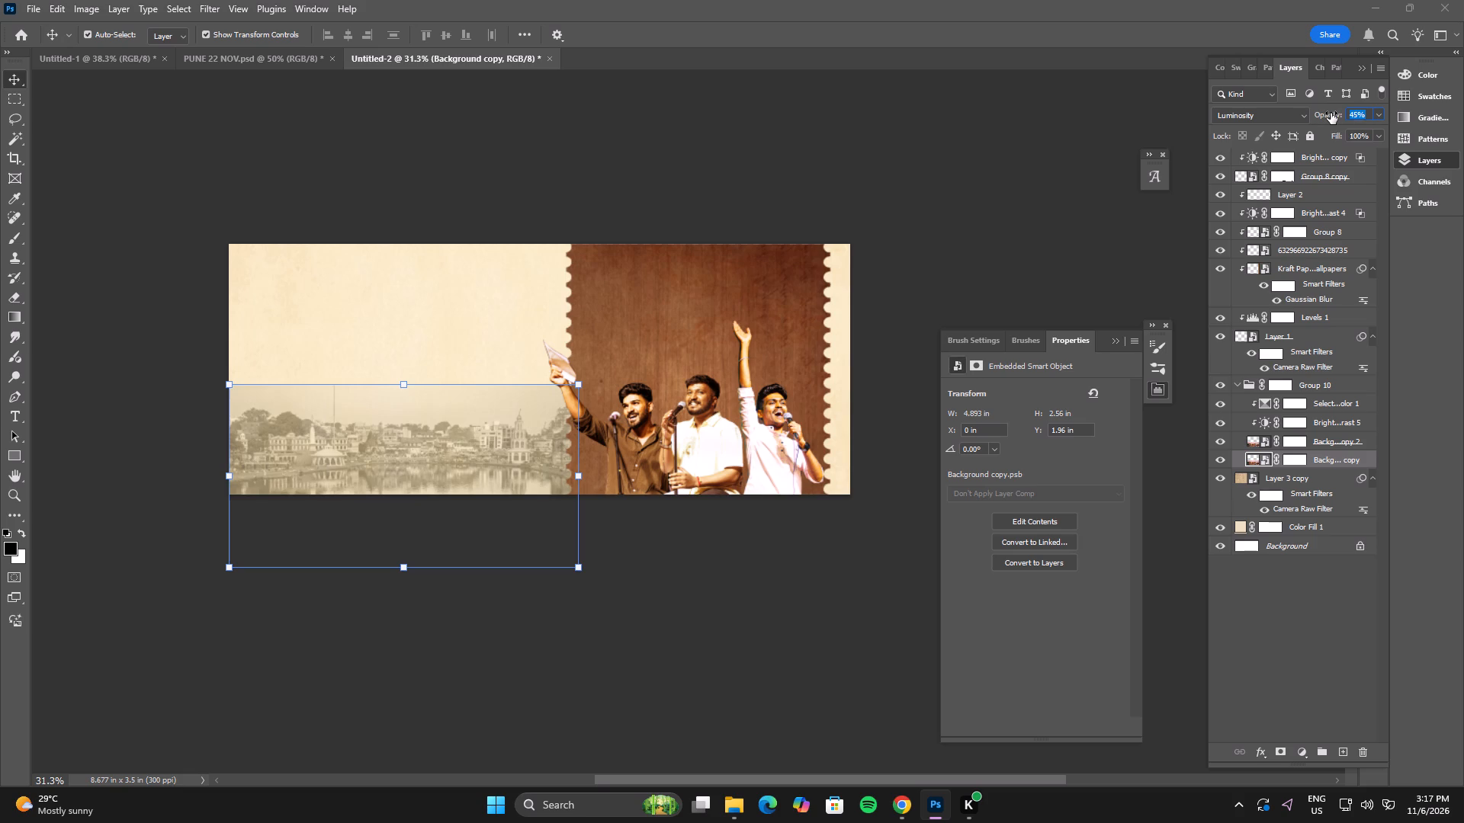
pyautogui.moveTo(1331, 113); pyautogui.dragTo(1312, 114)
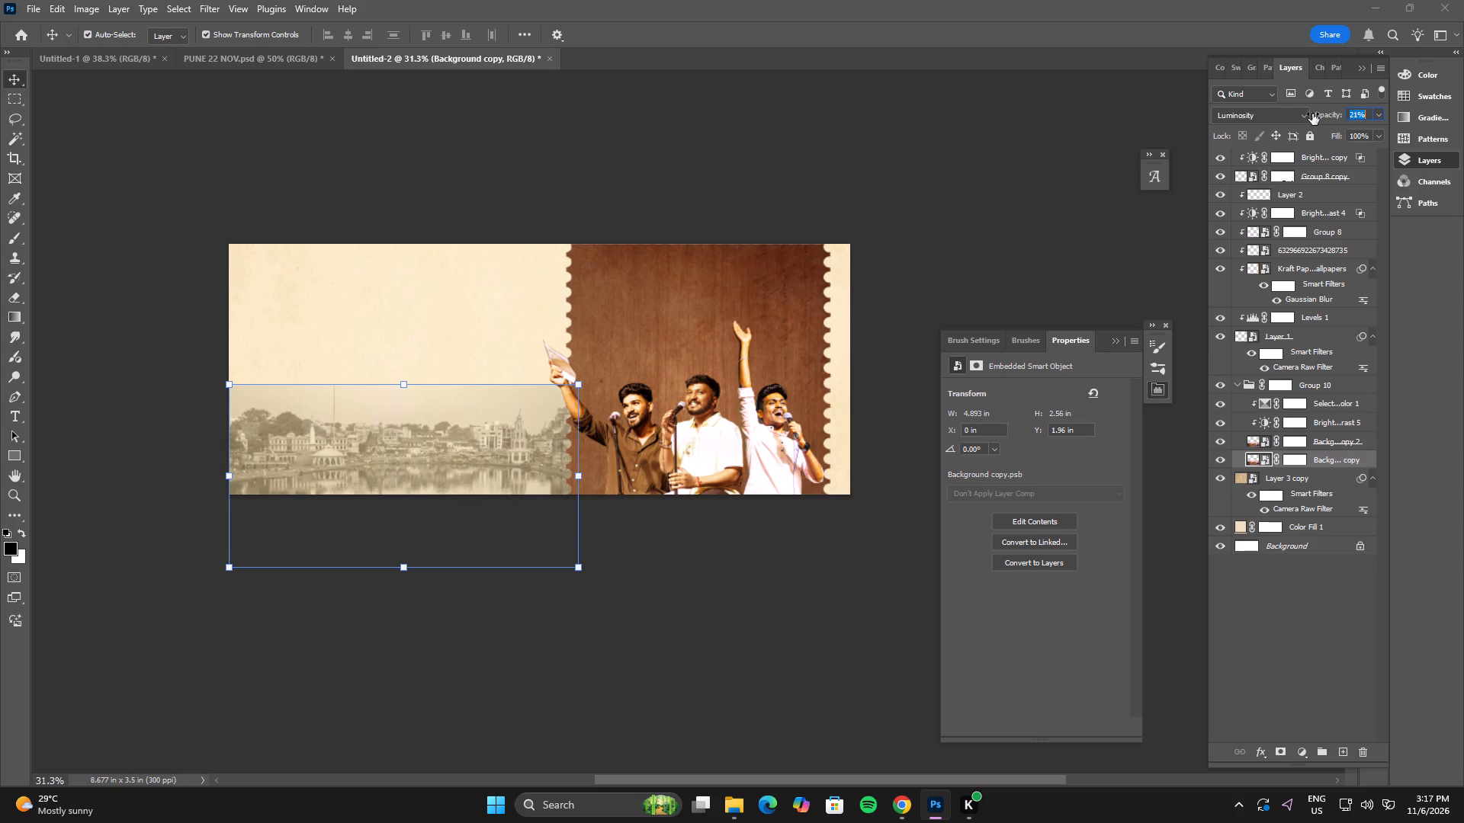
pyautogui.moveTo(1312, 114); pyautogui.dragTo(1299, 113)
pyautogui.click(1320, 110)
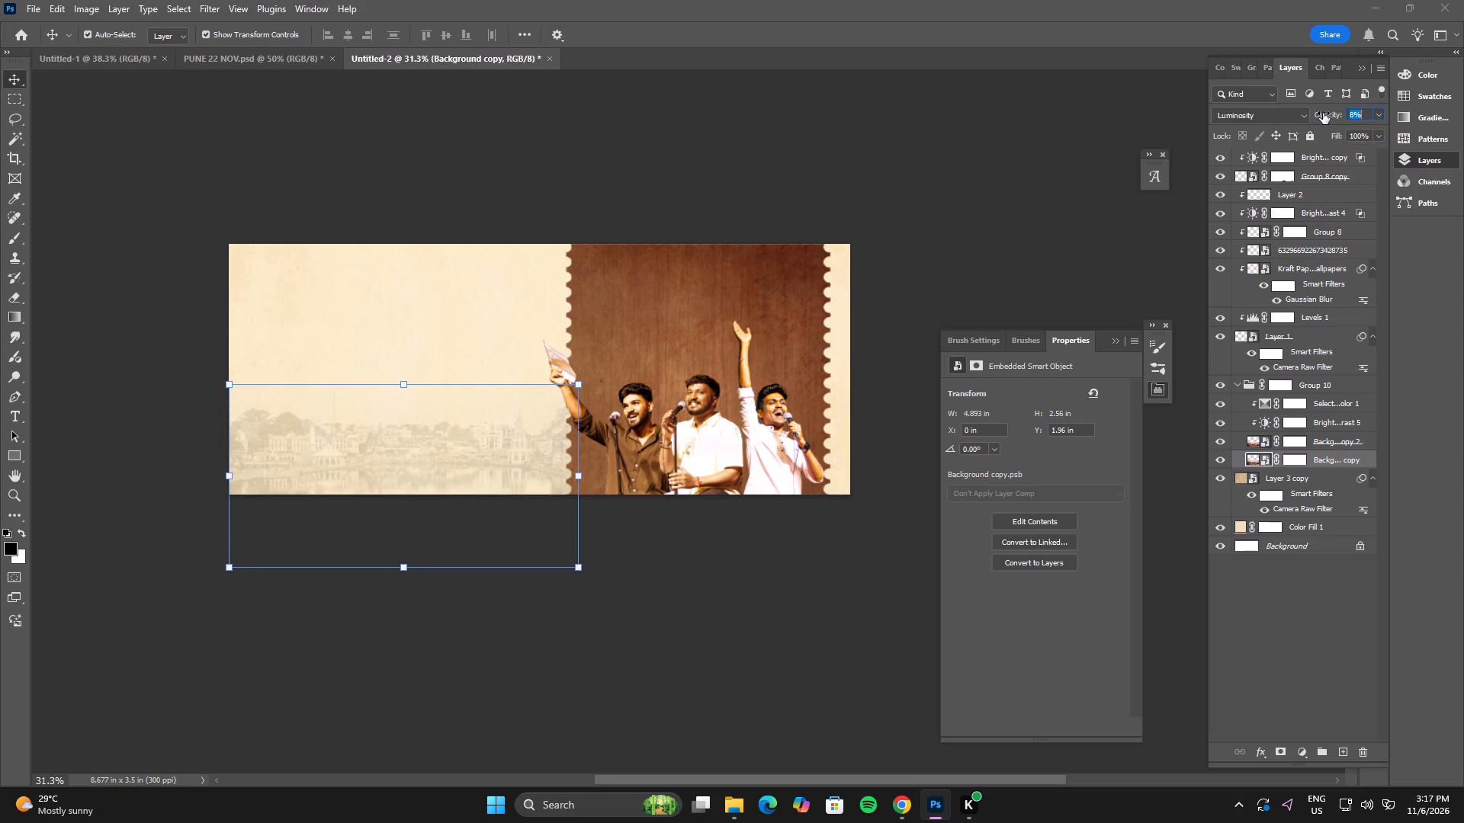
# Enlarge Group 10 to about 6.4 by 3.35 in and shift it past the banner's outer edge, ending at the stamp.
pyautogui.click(1238, 385)
pyautogui.click(1274, 387)
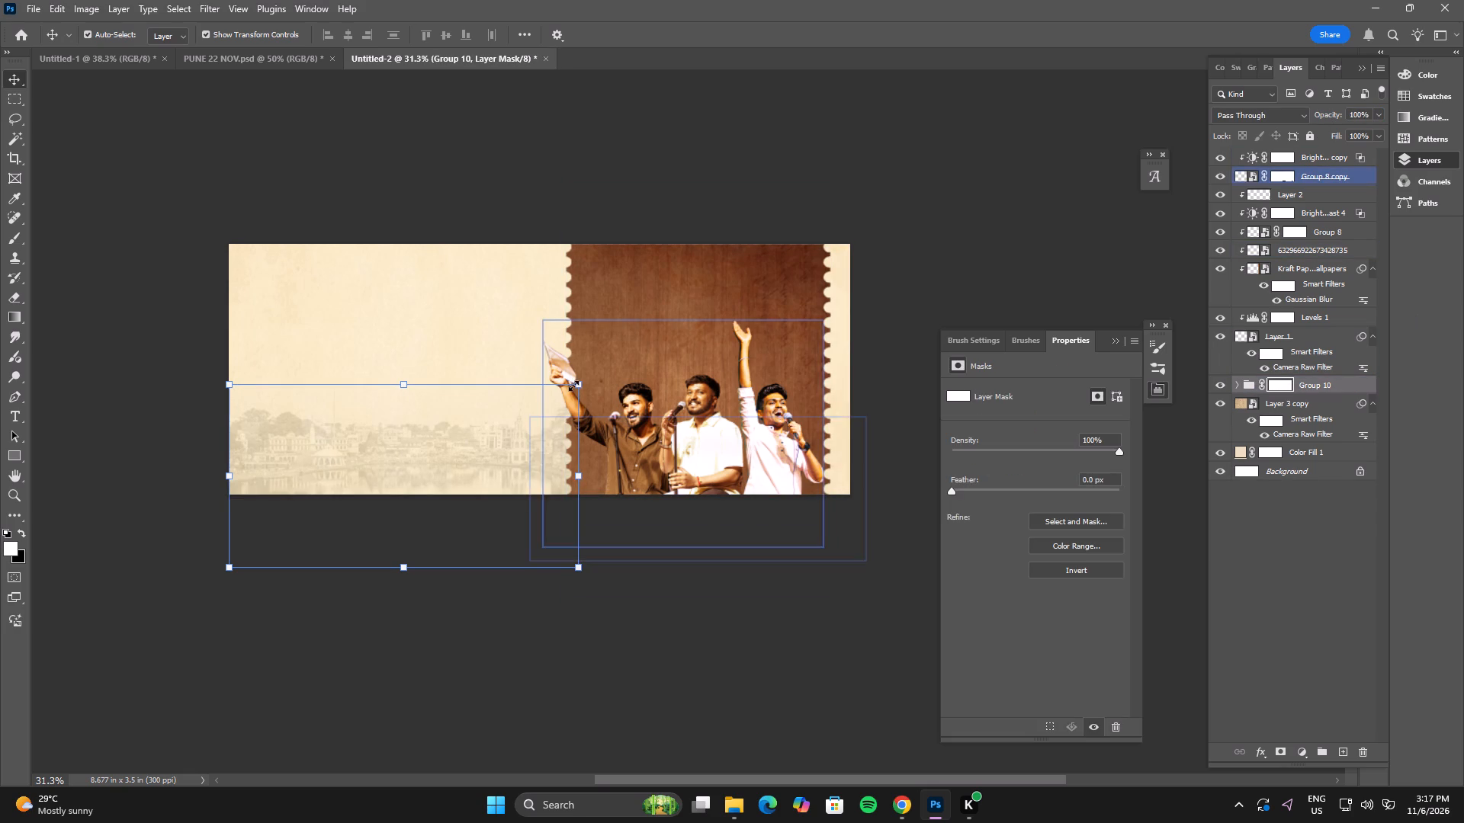
pyautogui.moveTo(573, 386); pyautogui.dragTo(830, 354)
pyautogui.doubleClick(659, 445)
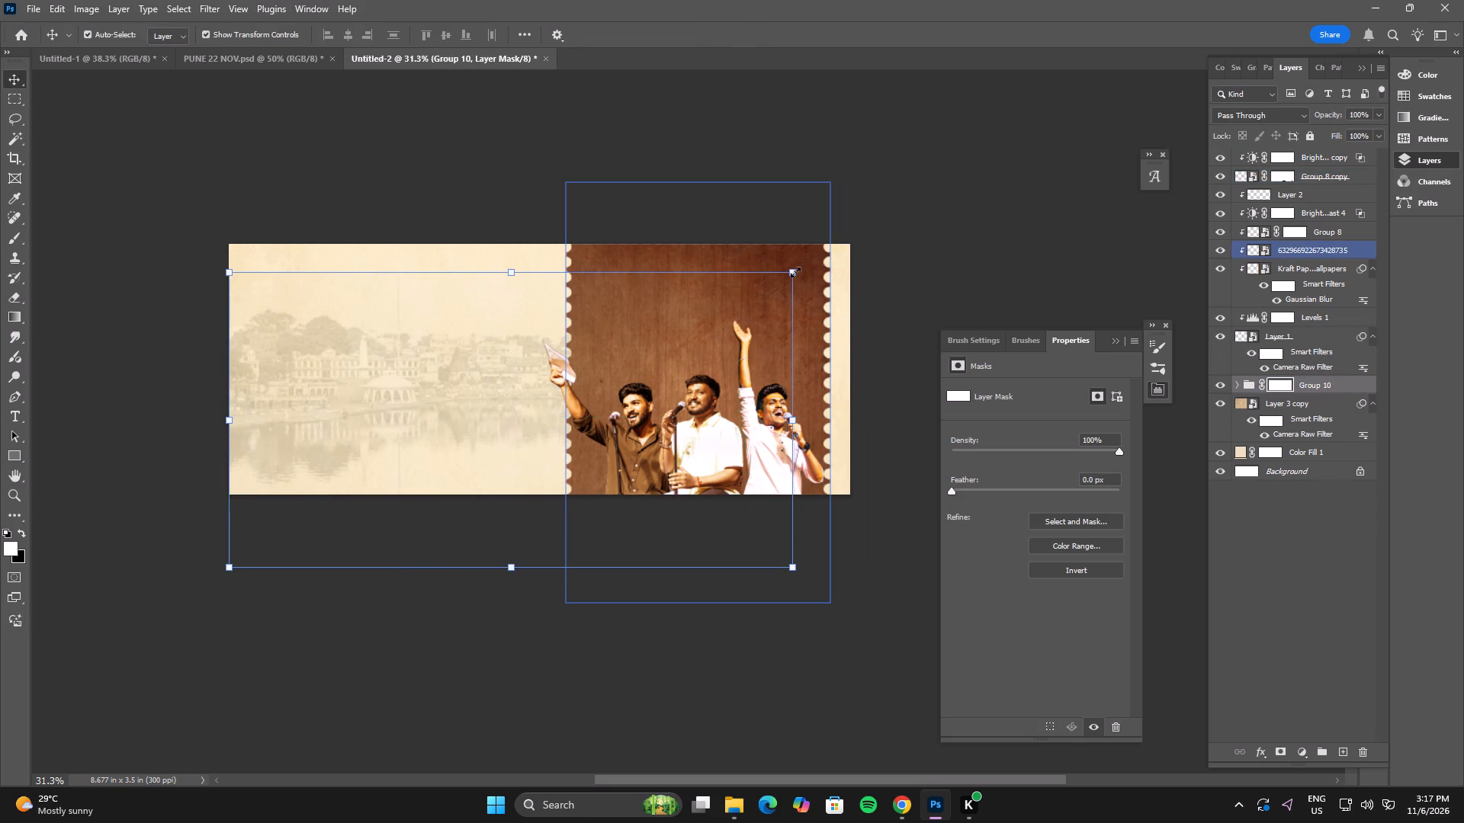
pyautogui.moveTo(795, 272); pyautogui.dragTo(683, 316)
pyautogui.keyDown('shift'); pyautogui.moveTo(635, 399); pyautogui.dragTo(523, 390); pyautogui.keyUp('shift')
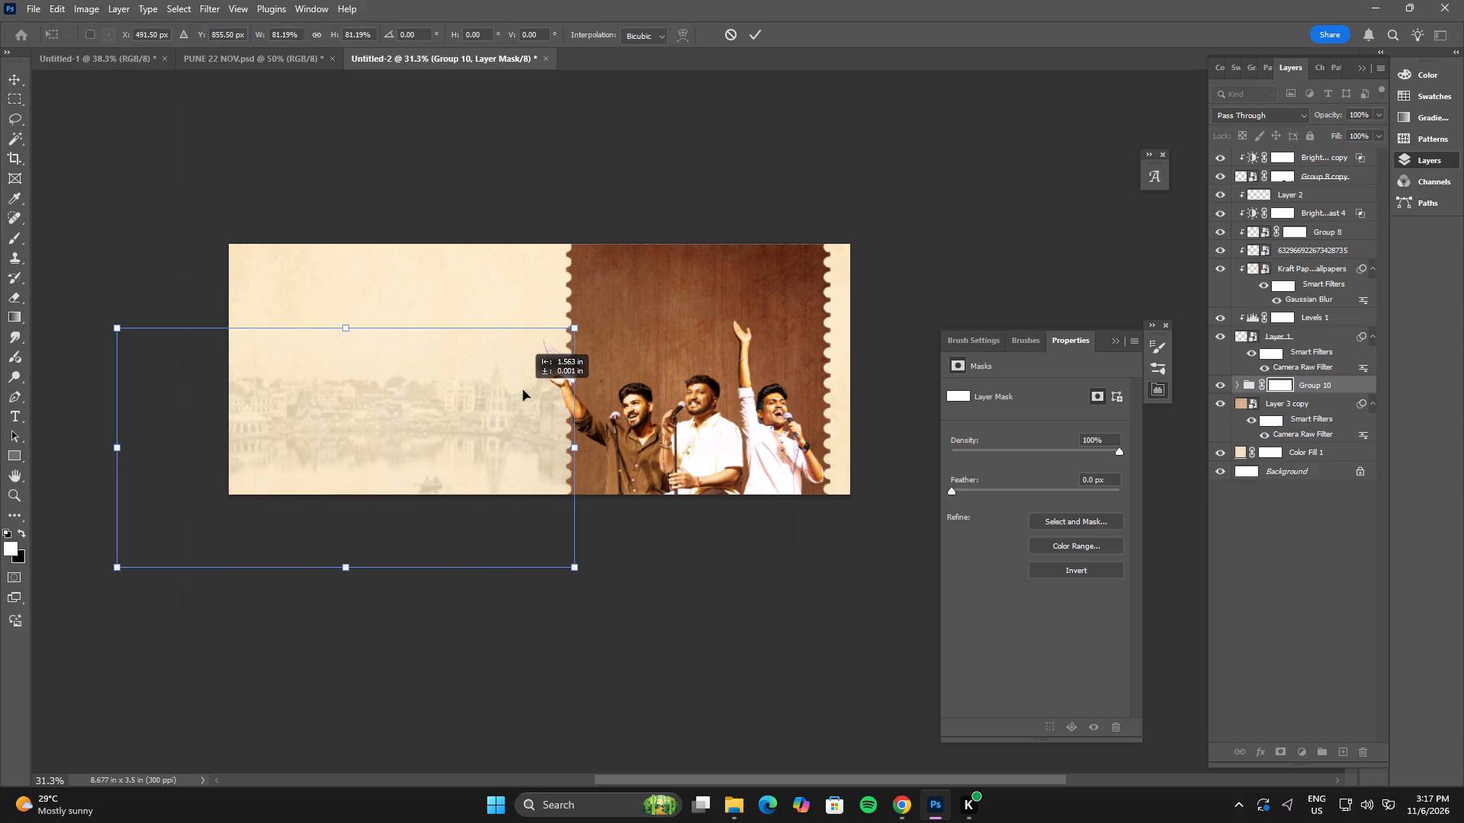
pyautogui.keyDown('shift'); pyautogui.moveTo(523, 390); pyautogui.dragTo(527, 390); pyautogui.keyUp('shift')
pyautogui.doubleClick(525, 390)
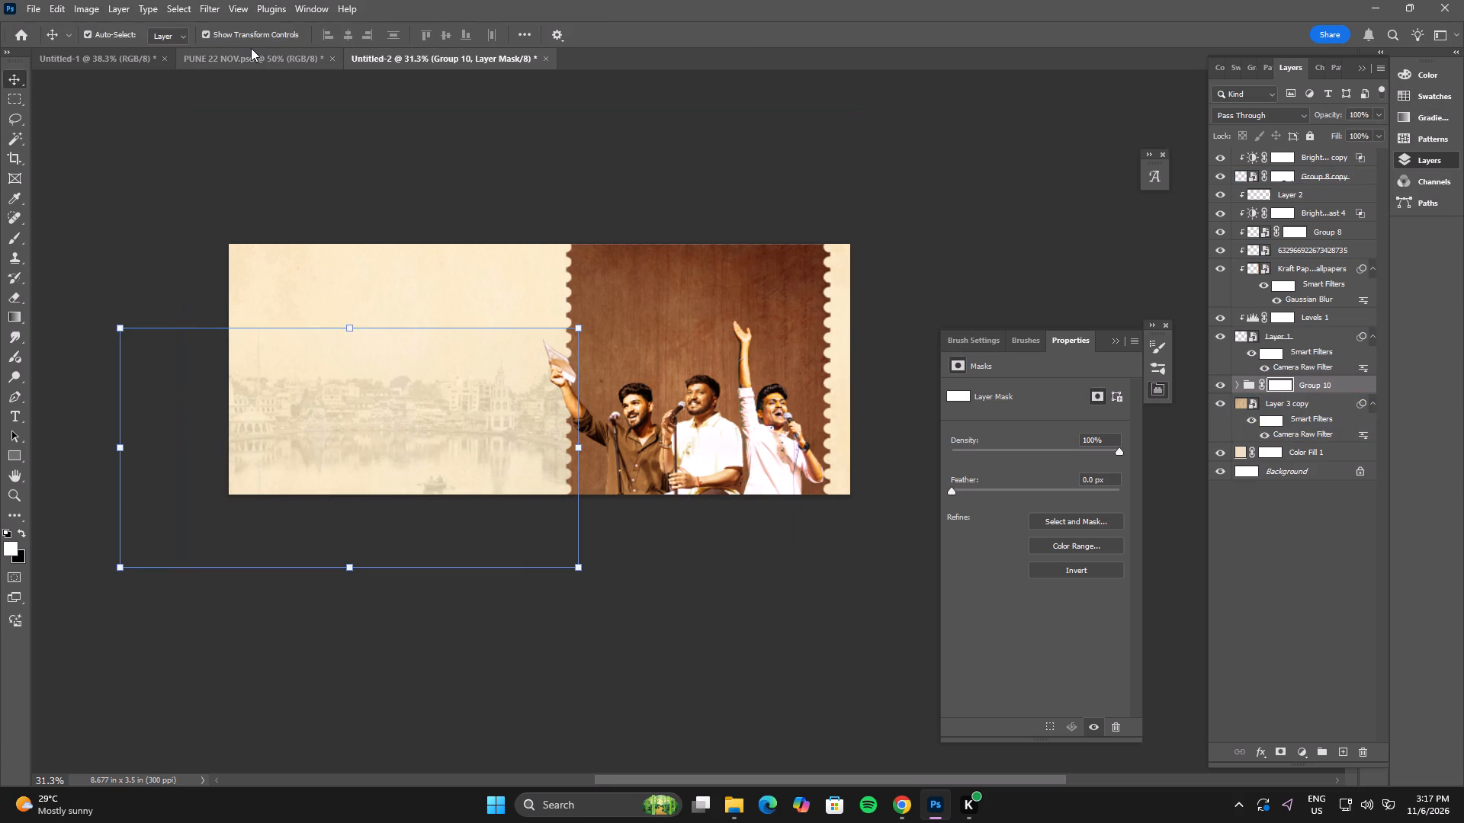
# In Untitled-1, show the venue text, date text, Rectangle 1, Group 9 and the two Marathi tagline layers.
pyautogui.click(129, 56)
pyautogui.scroll(3, 1311, 225)
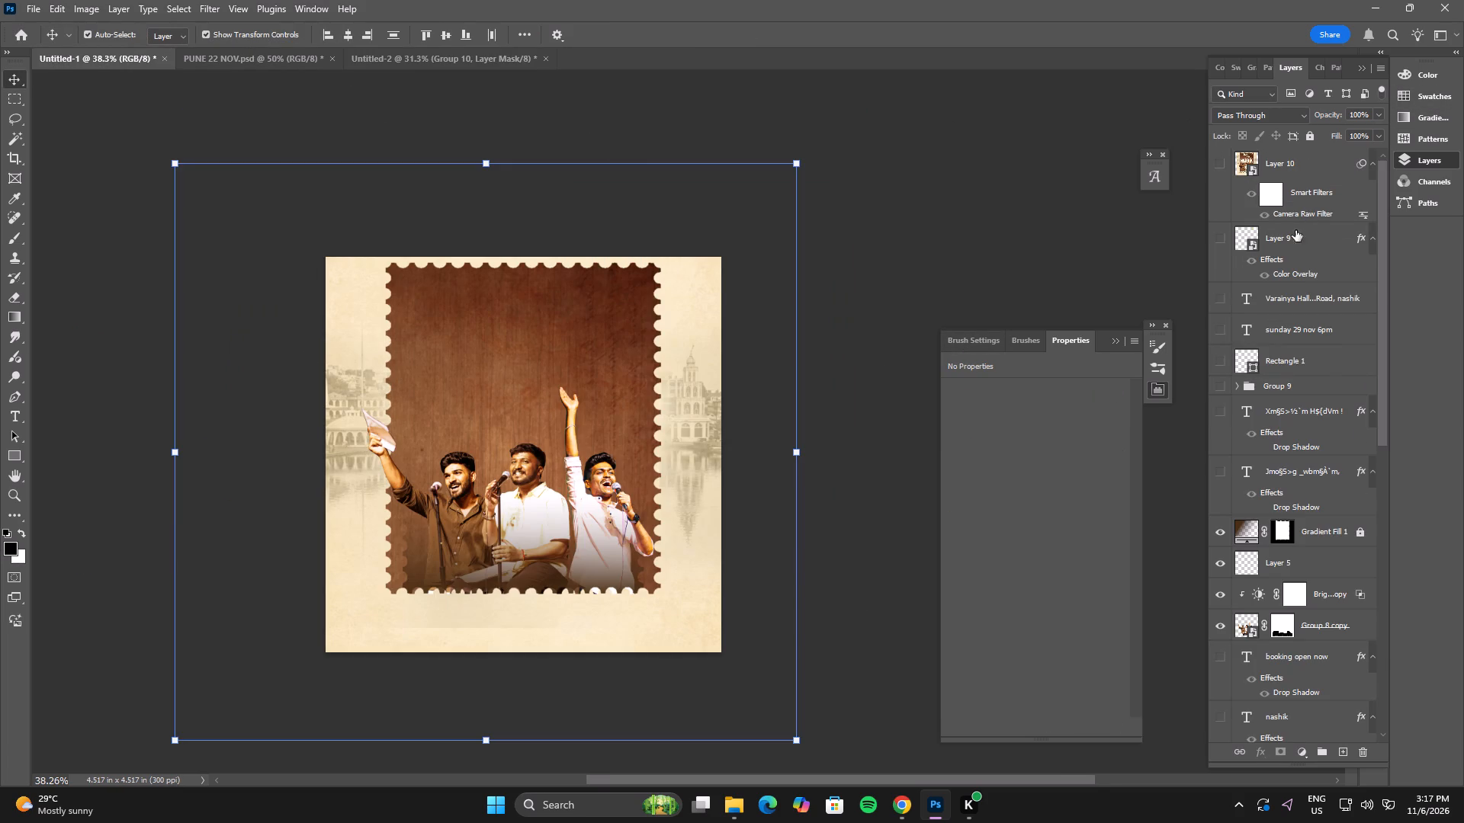
pyautogui.click(1221, 303)
pyautogui.click(1221, 325)
pyautogui.click(1219, 358)
pyautogui.click(1220, 389)
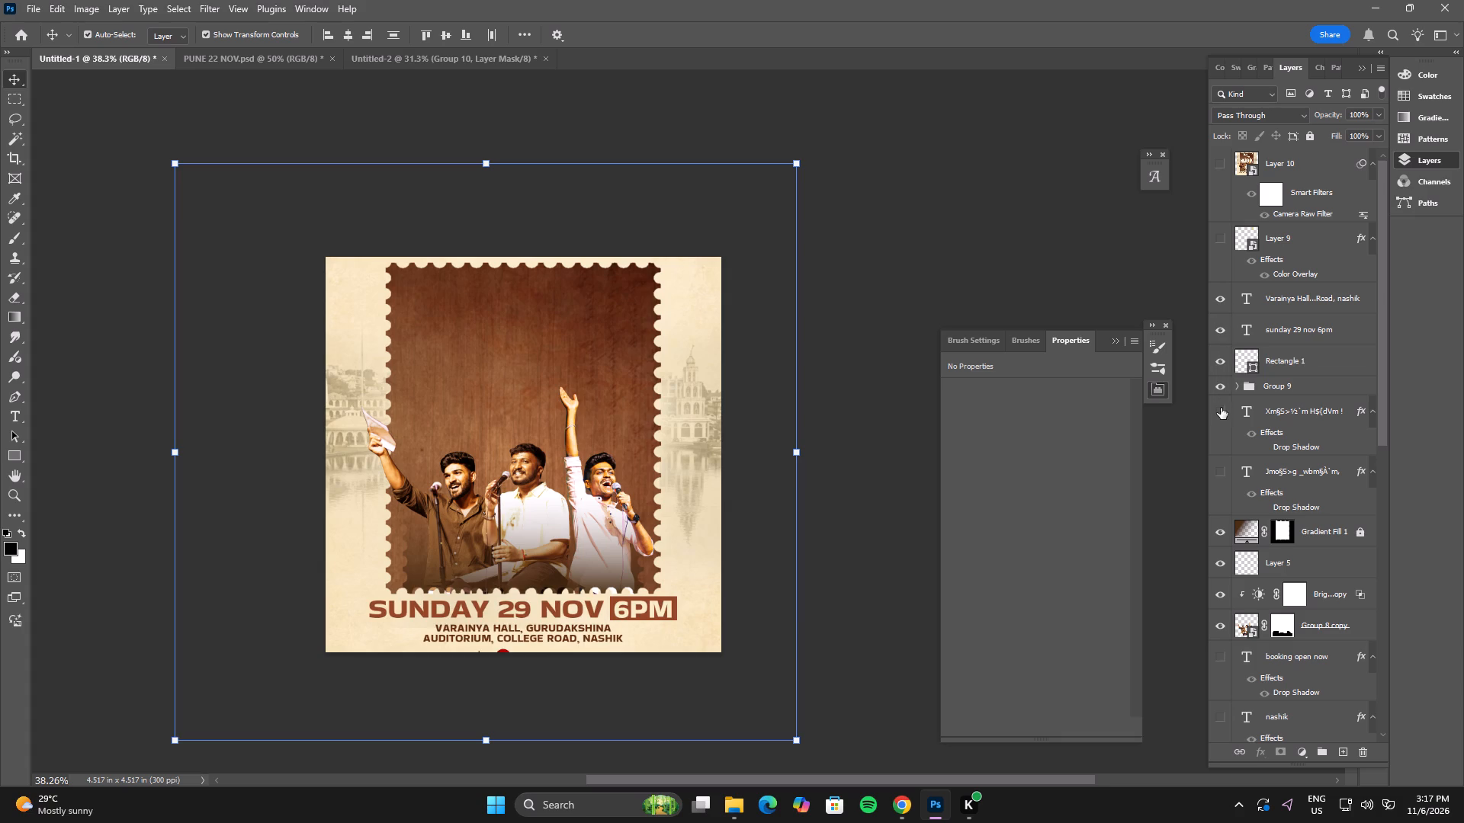
pyautogui.click(1221, 409)
pyautogui.click(1215, 472)
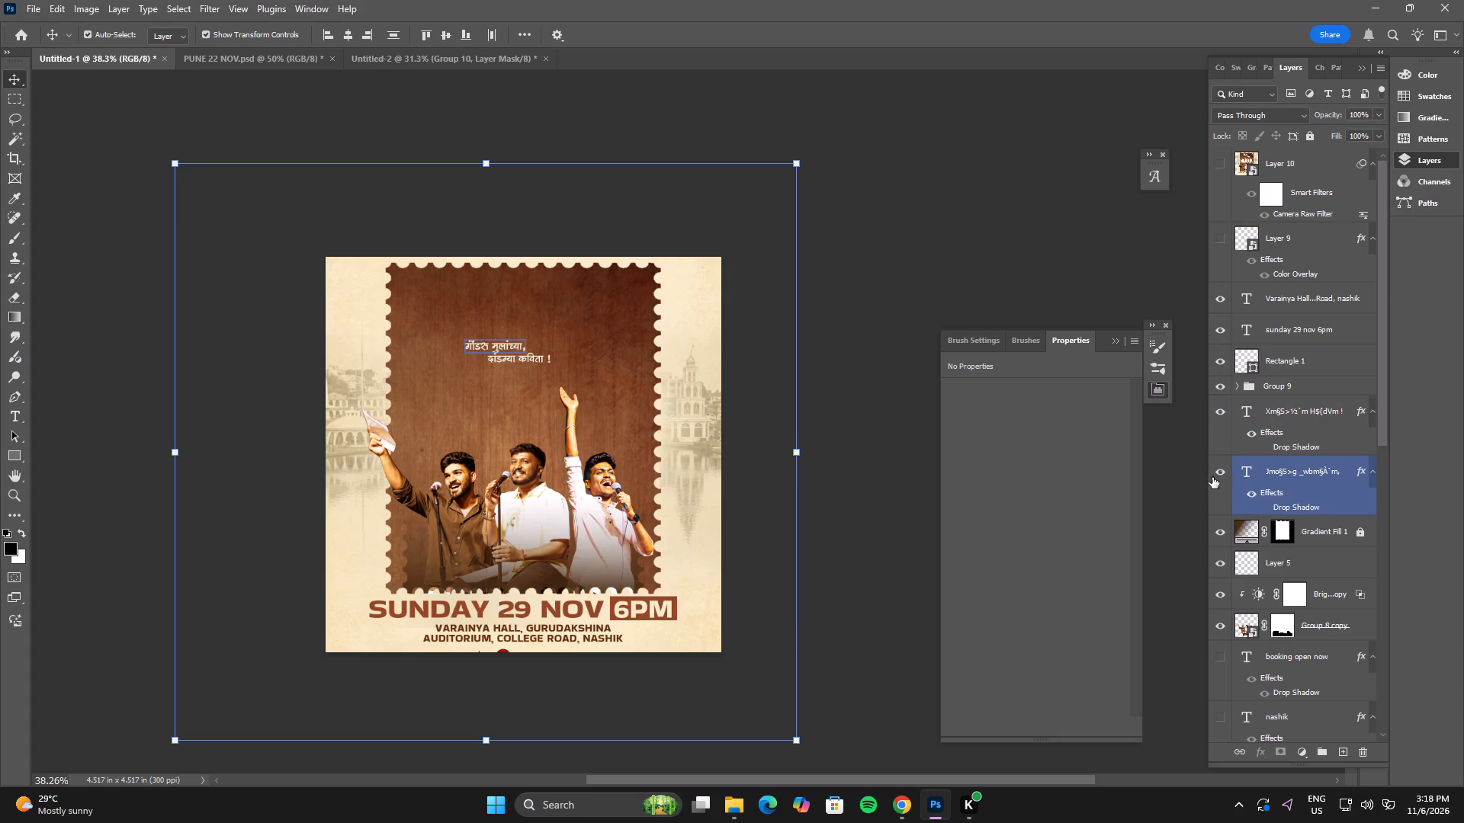
# Select Rectangle 1, the Sunday 29 Nov 6PM text and the venue text, and copy them into Untitled-2.
pyautogui.click(744, 543)
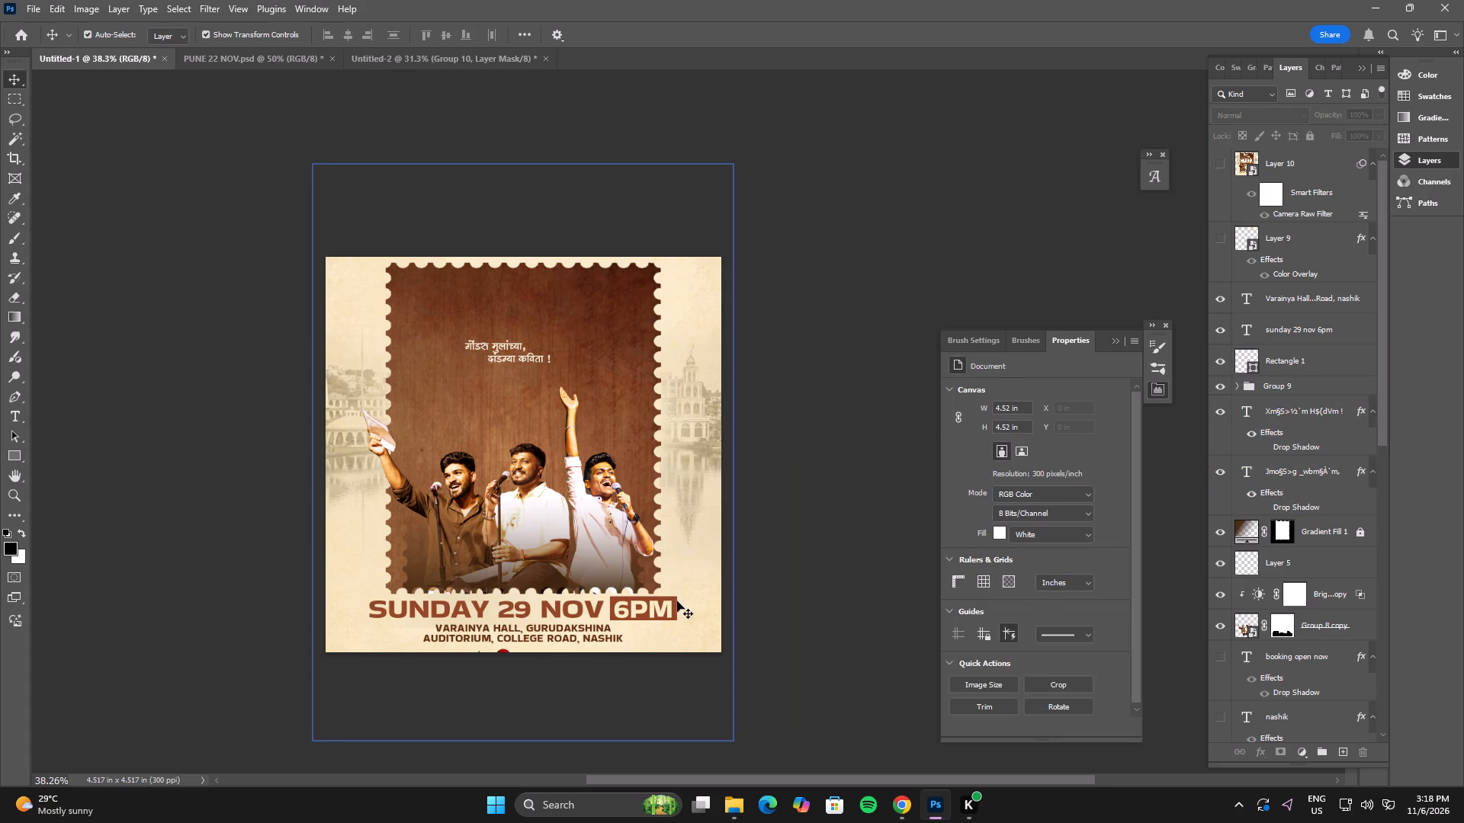
pyautogui.click(677, 601)
pyautogui.keyDown('shift'); pyautogui.click(559, 605); pyautogui.keyUp('shift')
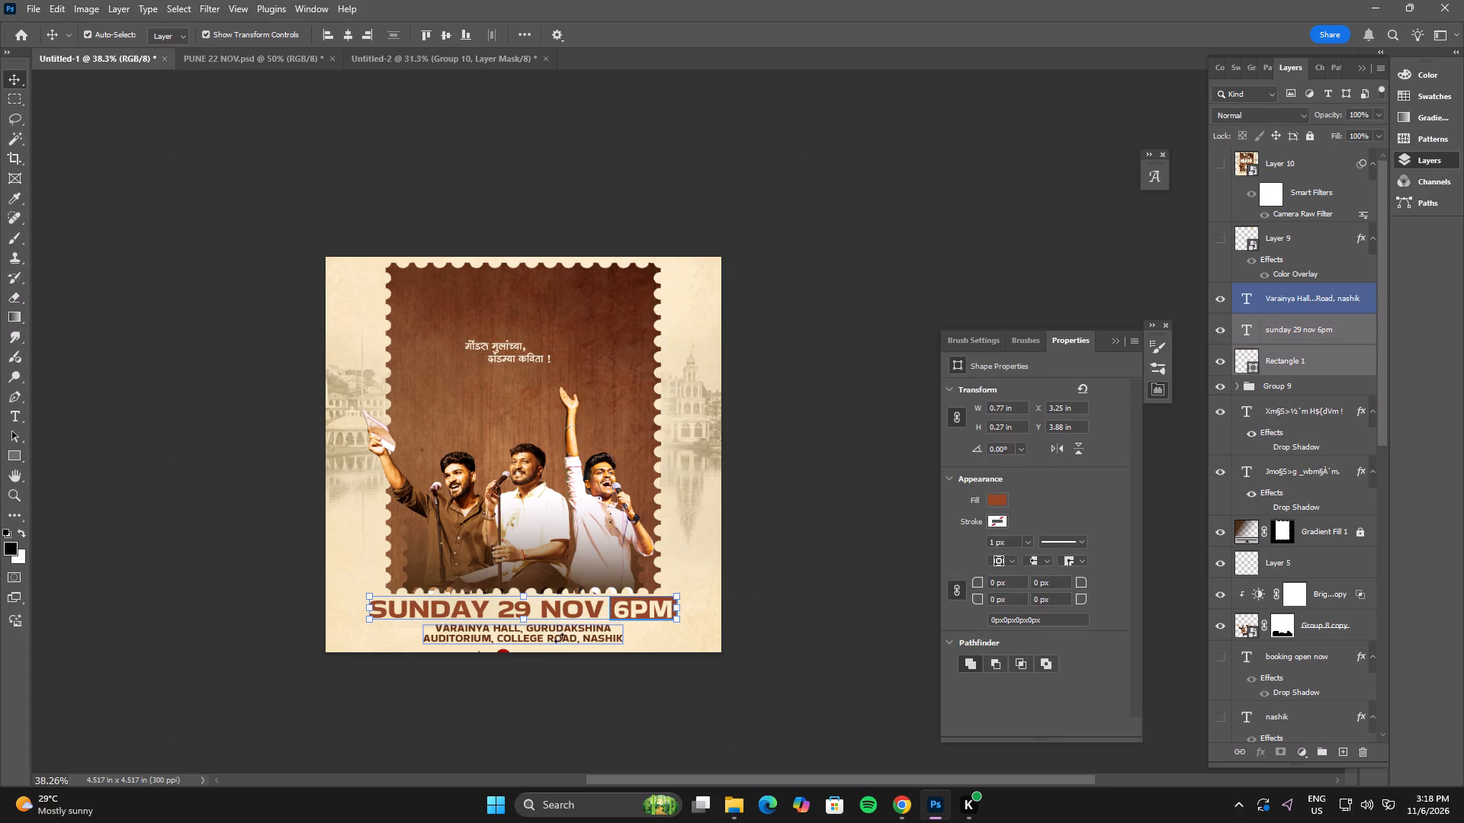
pyautogui.keyDown('shift'); pyautogui.click(558, 640); pyautogui.keyUp('shift')
pyautogui.moveTo(578, 633); pyautogui.dragTo(295, 114)
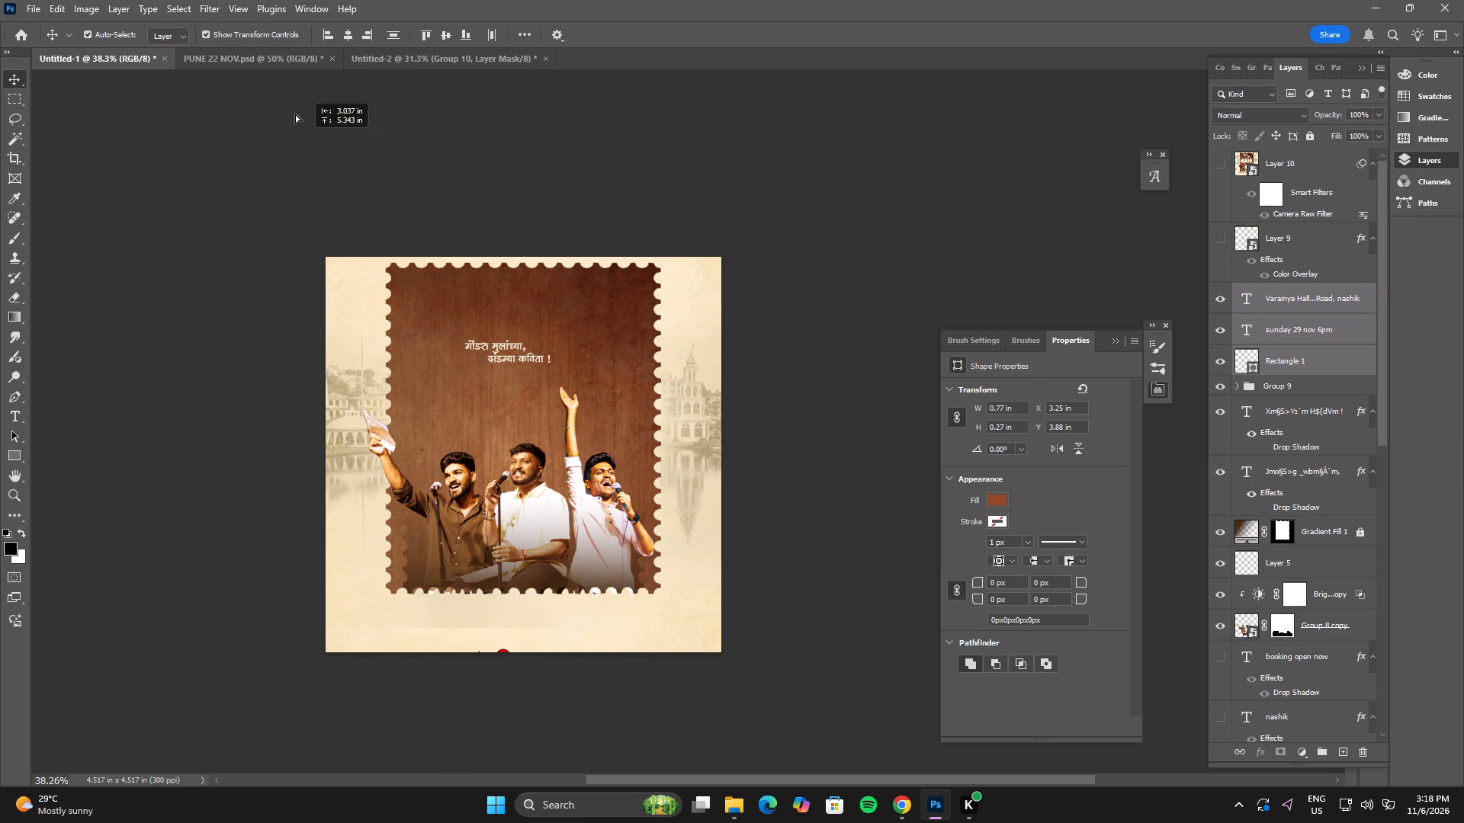
pyautogui.moveTo(295, 114); pyautogui.dragTo(515, 350)
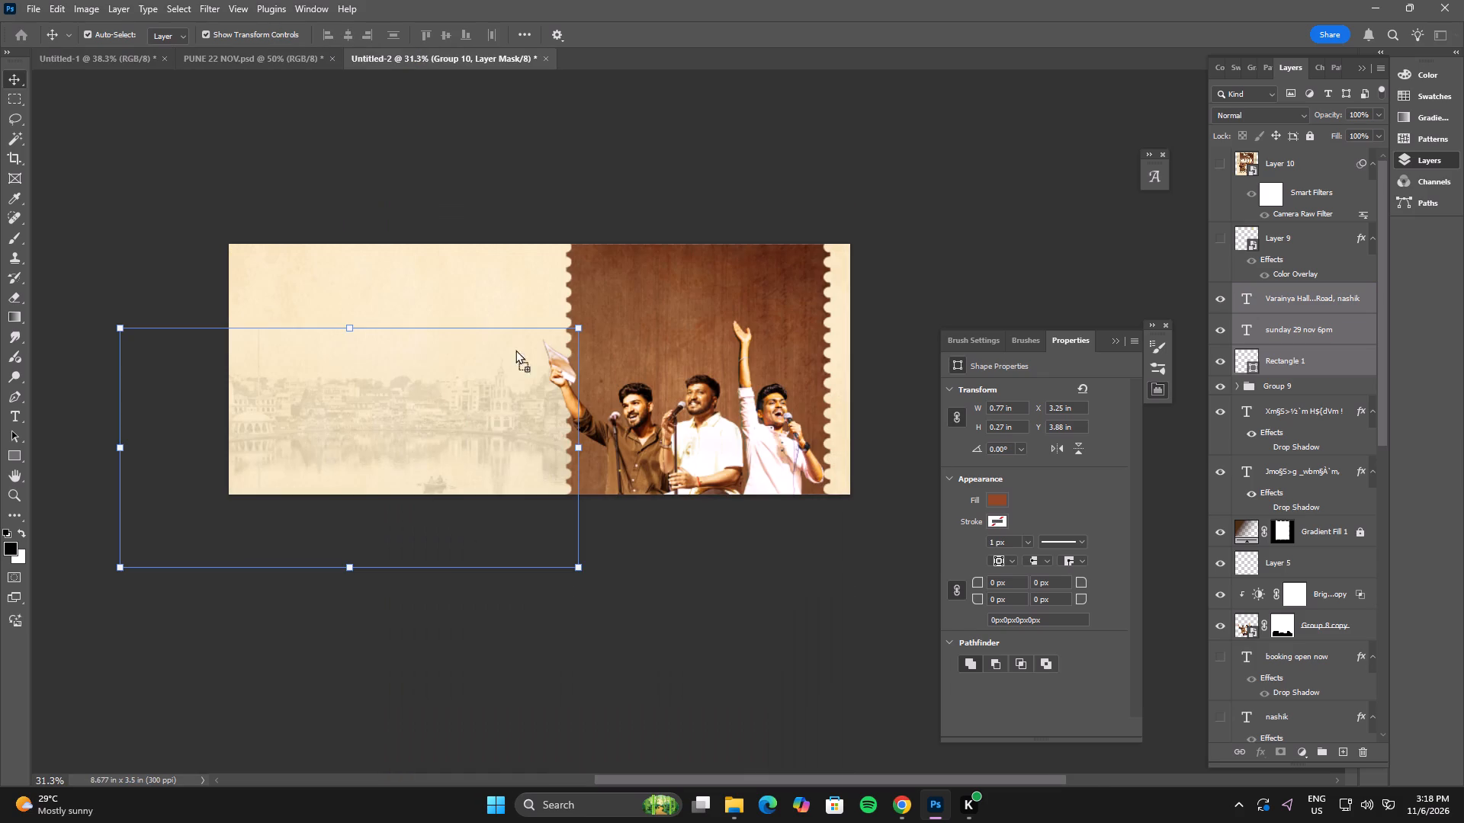
pyautogui.moveTo(515, 350); pyautogui.dragTo(443, 413)
# Enlarge the date and venue block to about 117% and place it in the cream area above the riverside photo.
pyautogui.keyDown('alt'); pyautogui.click(569, 392); pyautogui.keyUp('alt')
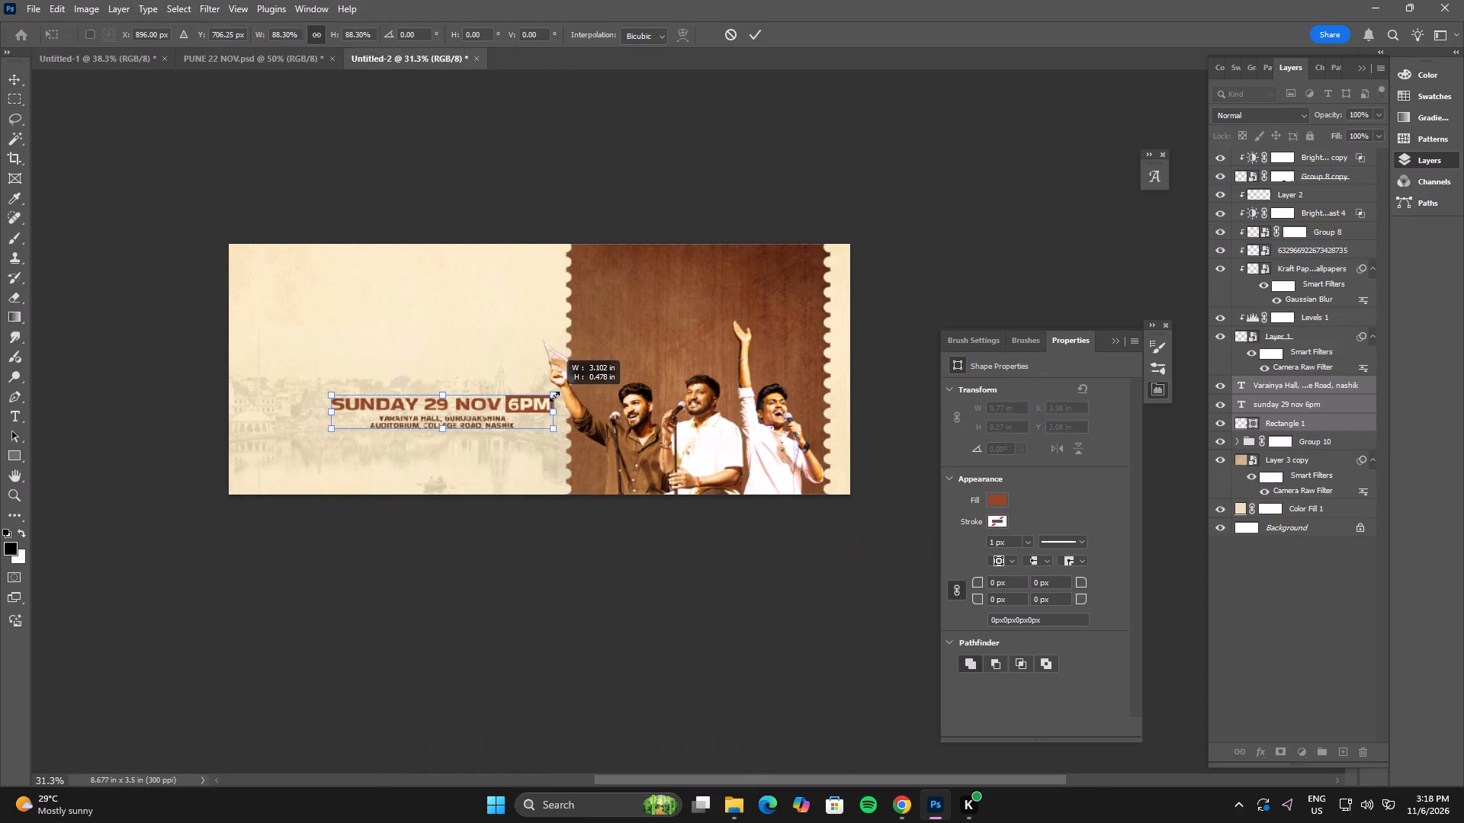
pyautogui.moveTo(538, 405); pyautogui.dragTo(492, 307)
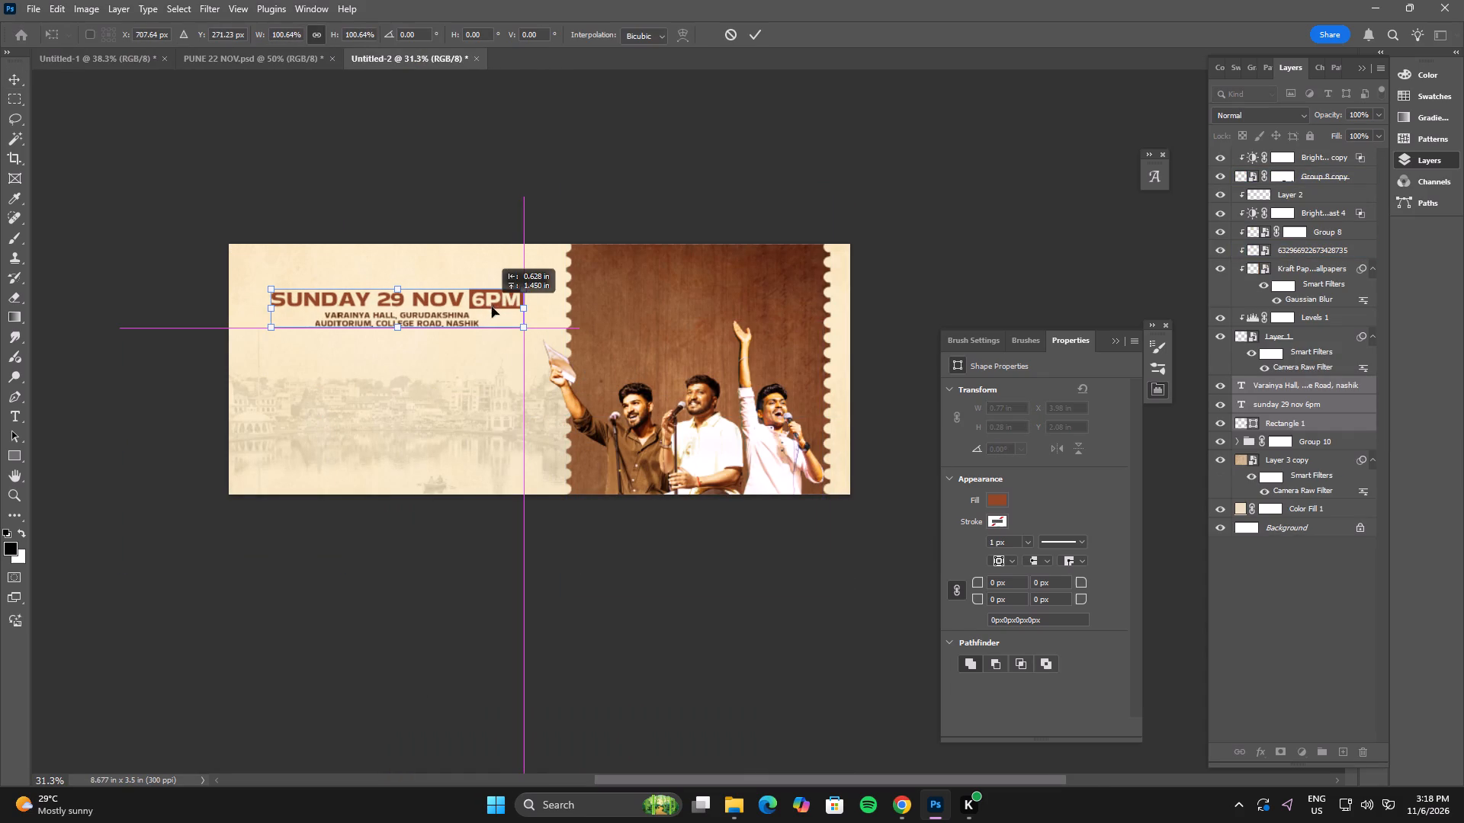
pyautogui.moveTo(492, 307); pyautogui.dragTo(492, 310)
pyautogui.keyDown('alt'); pyautogui.moveTo(526, 303); pyautogui.dragTo(547, 302); pyautogui.keyUp('alt')
pyautogui.moveTo(500, 310); pyautogui.dragTo(502, 299)
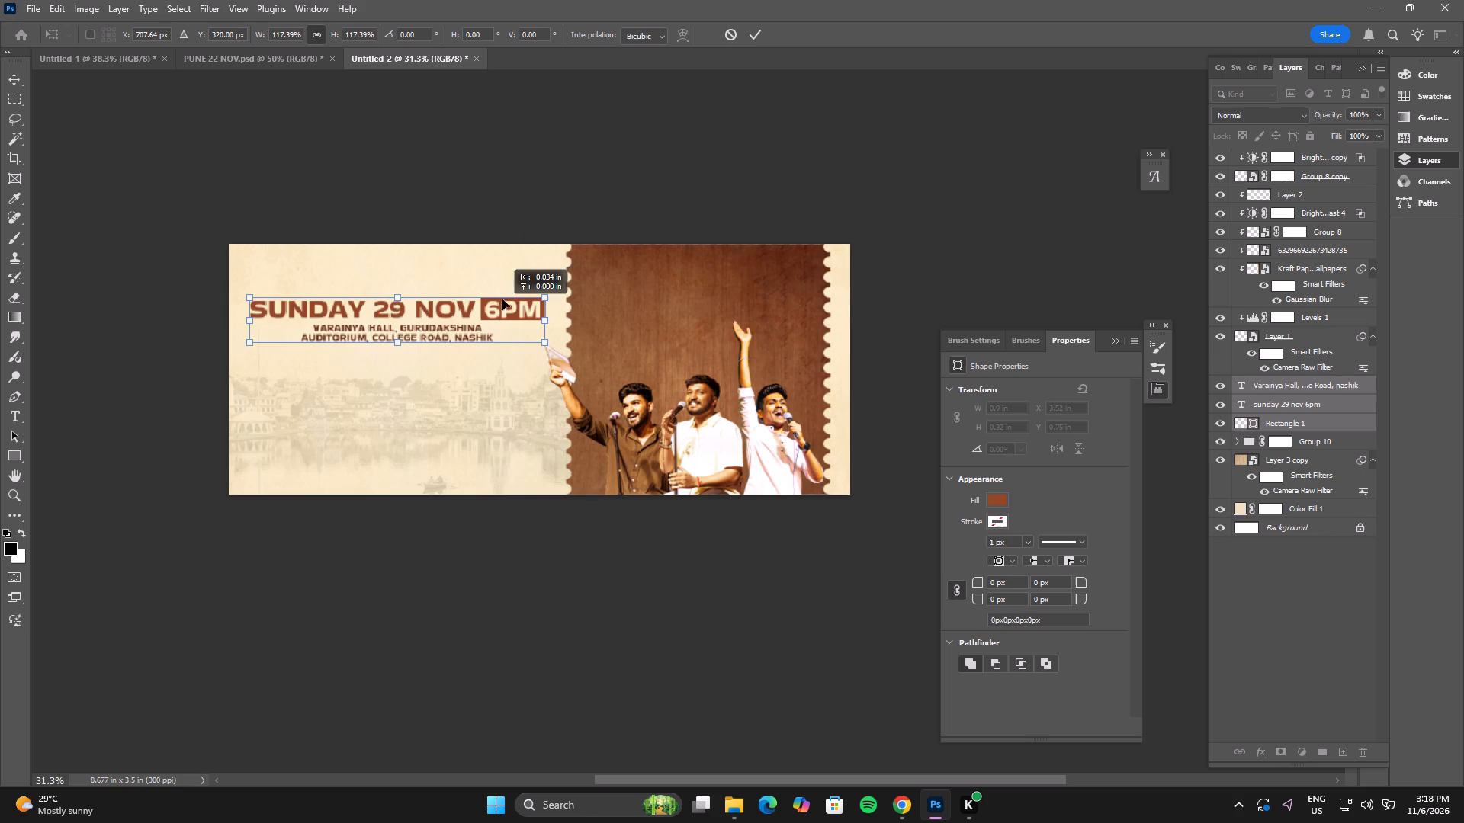
pyautogui.moveTo(502, 299); pyautogui.dragTo(506, 292)
pyautogui.doubleClick(506, 292)
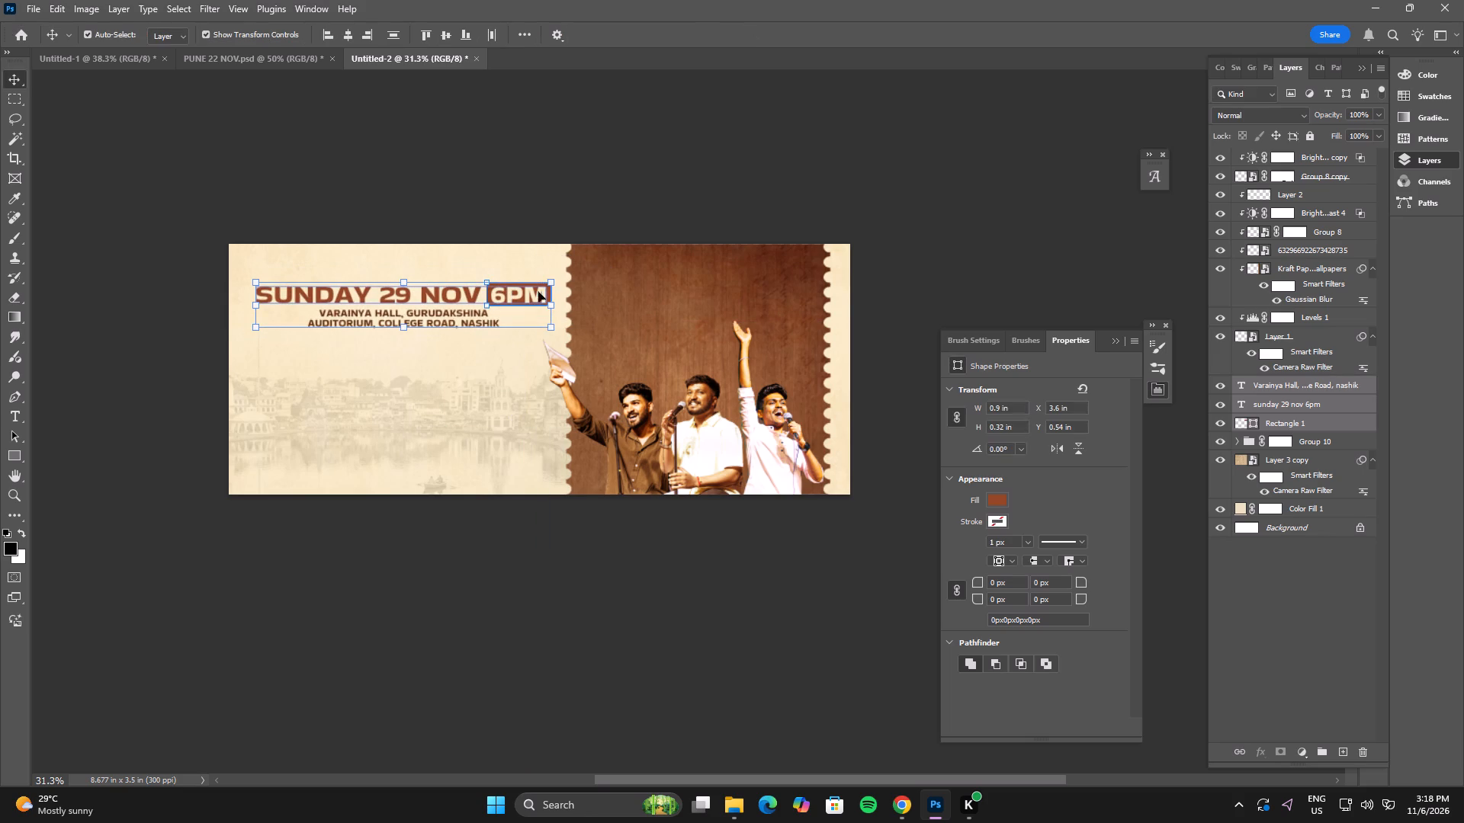
# Resize the date and venue block until the 6PM box is about 0.85 by 0.3 in, and place it just above the riverside buildings.
pyautogui.keyDown('alt'); pyautogui.click(547, 287); pyautogui.keyUp('alt')
pyautogui.moveTo(513, 306); pyautogui.dragTo(512, 291)
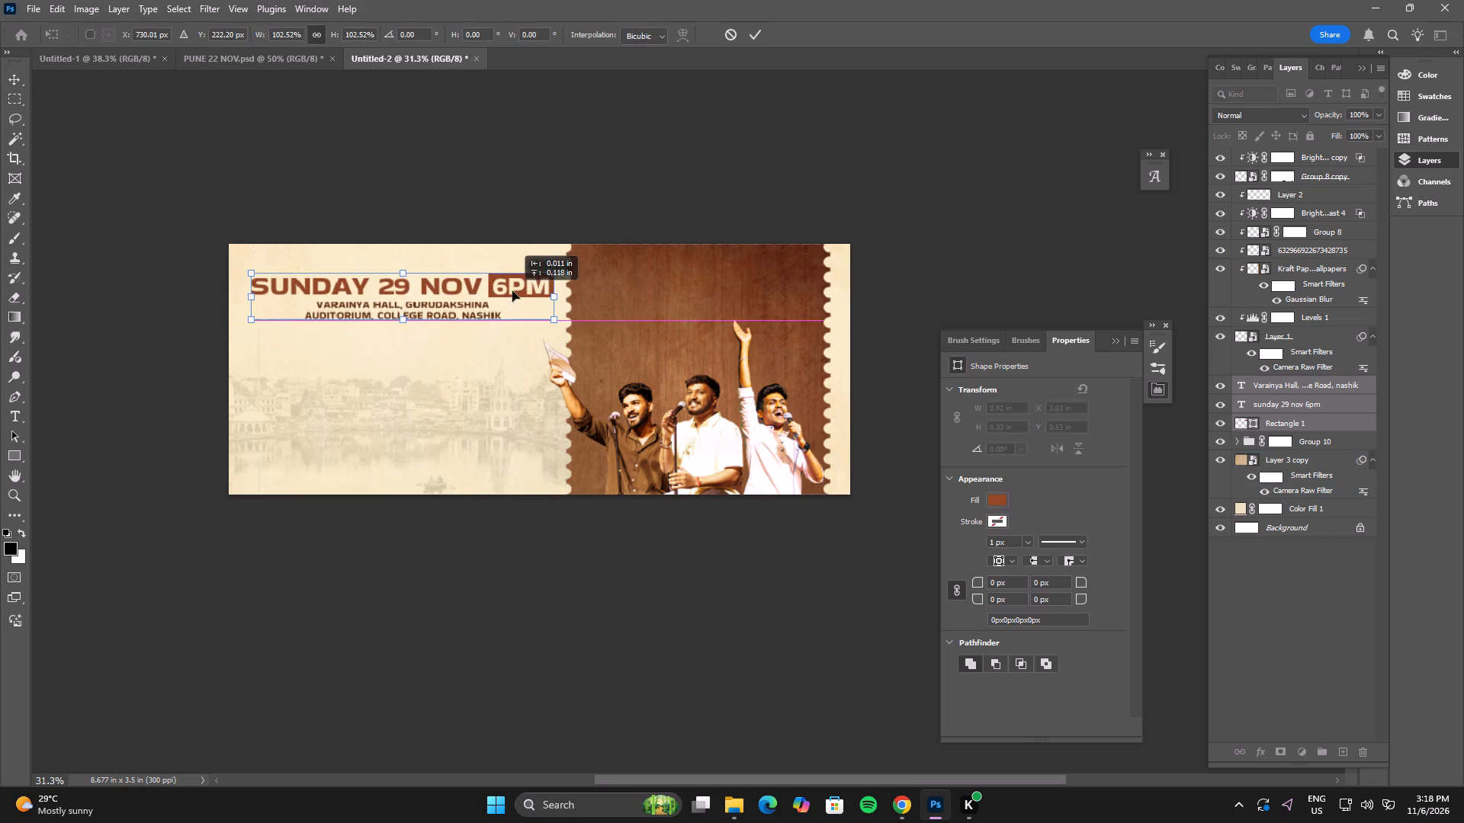
pyautogui.moveTo(512, 291); pyautogui.dragTo(511, 329)
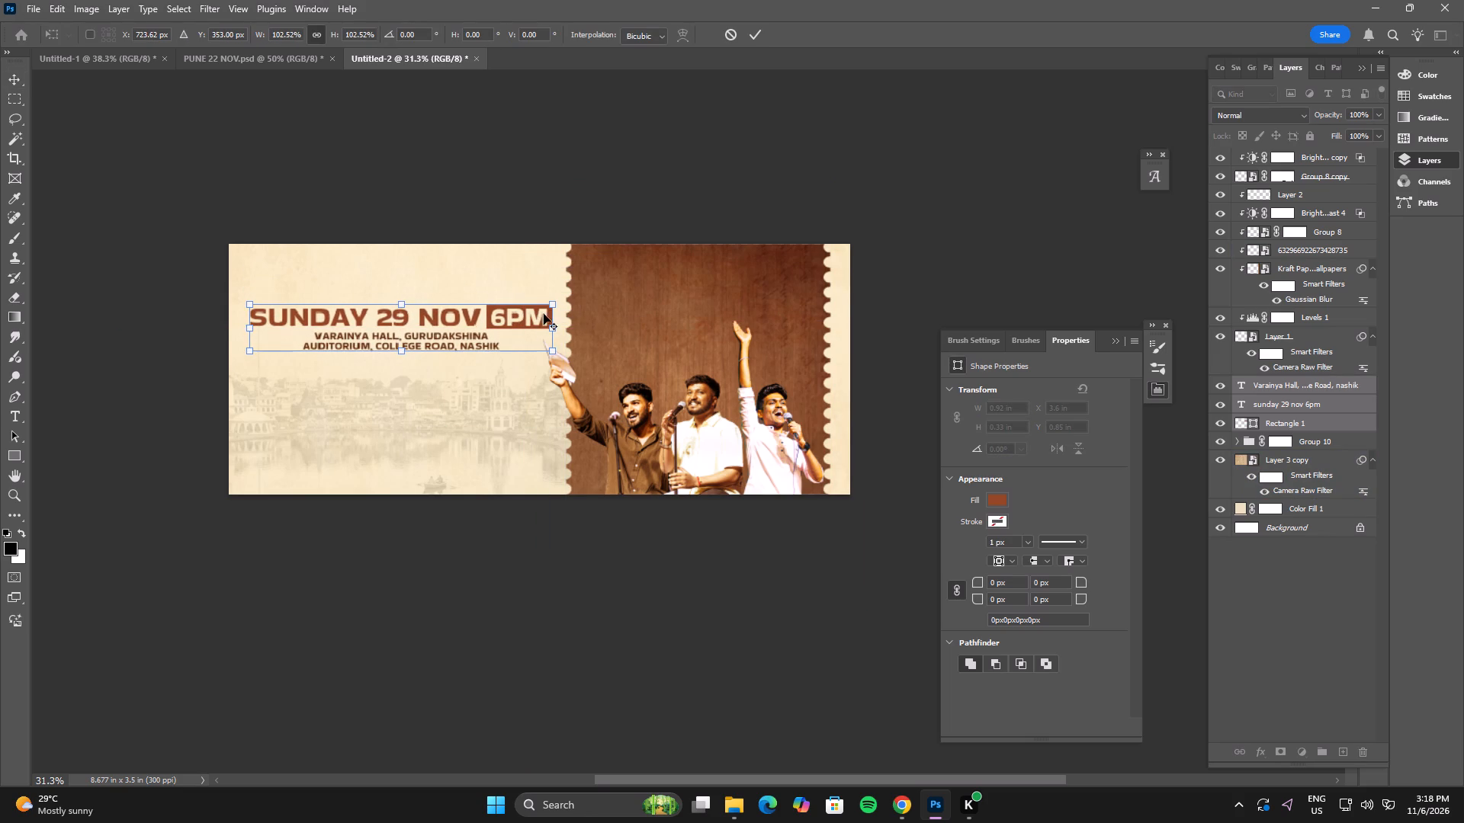
pyautogui.keyDown('alt'); pyautogui.moveTo(559, 303); pyautogui.dragTo(533, 309); pyautogui.keyUp('alt')
pyautogui.moveTo(467, 329); pyautogui.dragTo(435, 501)
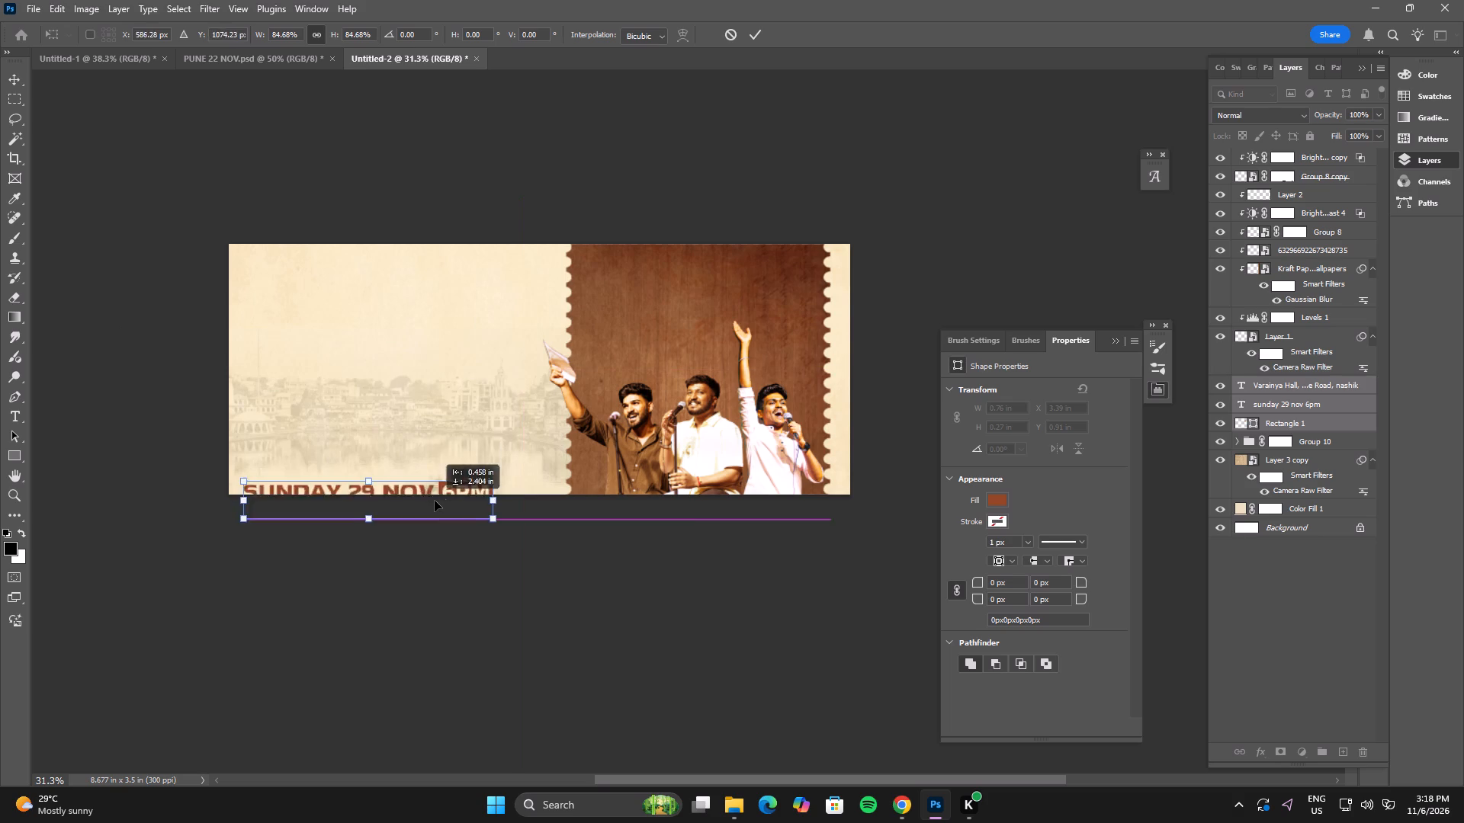
pyautogui.moveTo(435, 501); pyautogui.dragTo(455, 428)
pyautogui.keyDown('alt'); pyautogui.moveTo(514, 409); pyautogui.dragTo(539, 407); pyautogui.keyUp('alt')
pyautogui.moveTo(497, 418); pyautogui.dragTo(503, 360)
pyautogui.keyDown('alt'); pyautogui.moveTo(541, 341); pyautogui.dragTo(531, 347); pyautogui.keyUp('alt')
pyautogui.moveTo(485, 371); pyautogui.dragTo(486, 343)
pyautogui.doubleClick(486, 343)
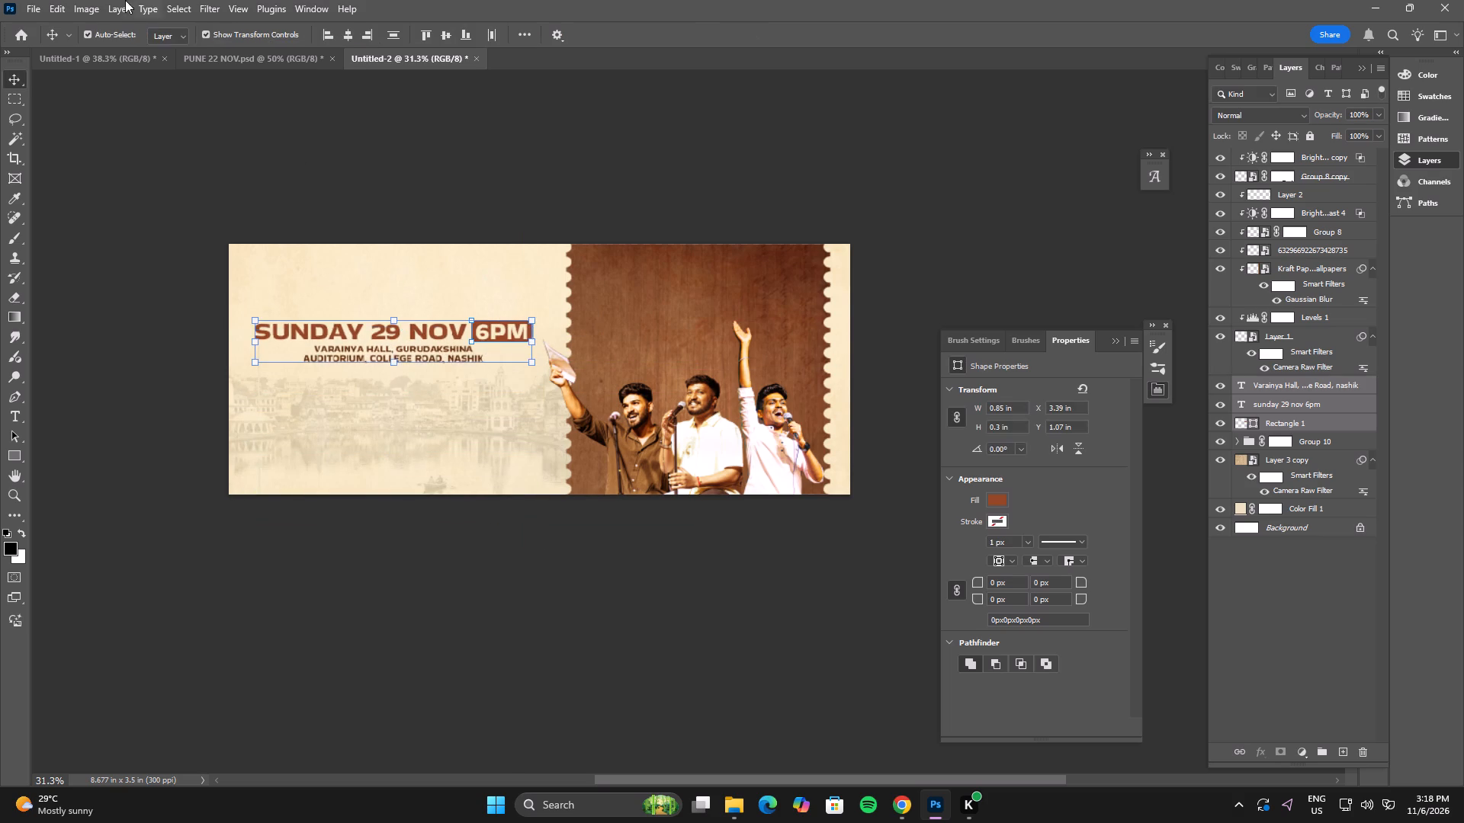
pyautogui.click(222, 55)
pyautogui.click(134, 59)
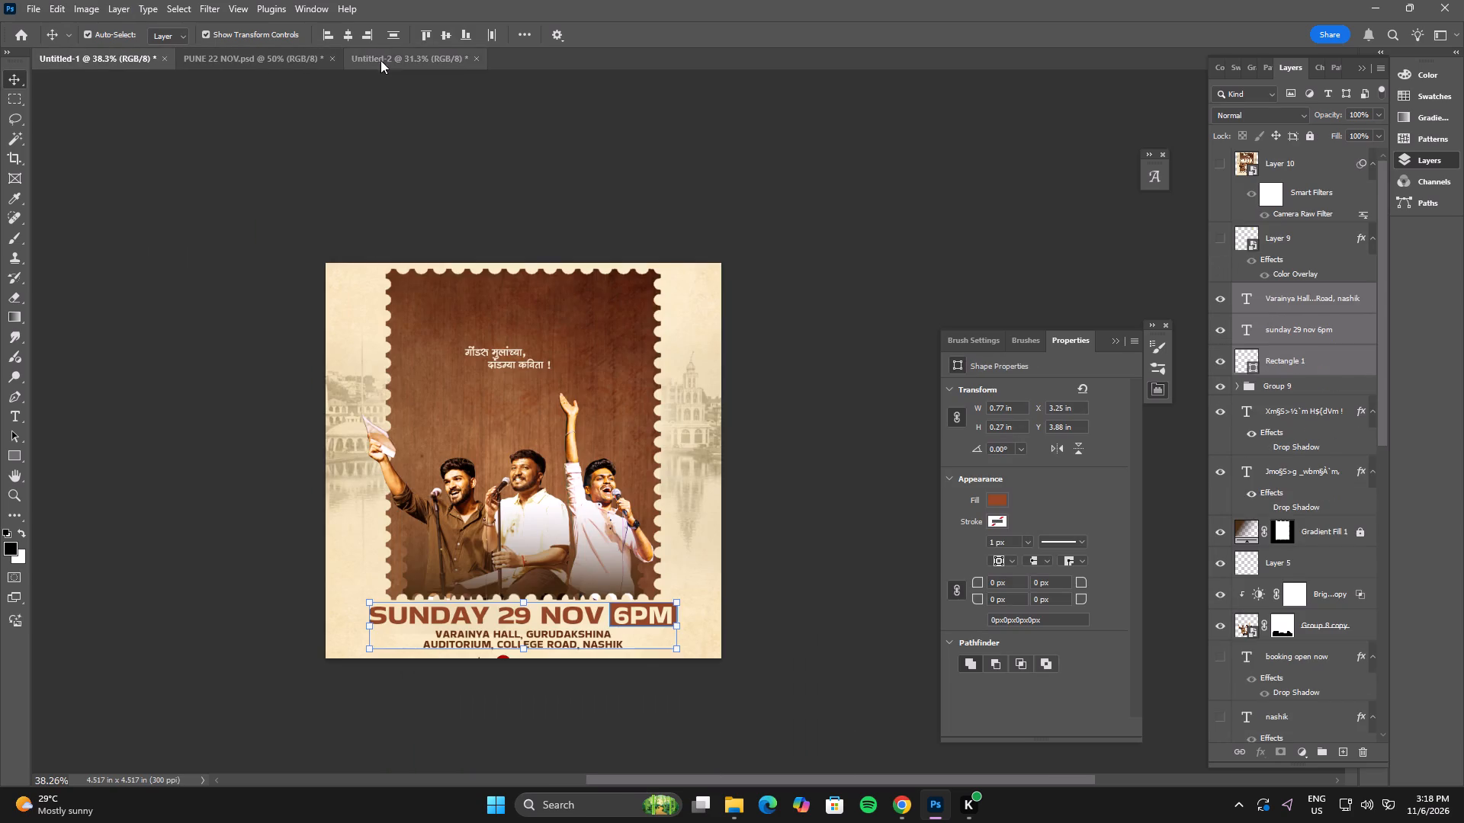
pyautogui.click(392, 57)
# In Untitled-2, duplicate the Sunday 29 Nov text just above the date line and replace the copy's wording with "nashik".
pyautogui.click(467, 456)
pyautogui.click(441, 328)
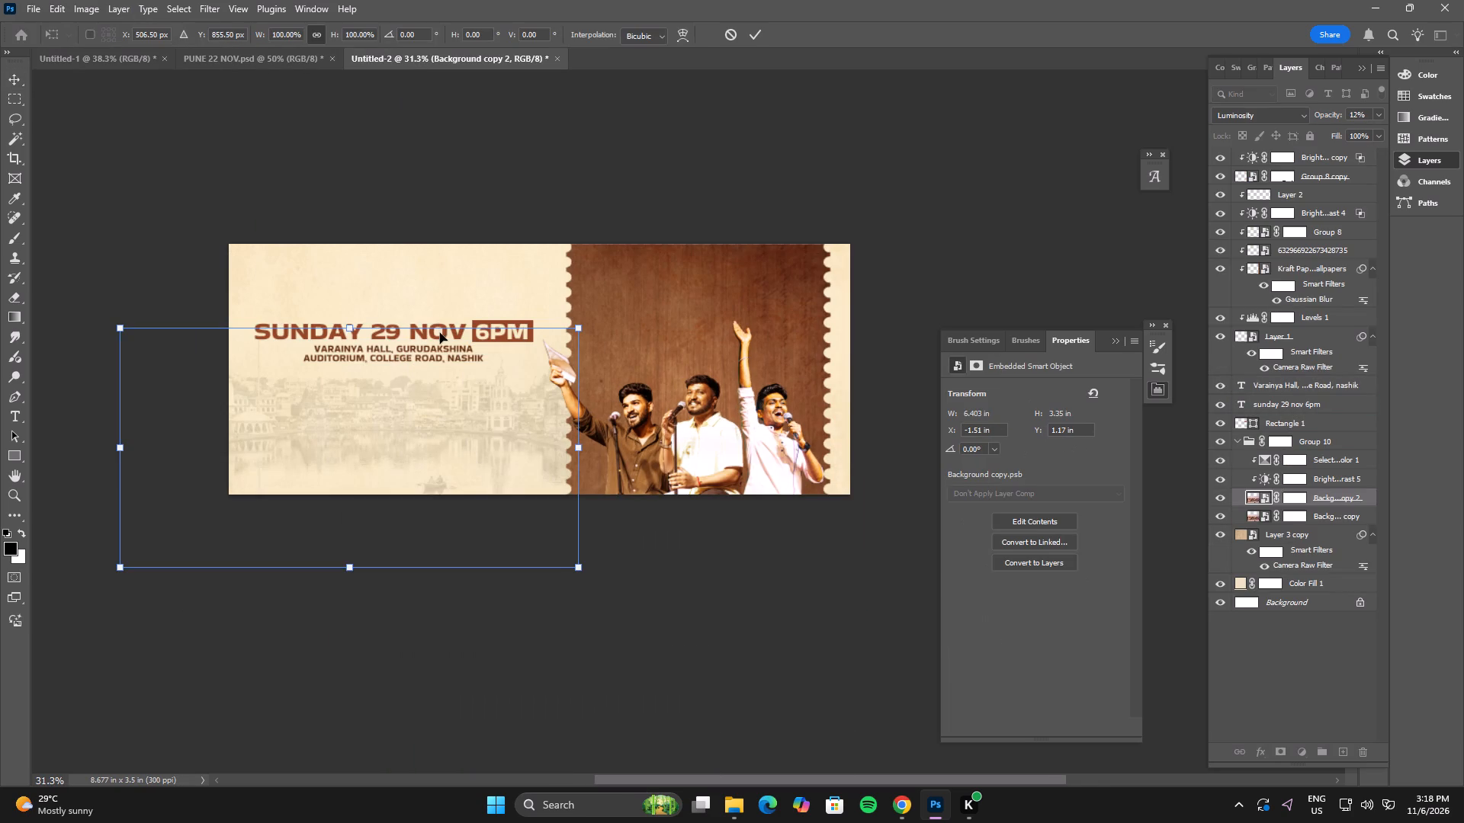
pyautogui.doubleClick(406, 373)
pyautogui.click(426, 171)
pyautogui.click(372, 325)
pyautogui.keyDown('alt'); pyautogui.moveTo(396, 335); pyautogui.dragTo(399, 318); pyautogui.keyUp('alt')
pyautogui.doubleClick(416, 336)
pyautogui.keyDown('alt'); pyautogui.moveTo(434, 329); pyautogui.dragTo(435, 299); pyautogui.keyUp('alt')
pyautogui.doubleClick(435, 299)
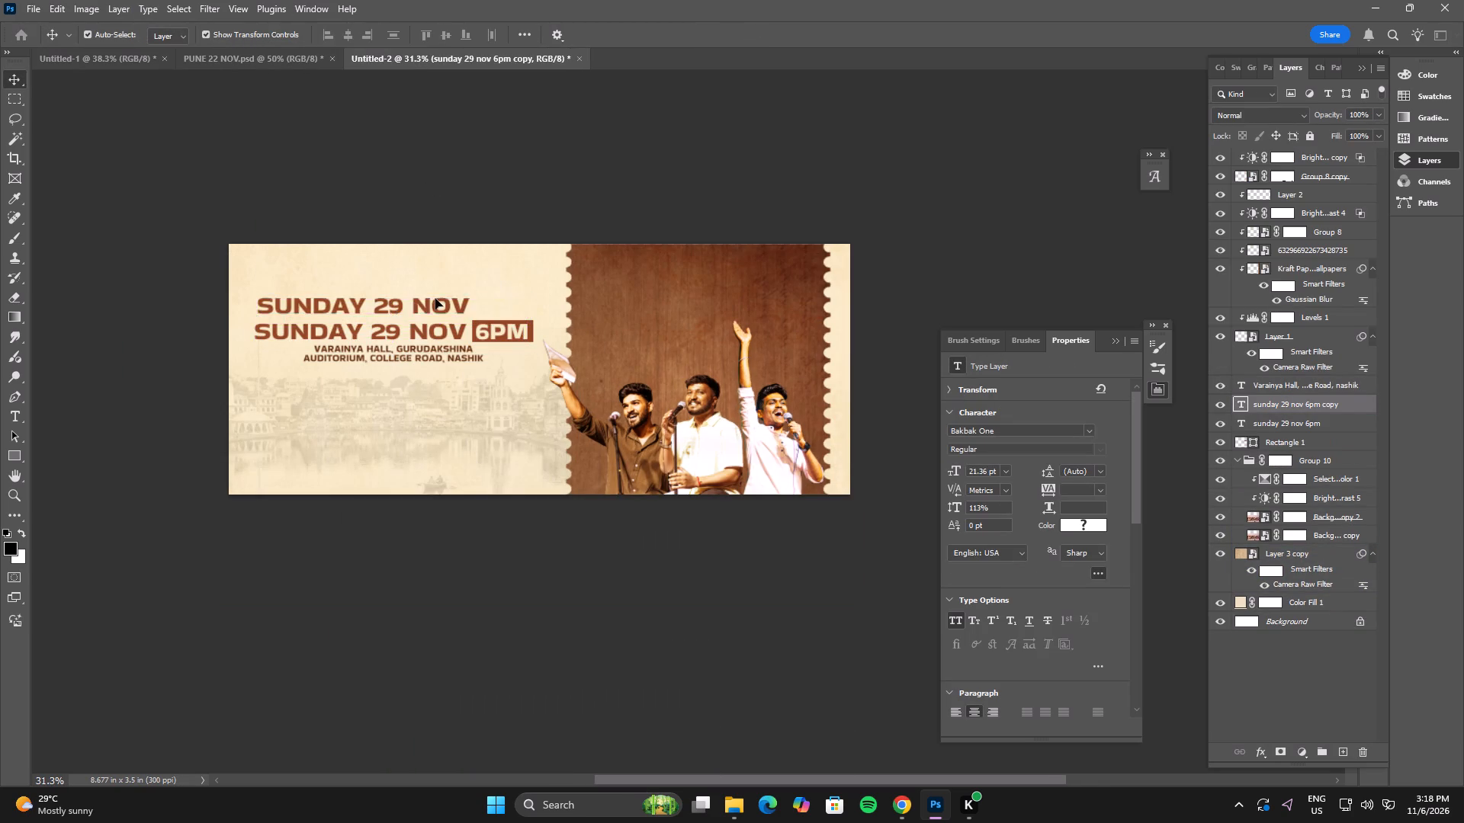
pyautogui.write('nashik')
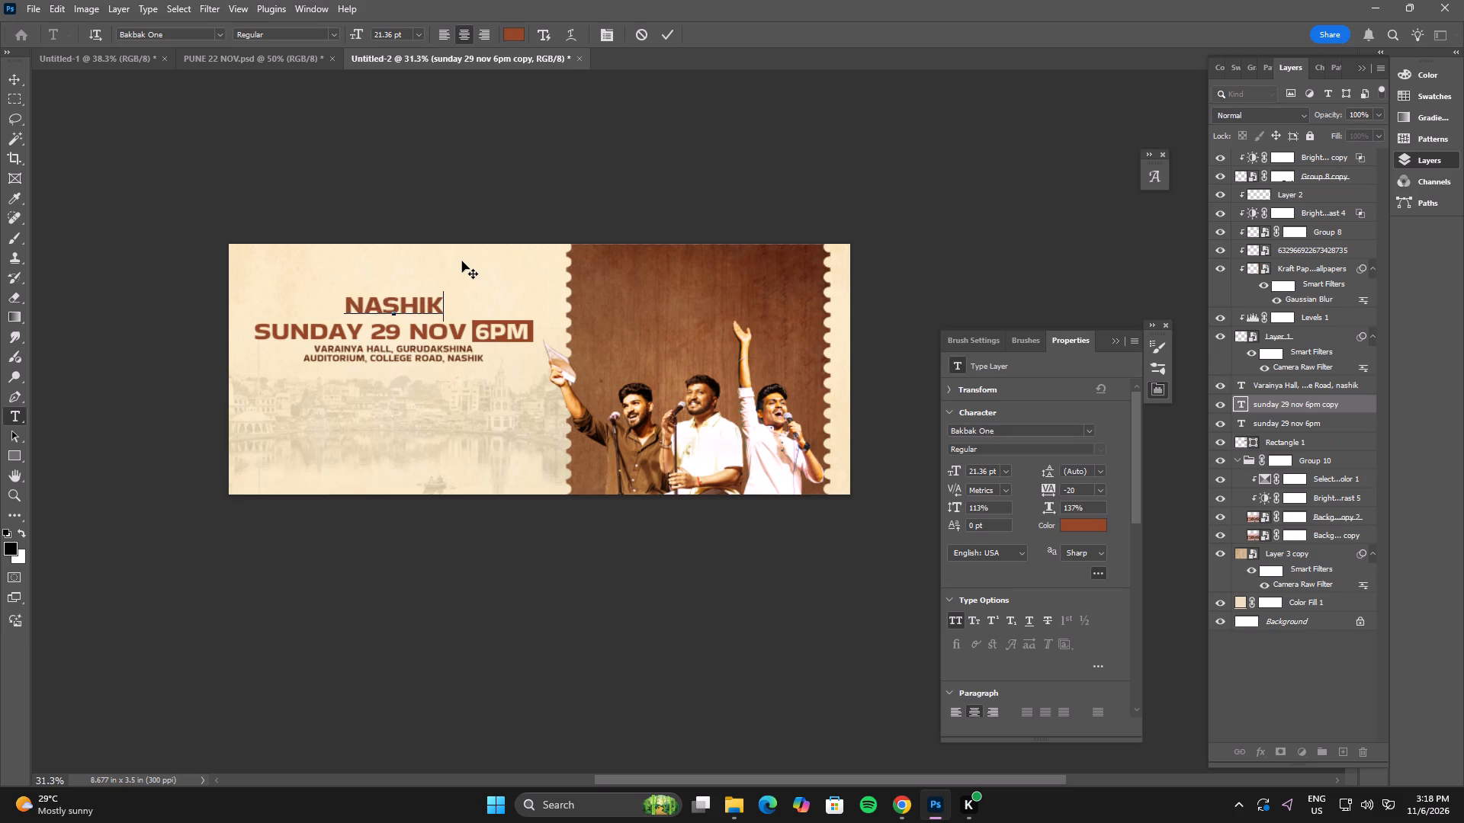
pyautogui.click(22, 81)
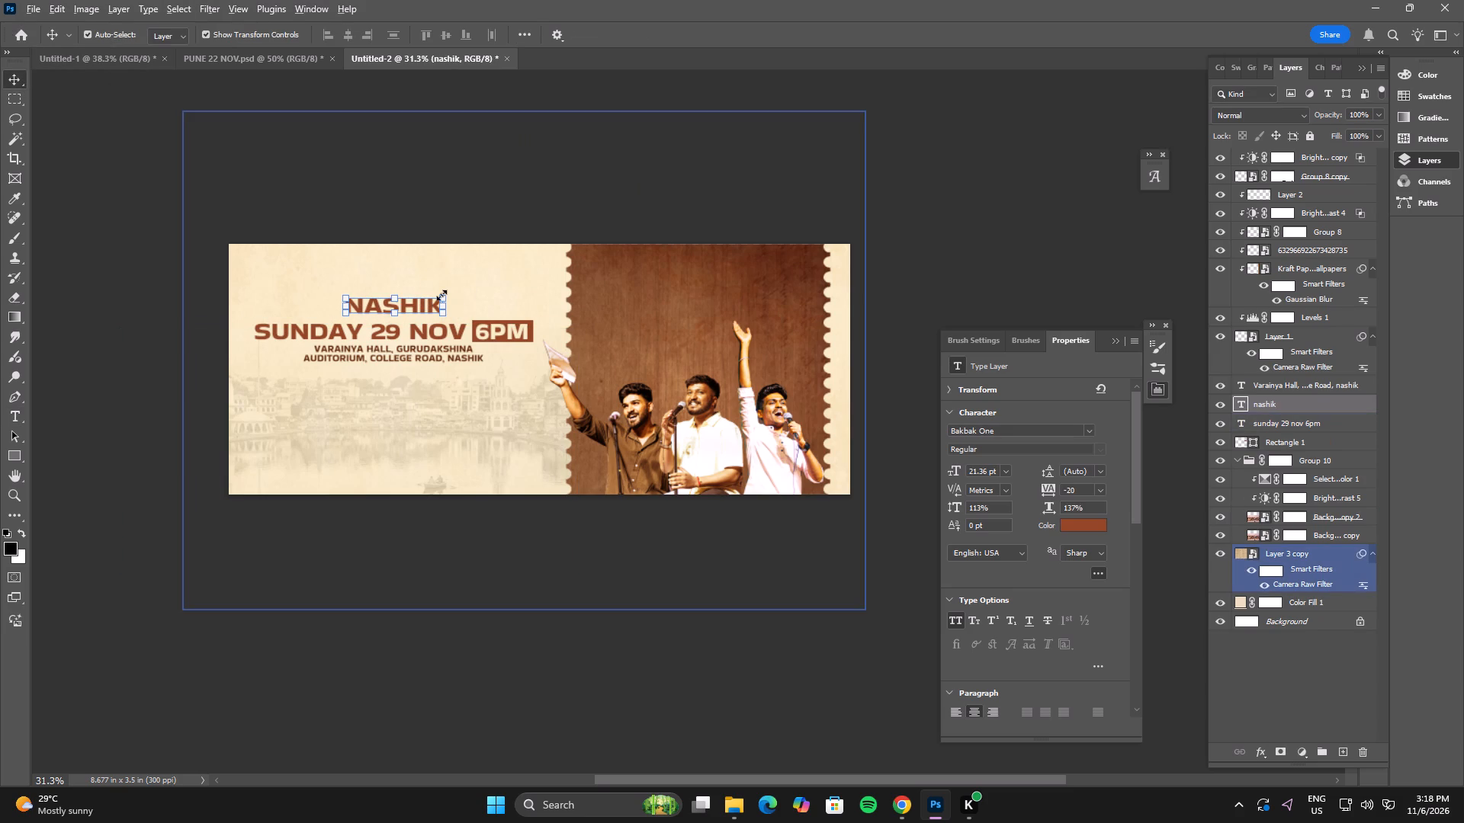
# Enlarge the NASHIK title to about 61.16 pt so it spans the width of the date line, sitting just above it.
pyautogui.keyDown('alt'); pyautogui.moveTo(441, 295); pyautogui.dragTo(541, 285); pyautogui.keyUp('alt')
pyautogui.doubleClick(483, 310)
pyautogui.press('Up')
pyautogui.press('Up')
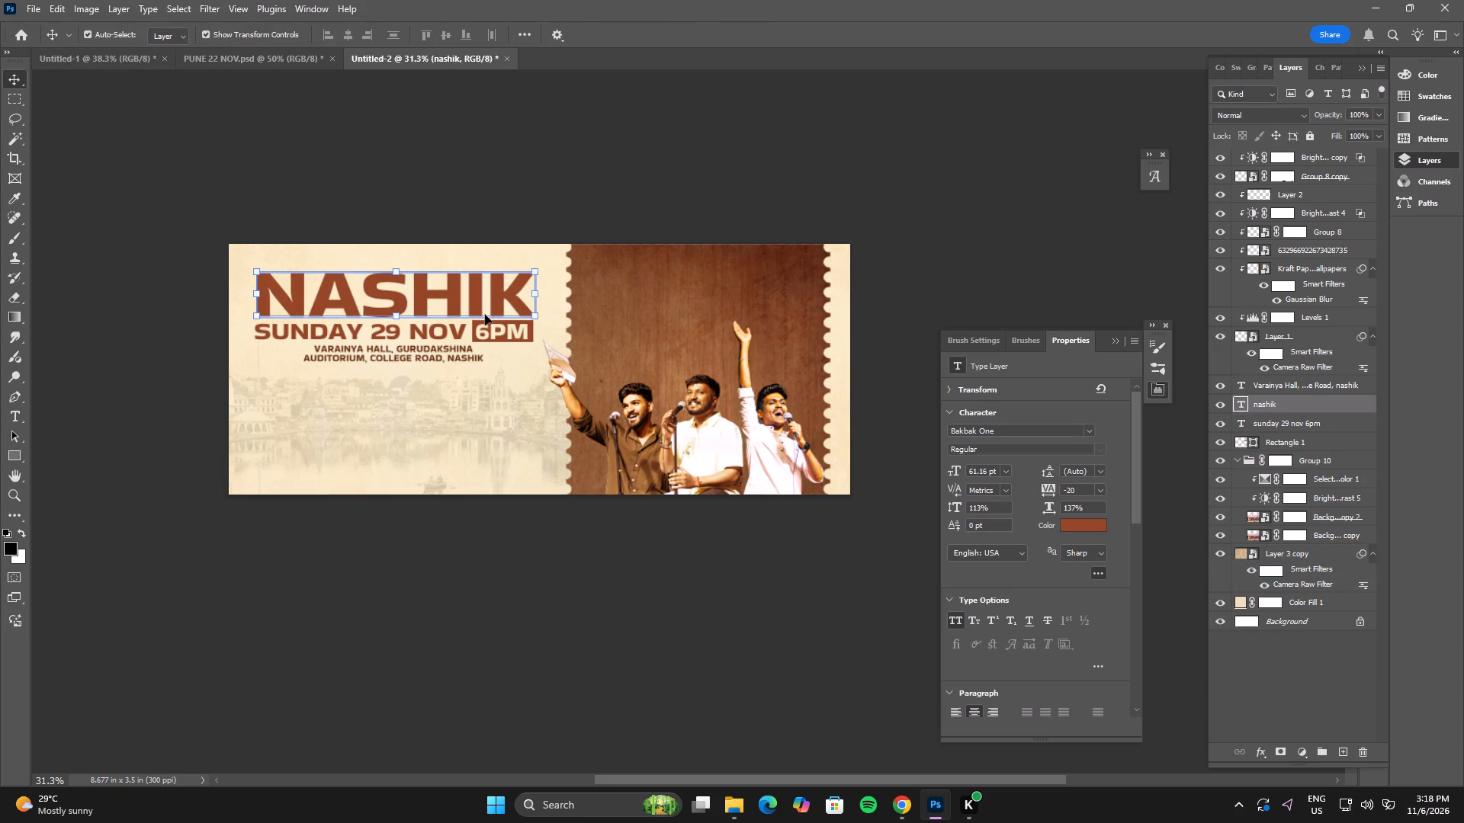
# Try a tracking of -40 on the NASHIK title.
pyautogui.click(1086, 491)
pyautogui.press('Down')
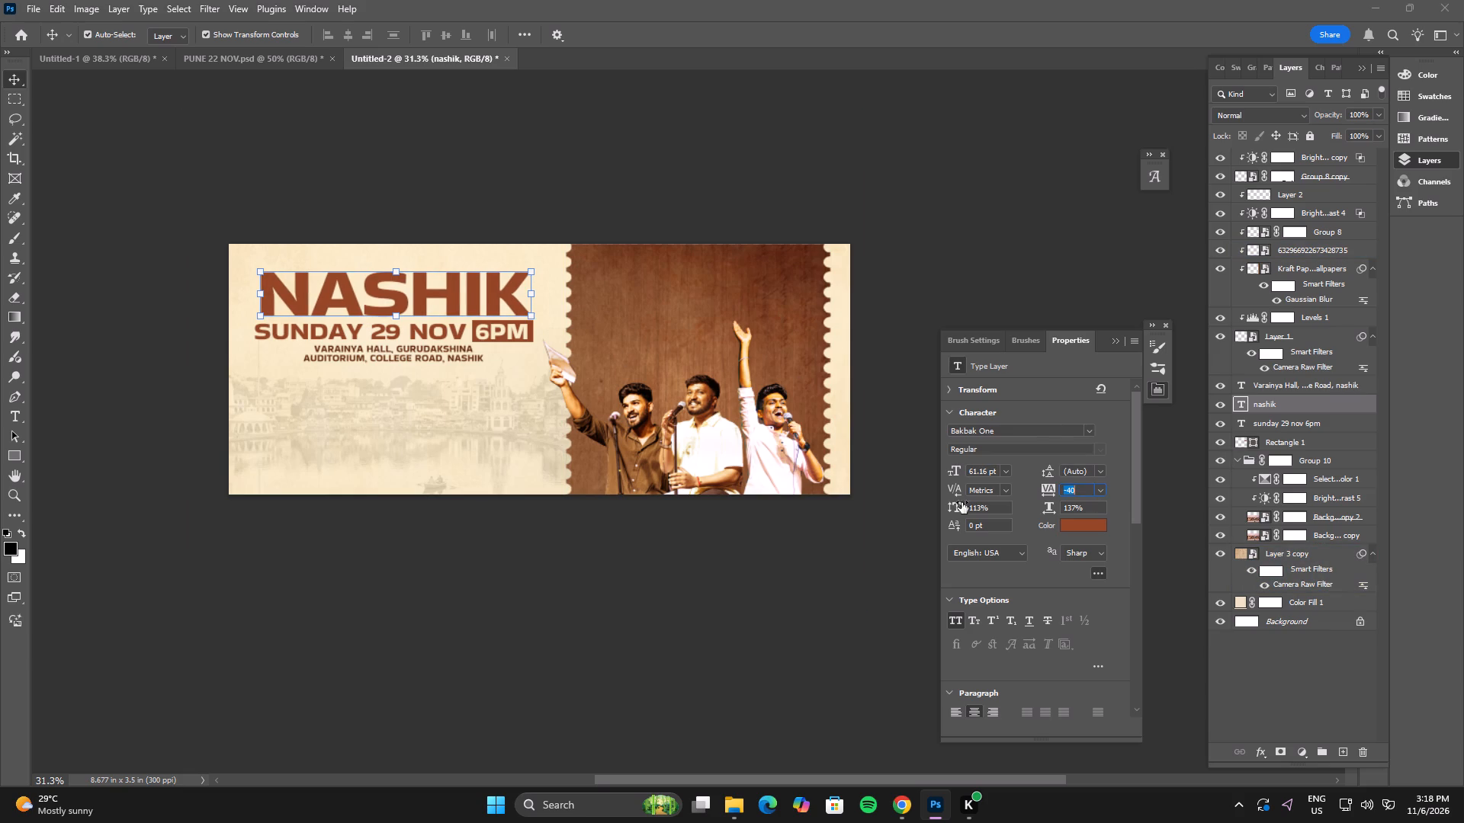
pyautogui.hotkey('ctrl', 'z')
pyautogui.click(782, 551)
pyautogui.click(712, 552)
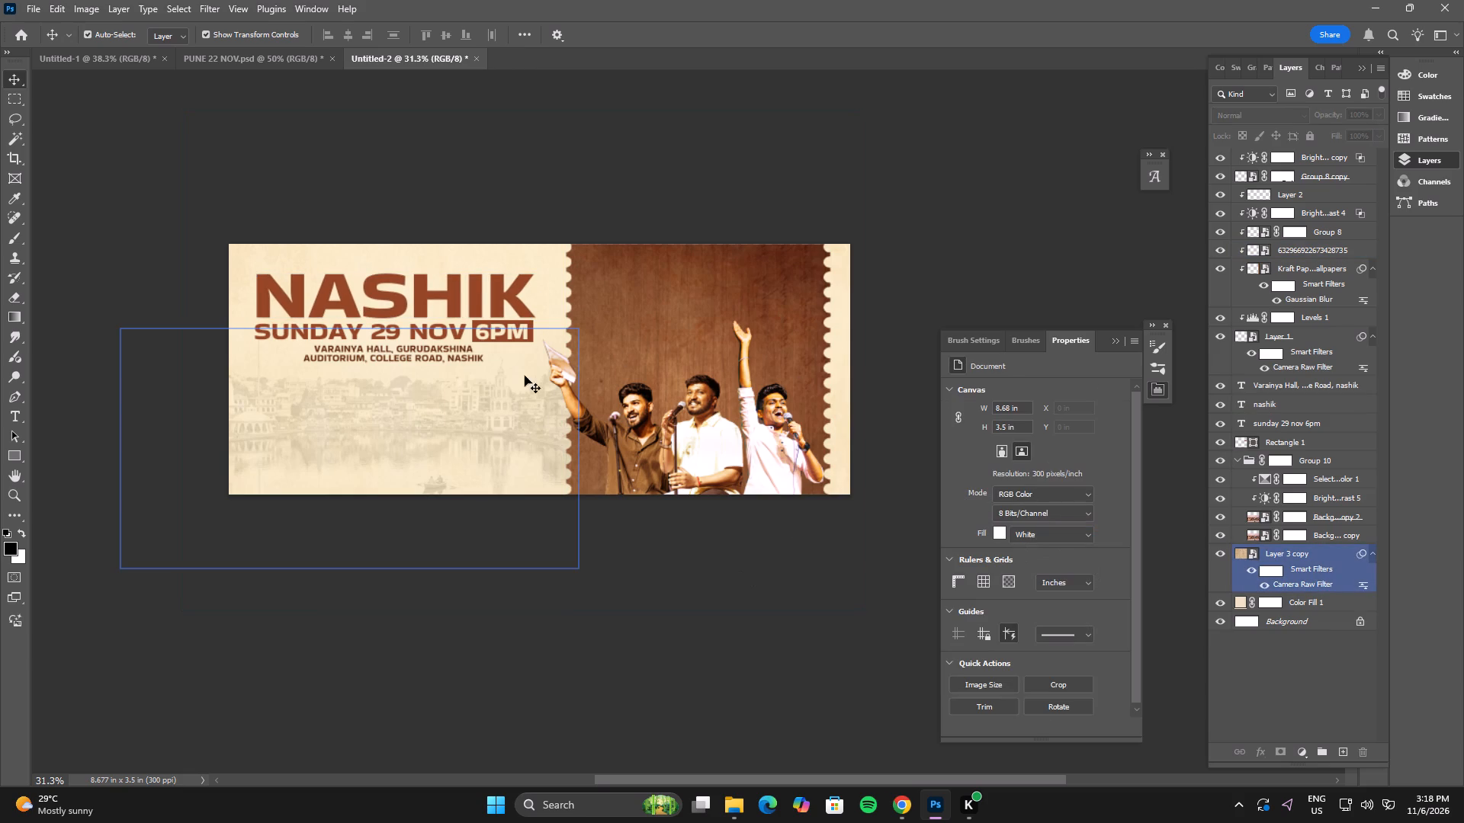
# Nudge the brown rectangle behind 6PM to about X 3.4 in, Y 1.08 in so it frames the time.
pyautogui.click(531, 340)
pyautogui.press('Left')
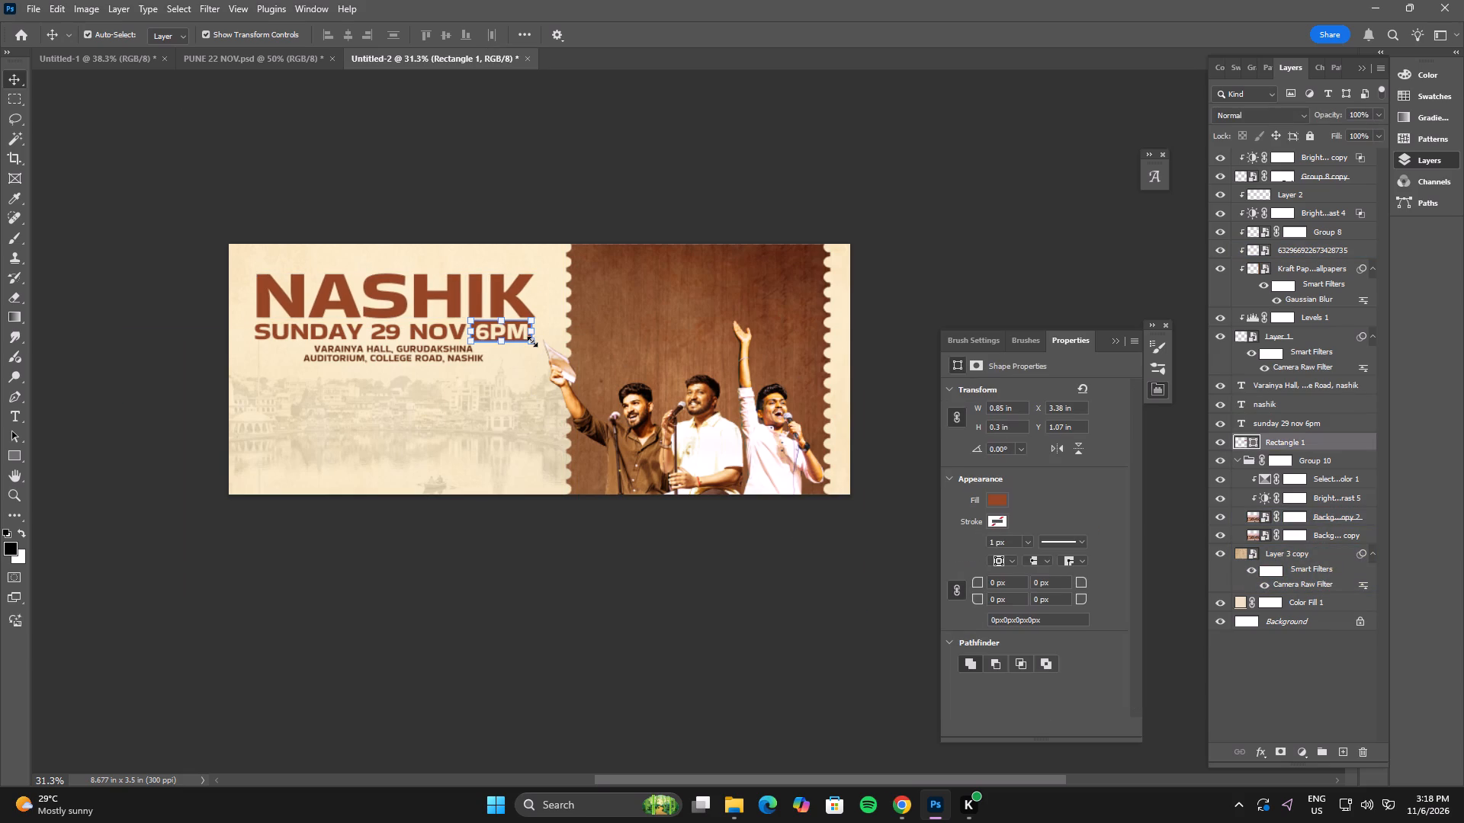
pyautogui.press('Down')
pyautogui.press('Right')
pyautogui.press('Right')
pyautogui.press('Up')
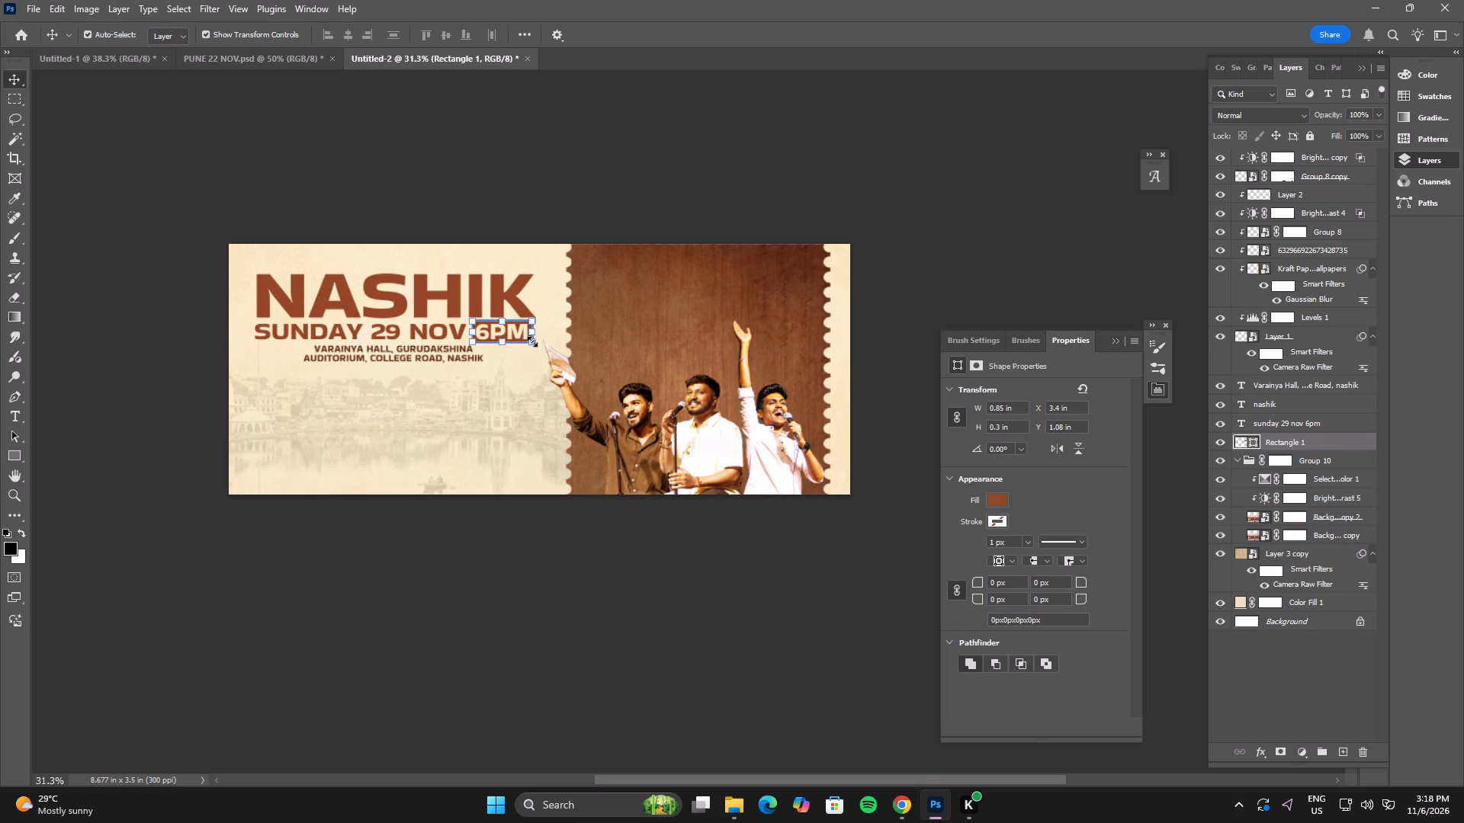
pyautogui.press('Down')
pyautogui.click(561, 131)
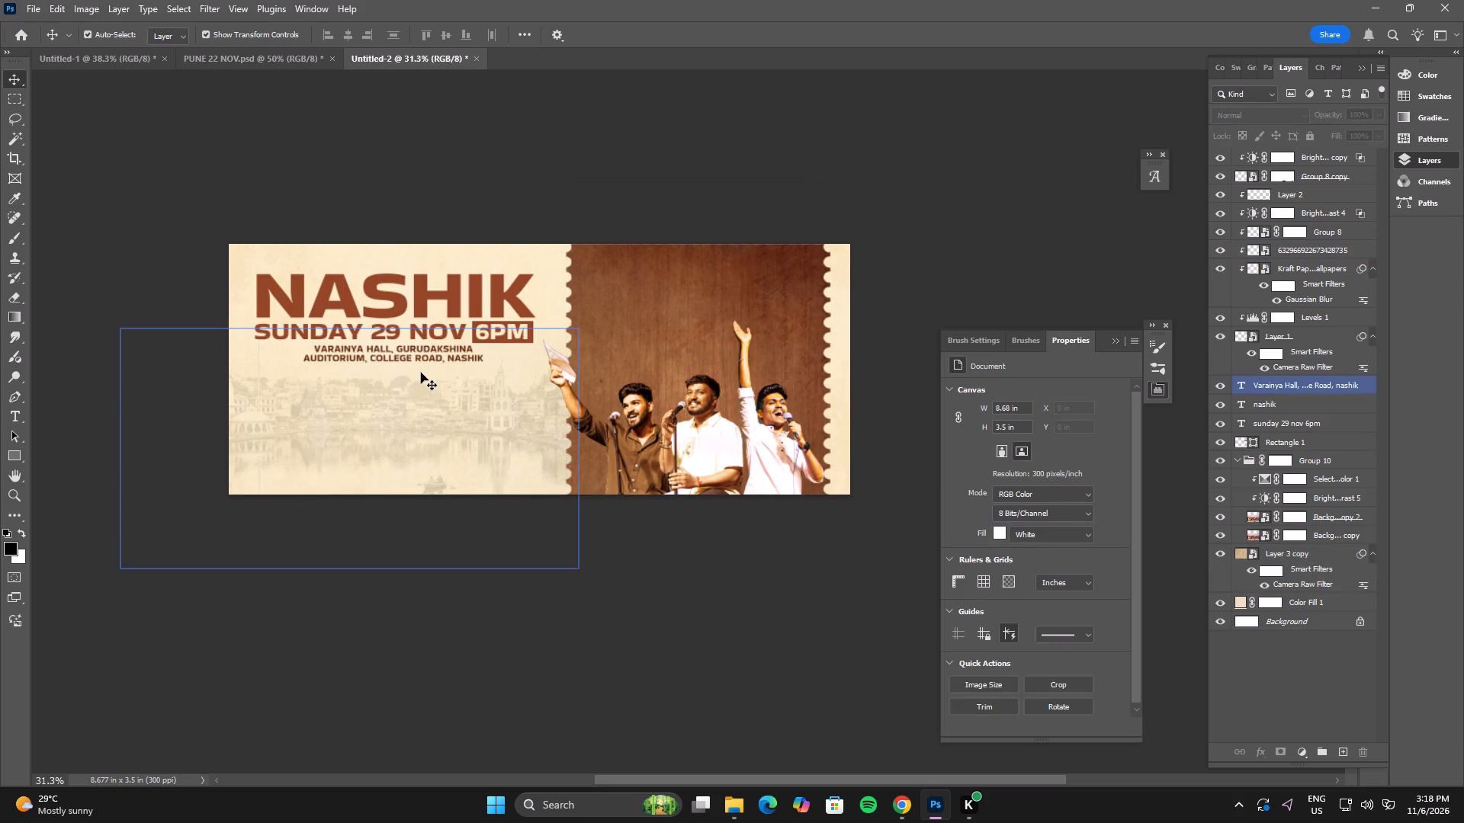
# Enlarge the venue text to about 10.72 pt and nudge it down a little below the date line.
pyautogui.click(430, 360)
pyautogui.keyDown('alt'); pyautogui.moveTo(485, 342); pyautogui.dragTo(507, 342); pyautogui.keyUp('alt')
pyautogui.doubleClick(454, 352)
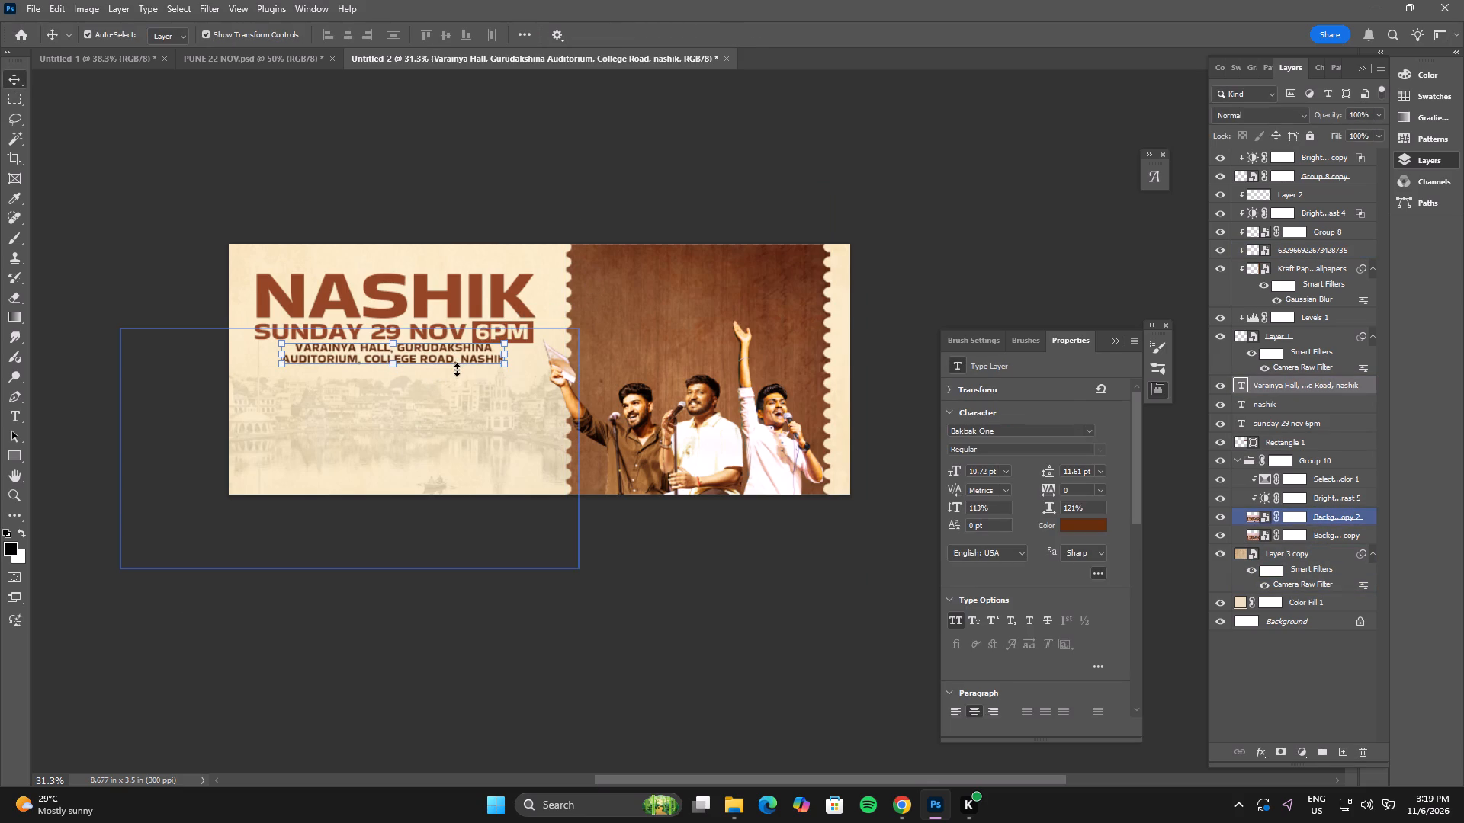
pyautogui.press('Down')
pyautogui.press('Down')
pyautogui.press('Down')
pyautogui.press('Down')
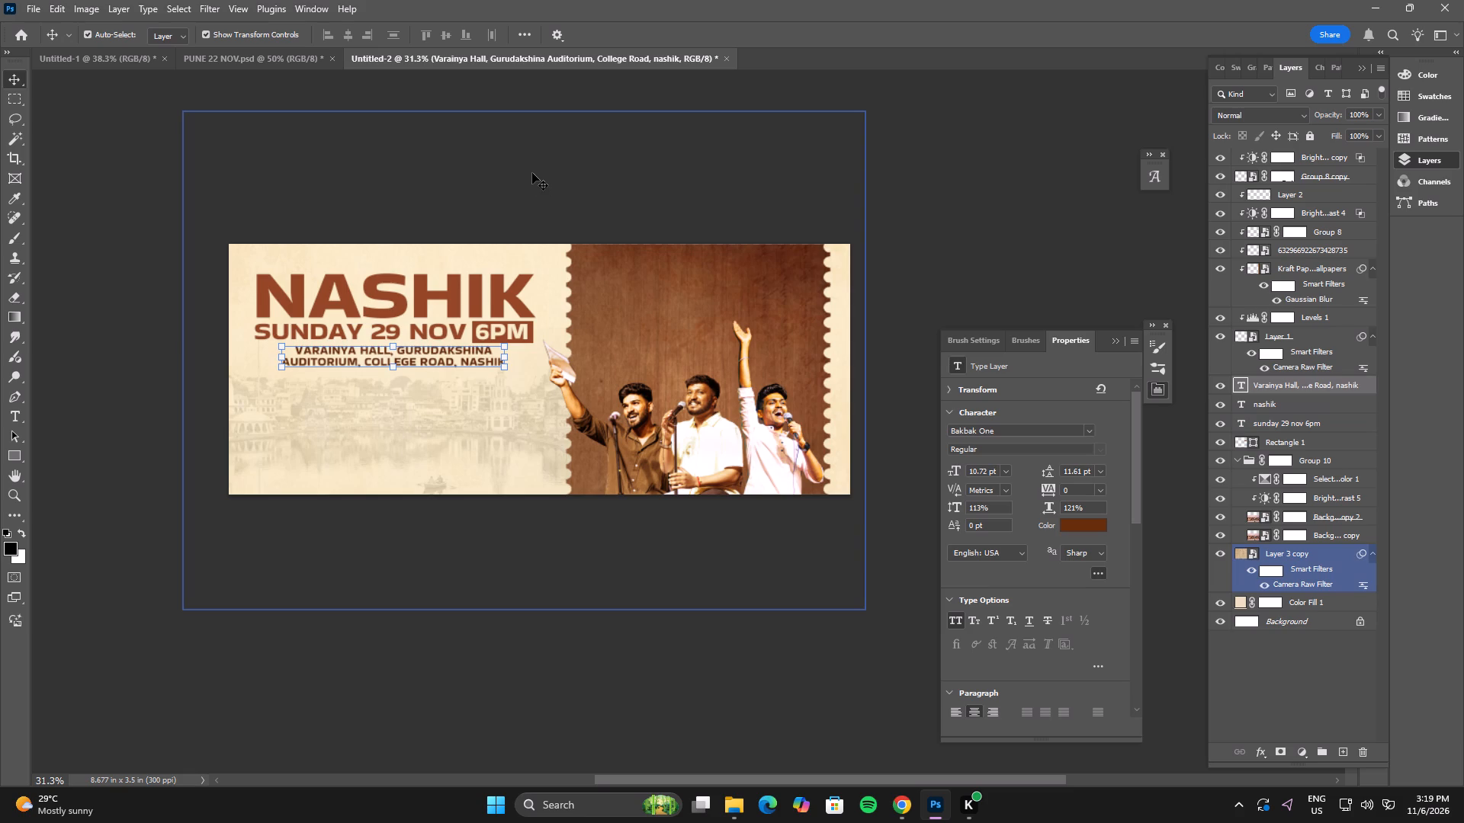
pyautogui.press('Down')
pyautogui.click(532, 173)
# Nudge the NASHIK title upward to widen the gap above the date line.
pyautogui.click(509, 299)
pyautogui.press('Up')
pyautogui.press('Up')
pyautogui.press('Up')
pyautogui.press('Up')
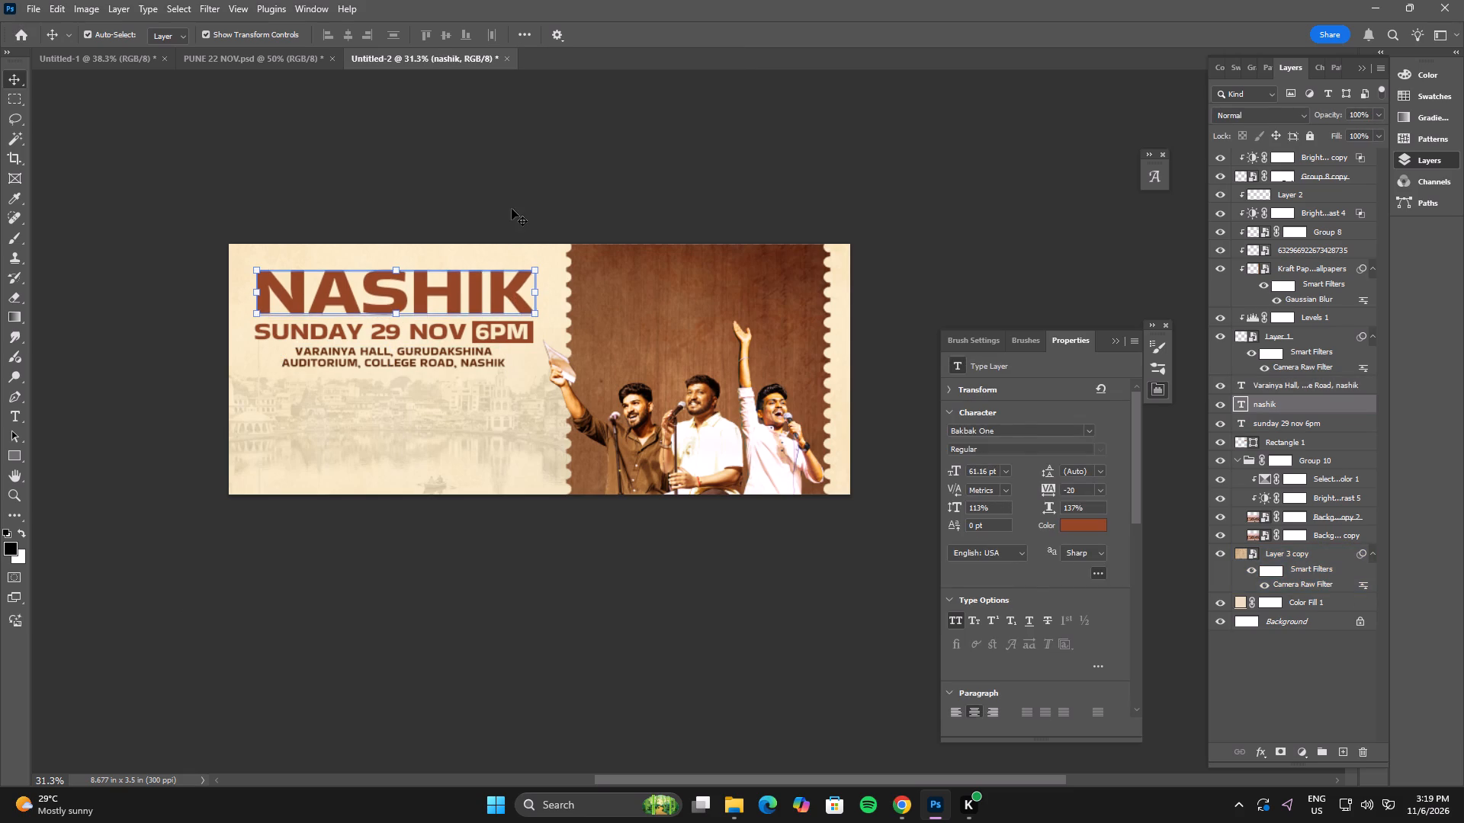
pyautogui.click(509, 187)
pyautogui.click(499, 299)
pyautogui.press('Up')
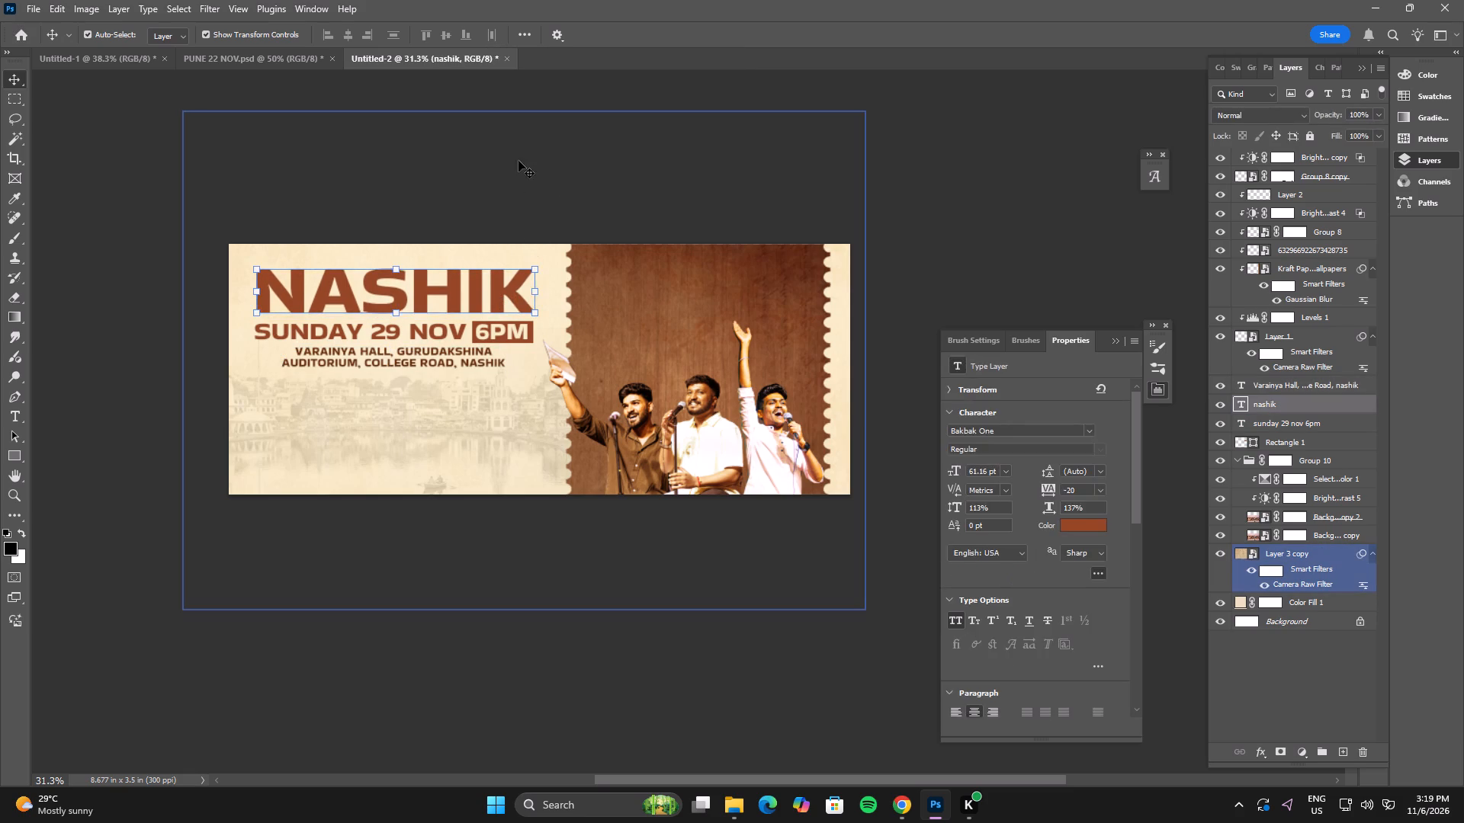
pyautogui.click(518, 161)
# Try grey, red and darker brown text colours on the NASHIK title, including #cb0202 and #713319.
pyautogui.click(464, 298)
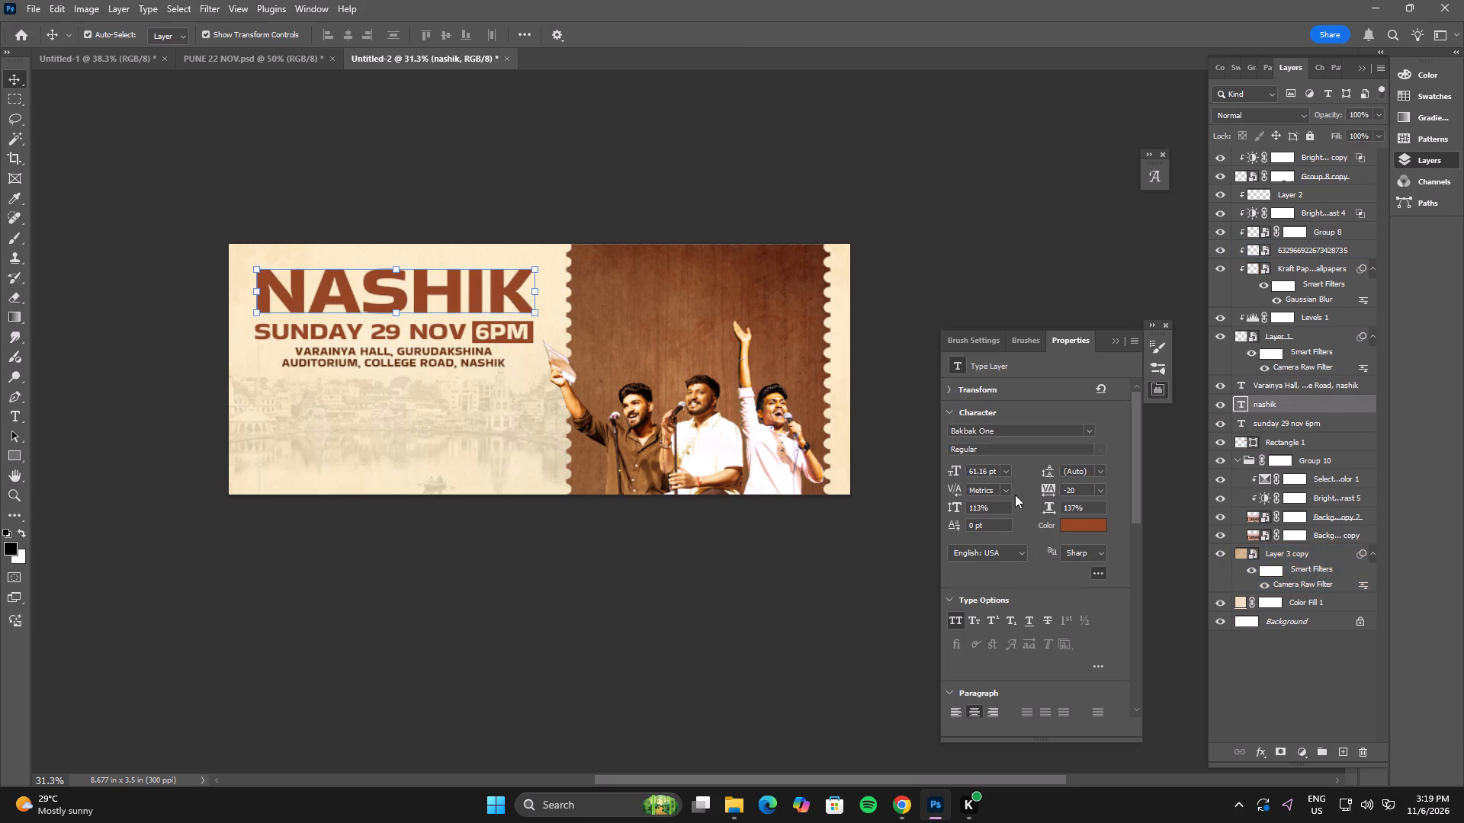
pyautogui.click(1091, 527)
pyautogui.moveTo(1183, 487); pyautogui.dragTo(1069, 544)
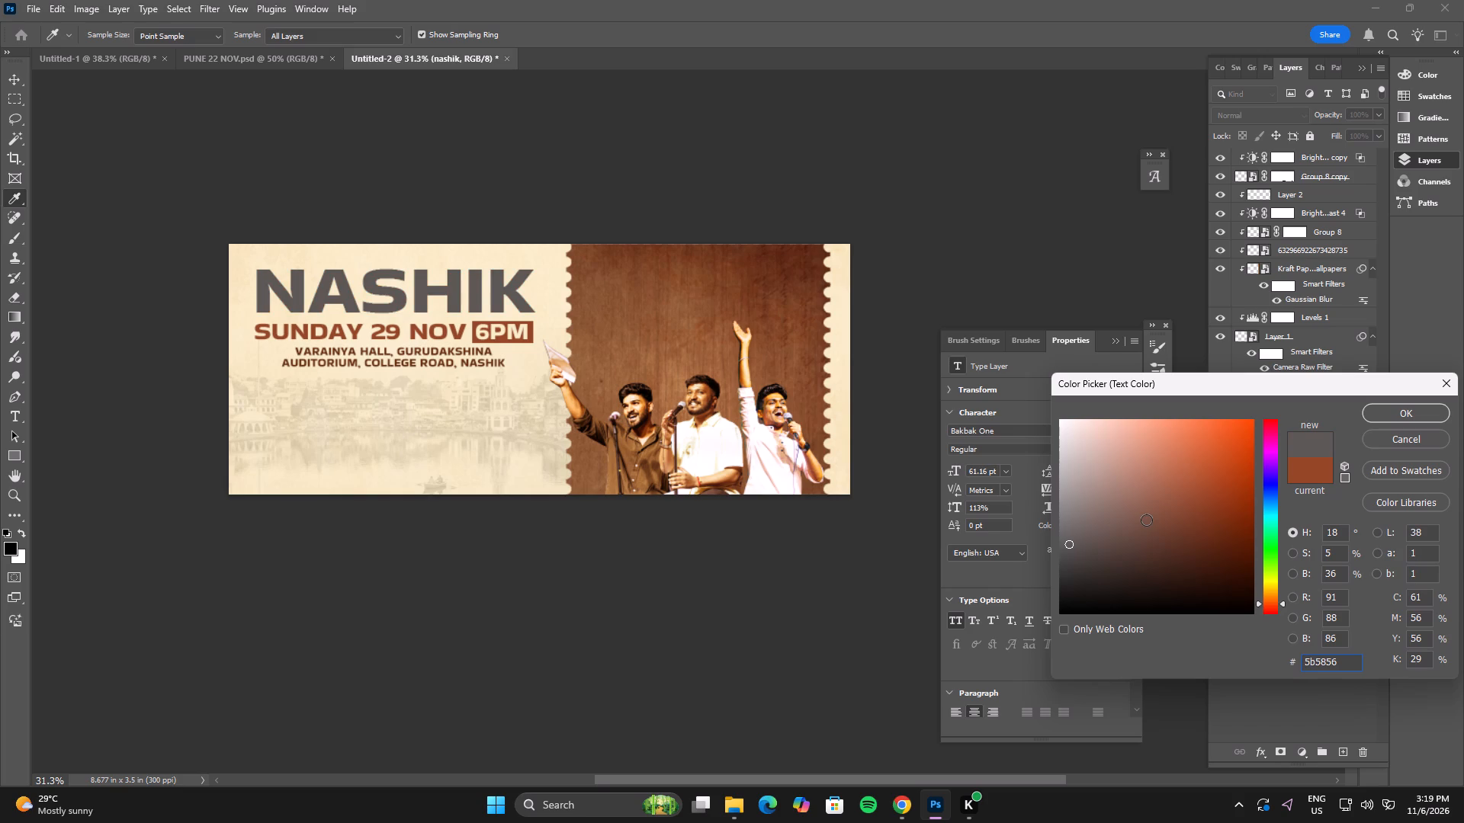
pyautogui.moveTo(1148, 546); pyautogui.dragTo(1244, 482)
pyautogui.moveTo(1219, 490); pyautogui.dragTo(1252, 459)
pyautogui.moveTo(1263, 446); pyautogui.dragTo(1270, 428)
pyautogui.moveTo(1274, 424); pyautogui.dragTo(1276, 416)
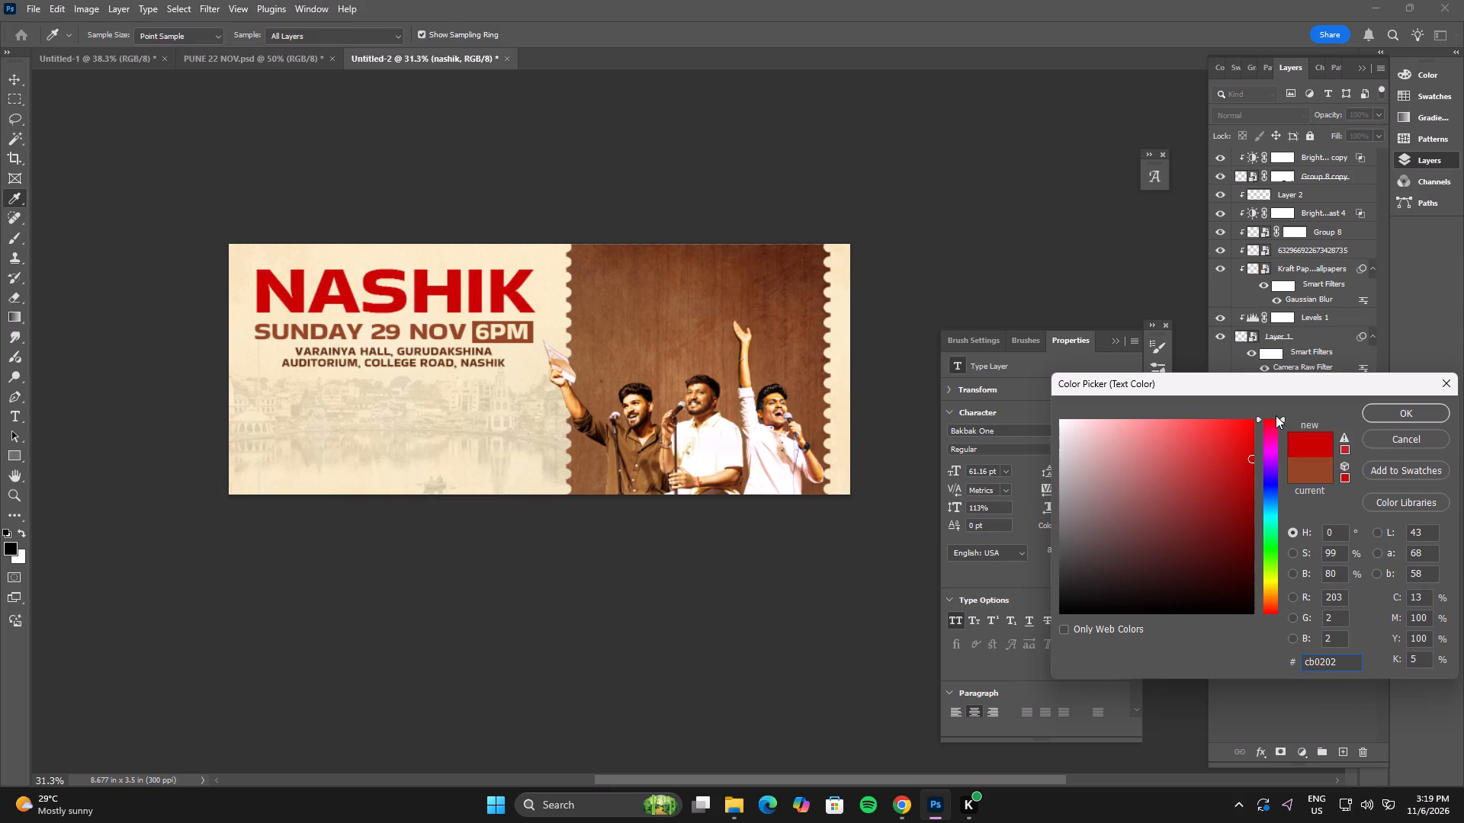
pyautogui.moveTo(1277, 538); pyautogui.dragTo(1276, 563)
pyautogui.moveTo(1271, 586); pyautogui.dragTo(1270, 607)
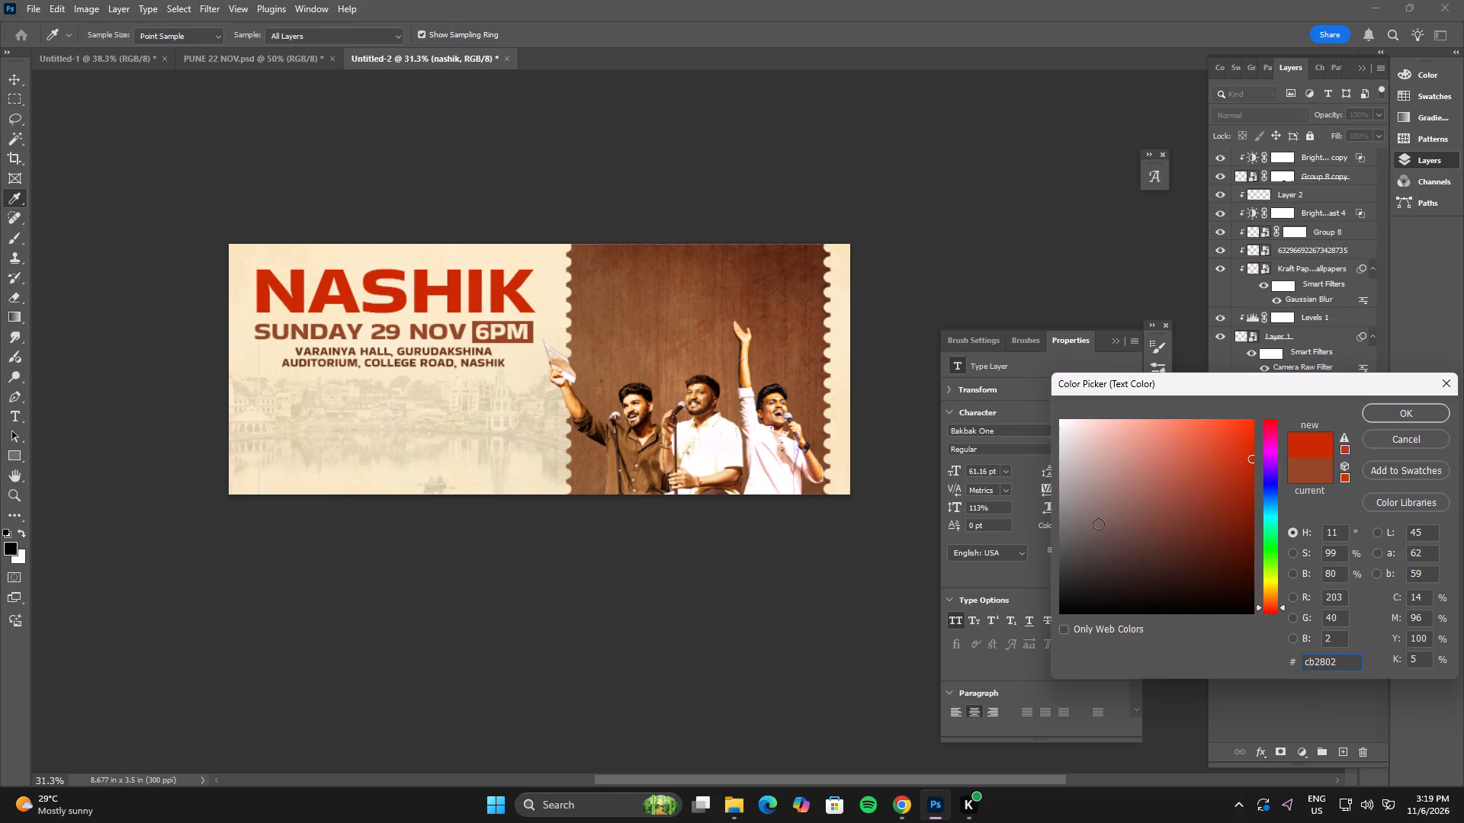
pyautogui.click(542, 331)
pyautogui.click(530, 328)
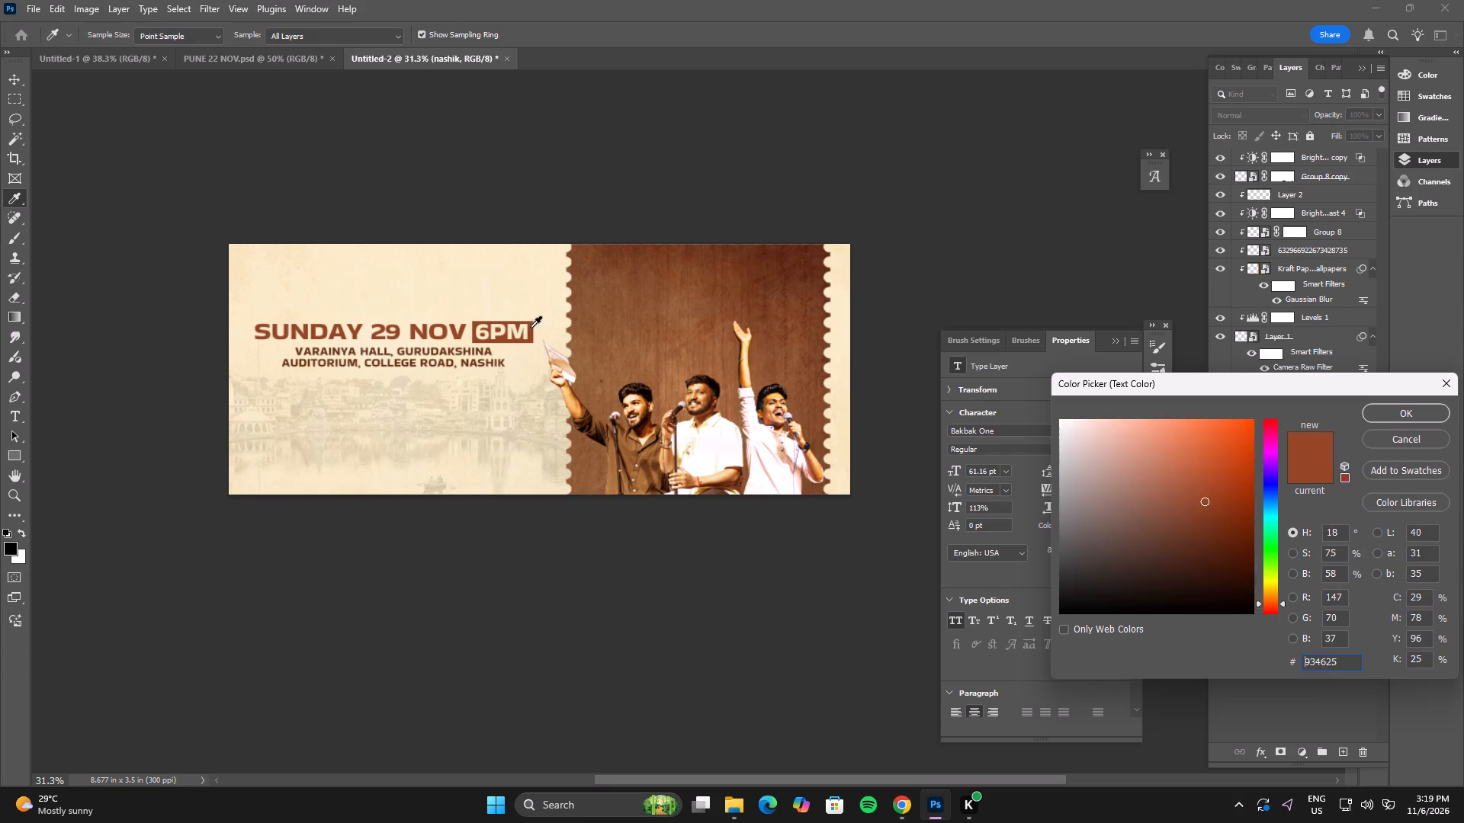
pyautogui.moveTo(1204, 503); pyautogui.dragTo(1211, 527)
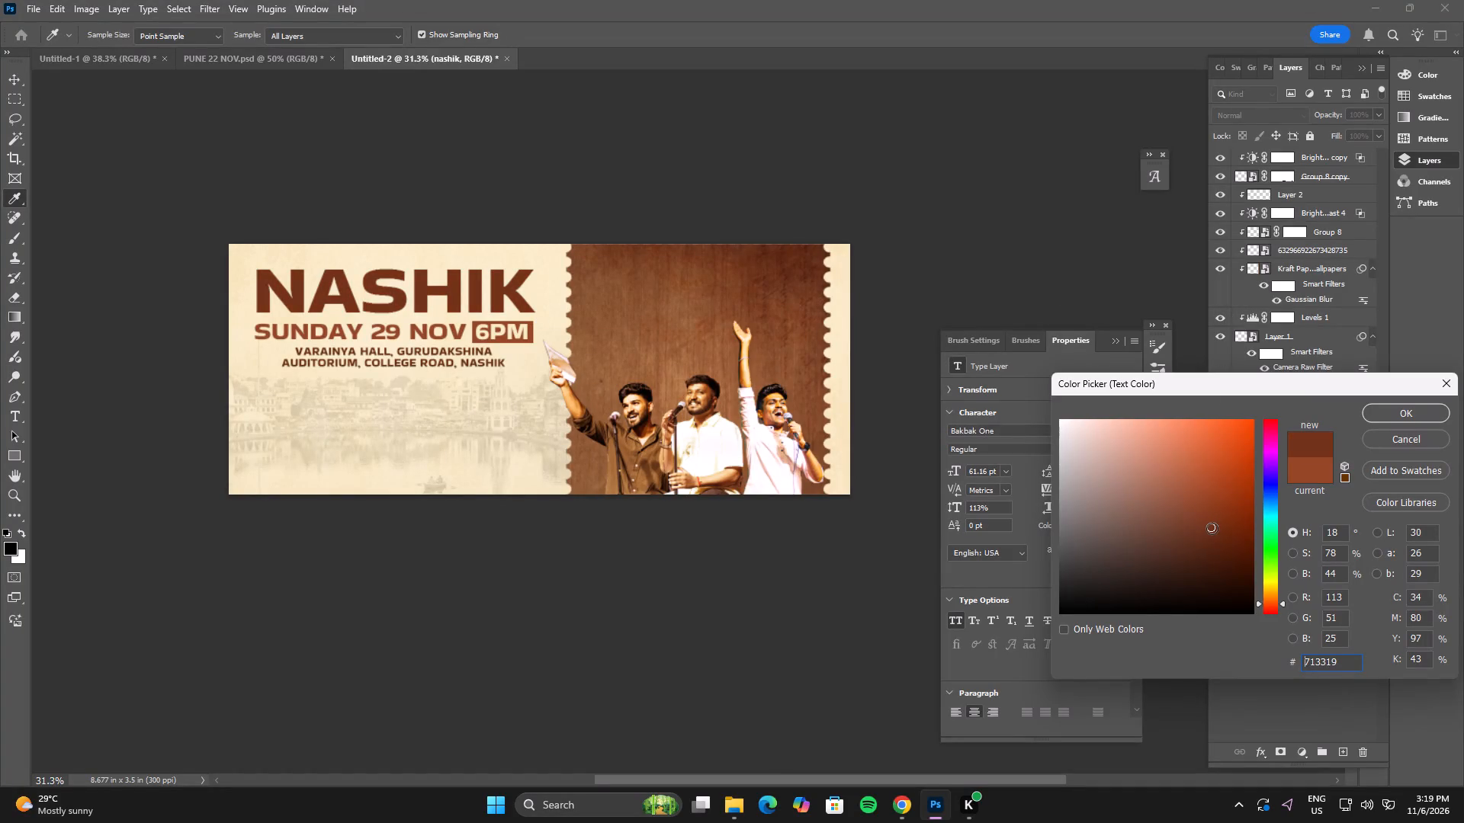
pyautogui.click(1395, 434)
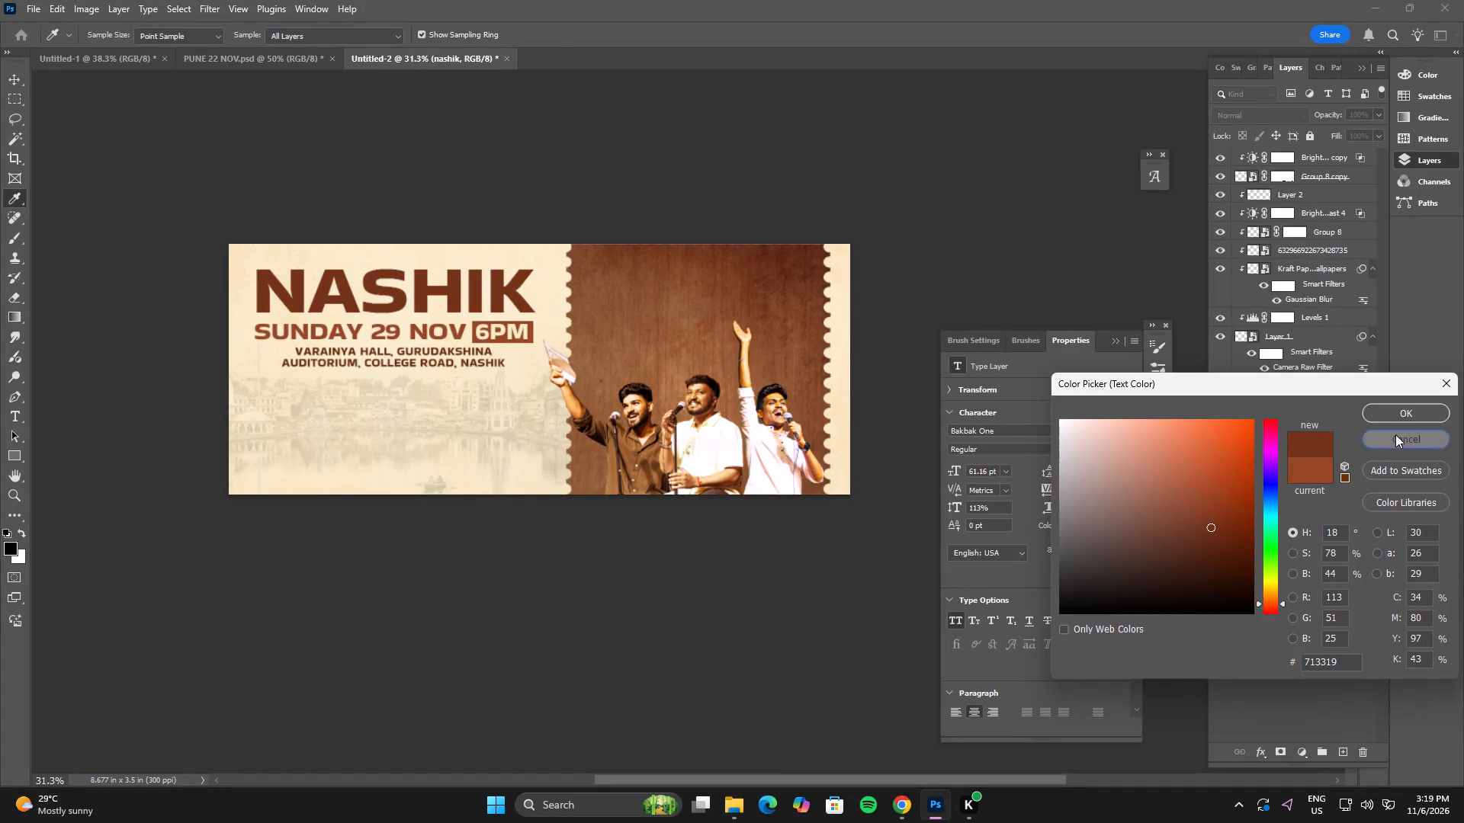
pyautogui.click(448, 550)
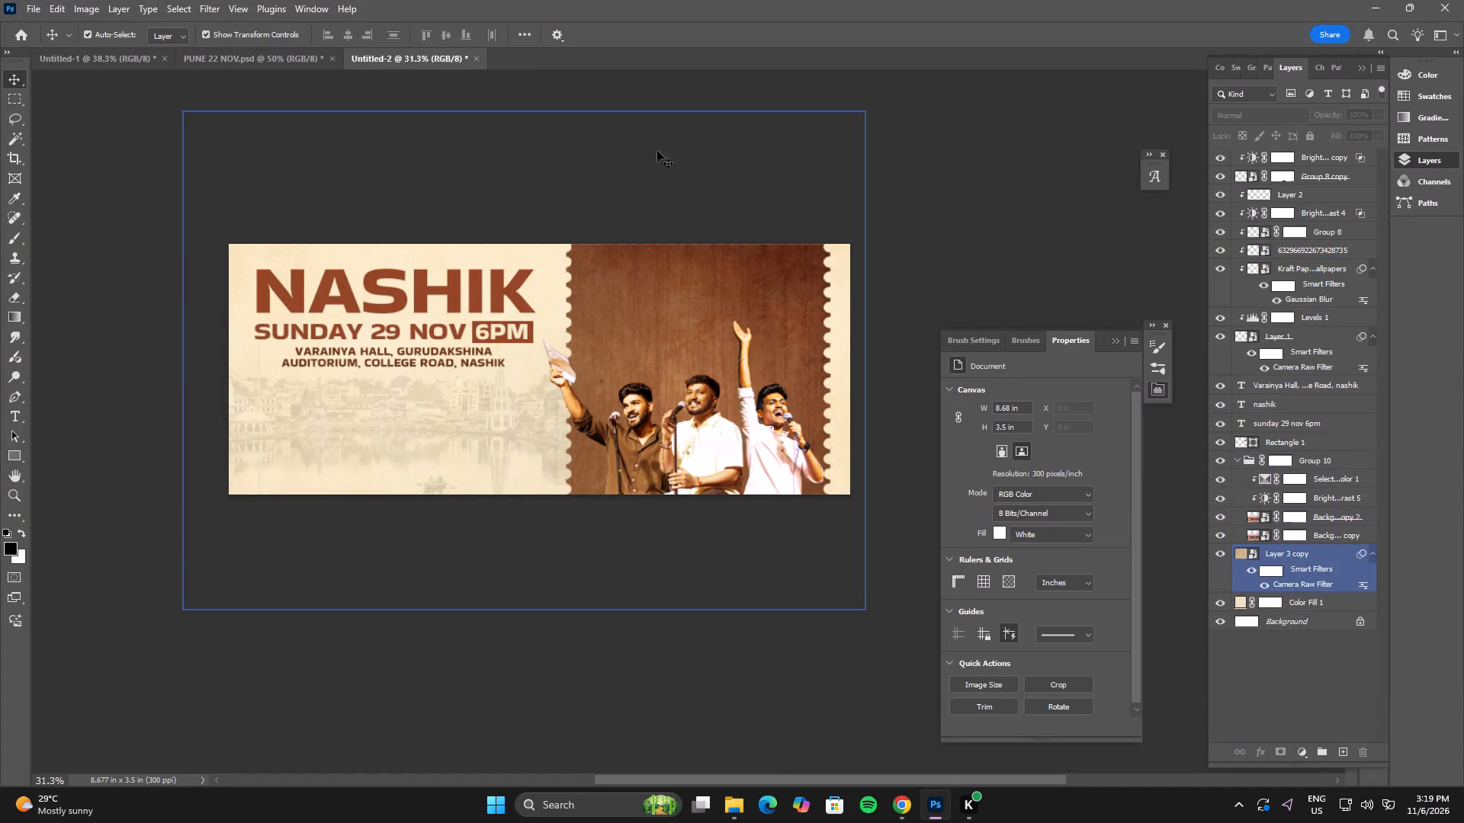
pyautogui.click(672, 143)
# Change the NASHIK title's font to Saira Expanded.
pyautogui.click(471, 284)
pyautogui.click(1088, 431)
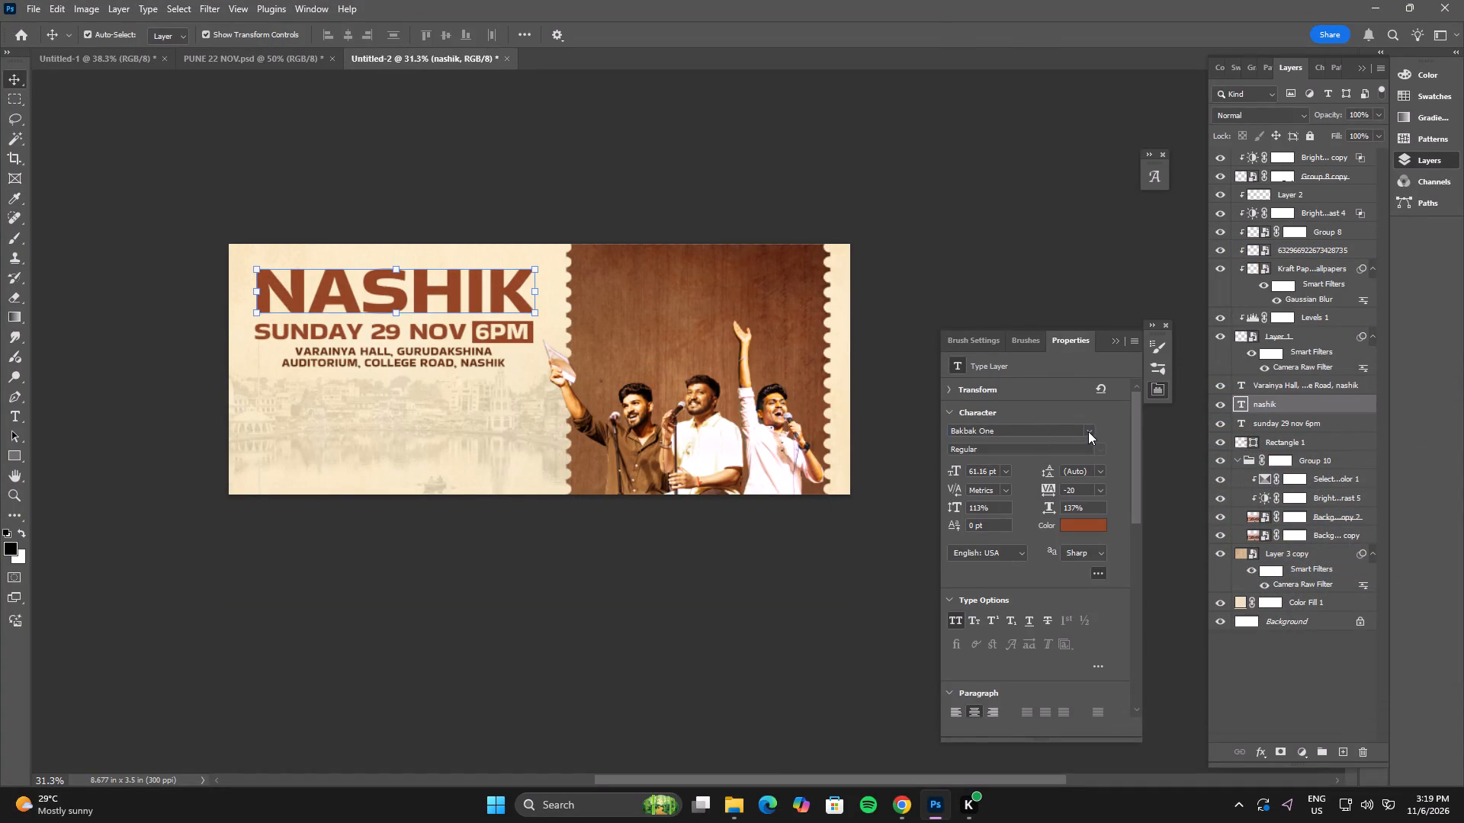
pyautogui.scroll(3, 1303, 131)
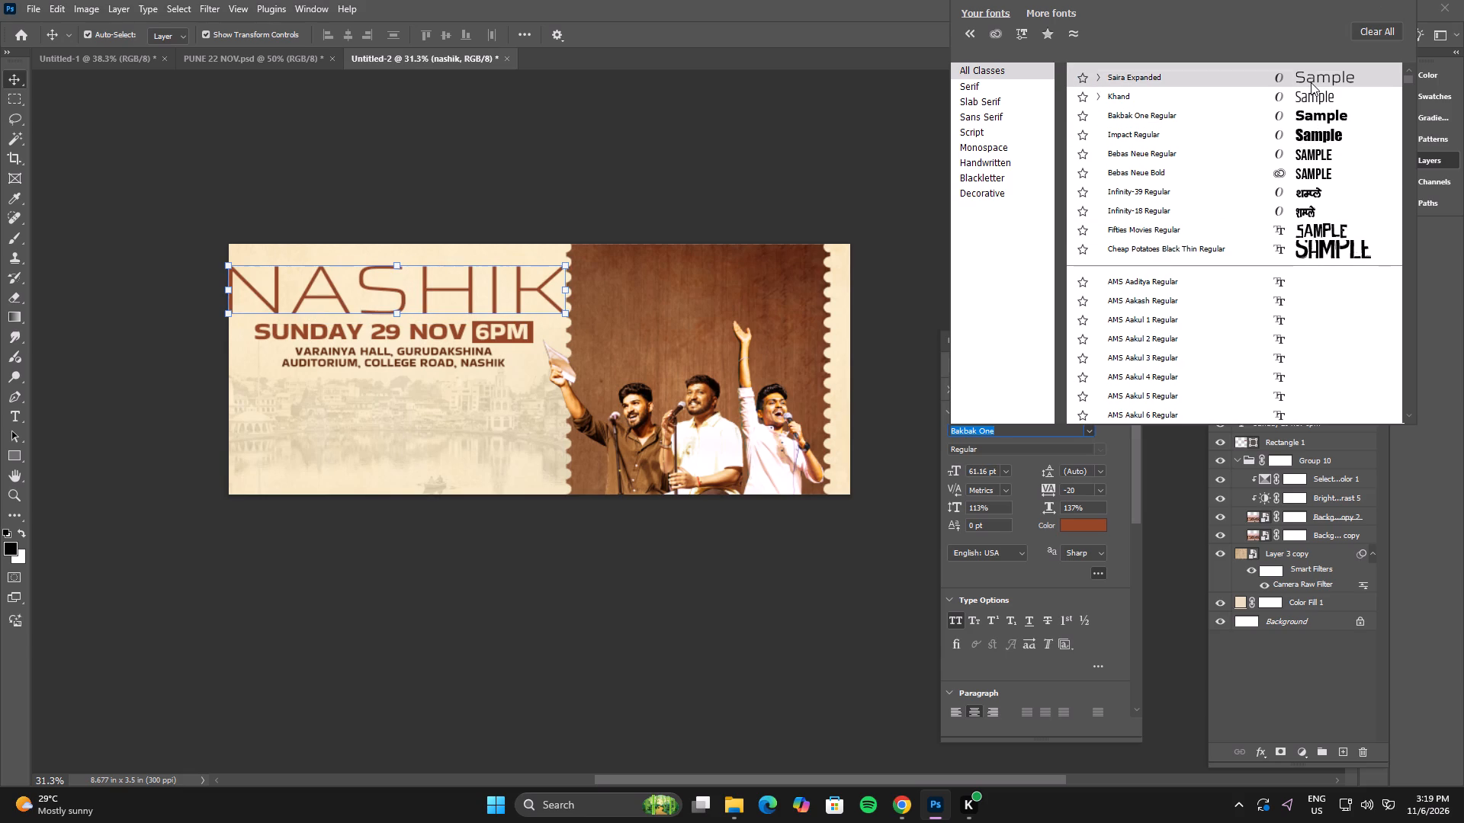
pyautogui.click(1311, 82)
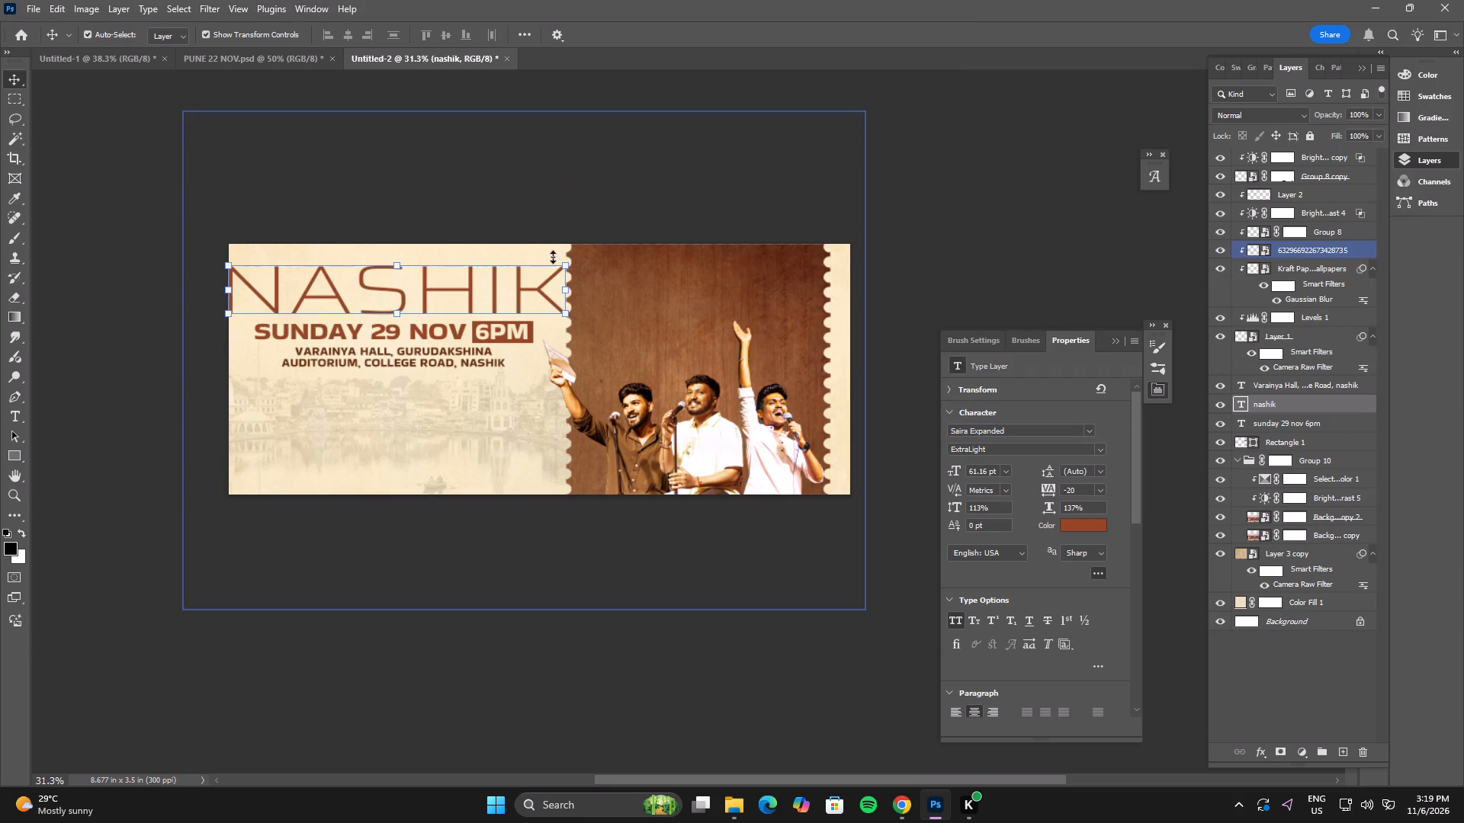
# Scale the NASHIK title down to about 54.98 pt within the cream area and nudge it slightly up.
pyautogui.keyDown('alt'); pyautogui.moveTo(570, 263); pyautogui.dragTo(552, 265); pyautogui.keyUp('alt')
pyautogui.doubleClick(506, 284)
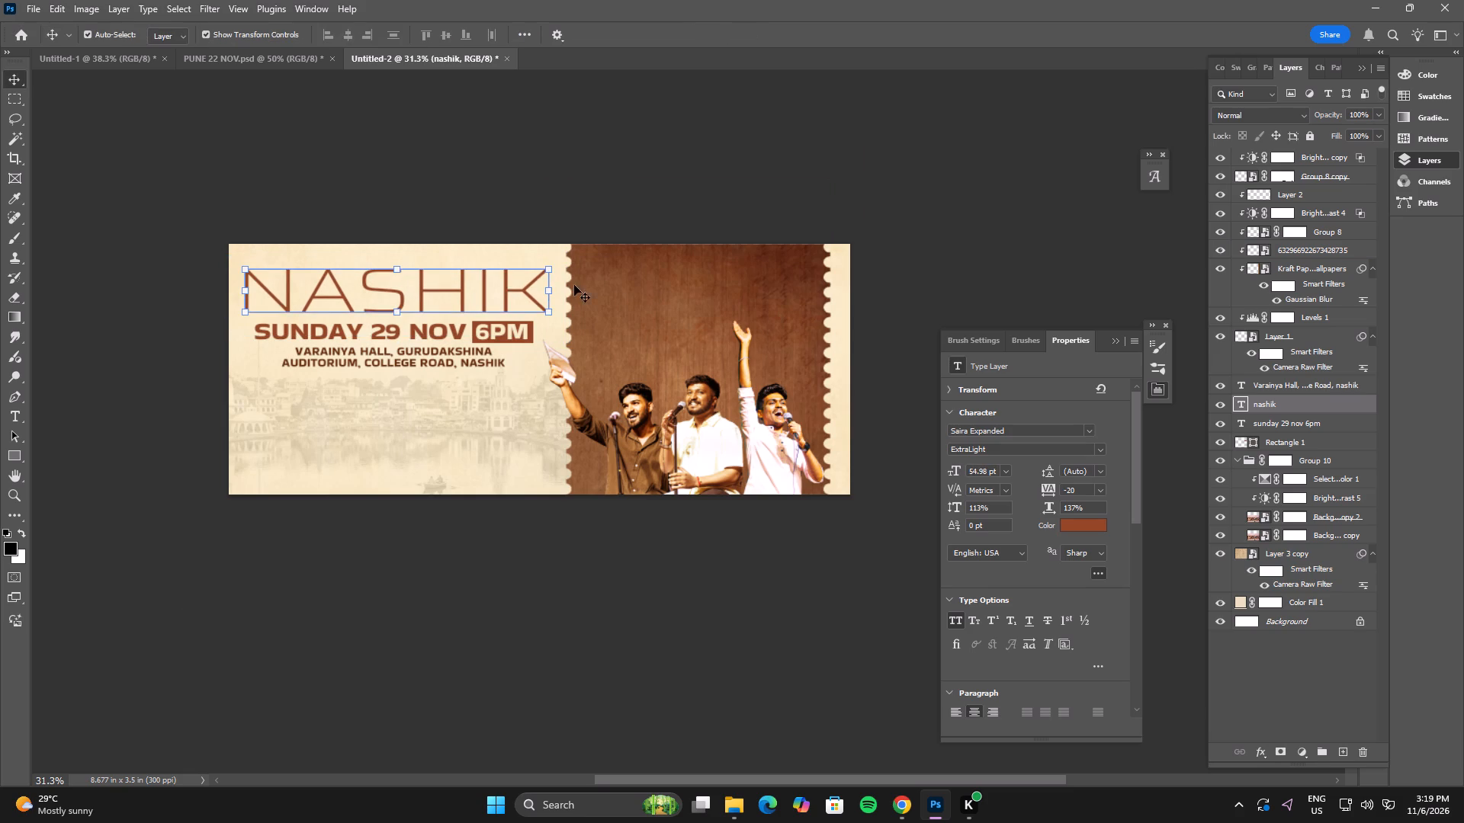
pyautogui.press('Up')
pyautogui.press('Up')
# Set the NASHIK title's font style to Light.
pyautogui.click(1102, 448)
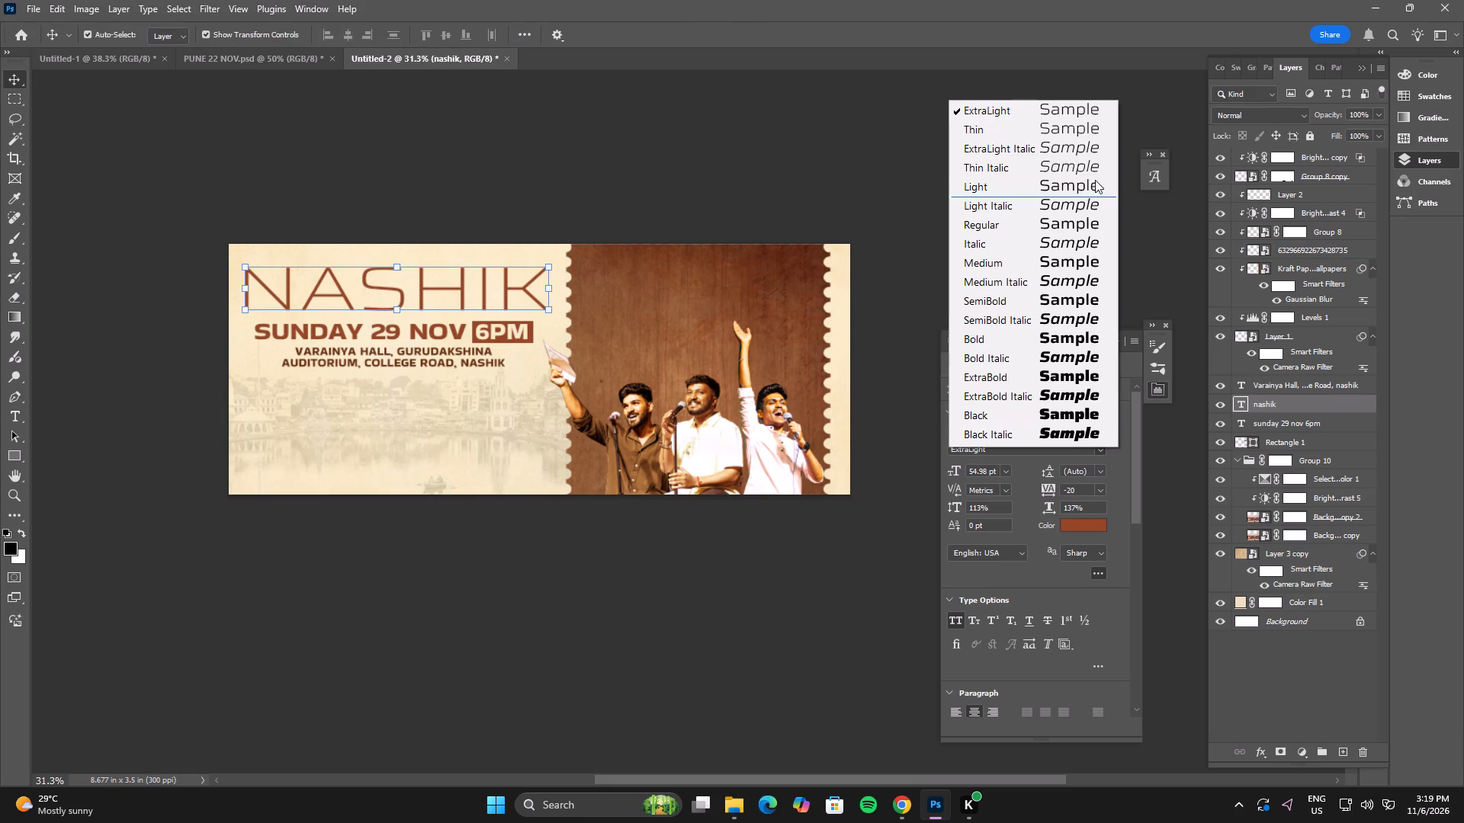
pyautogui.click(1084, 181)
pyautogui.click(675, 554)
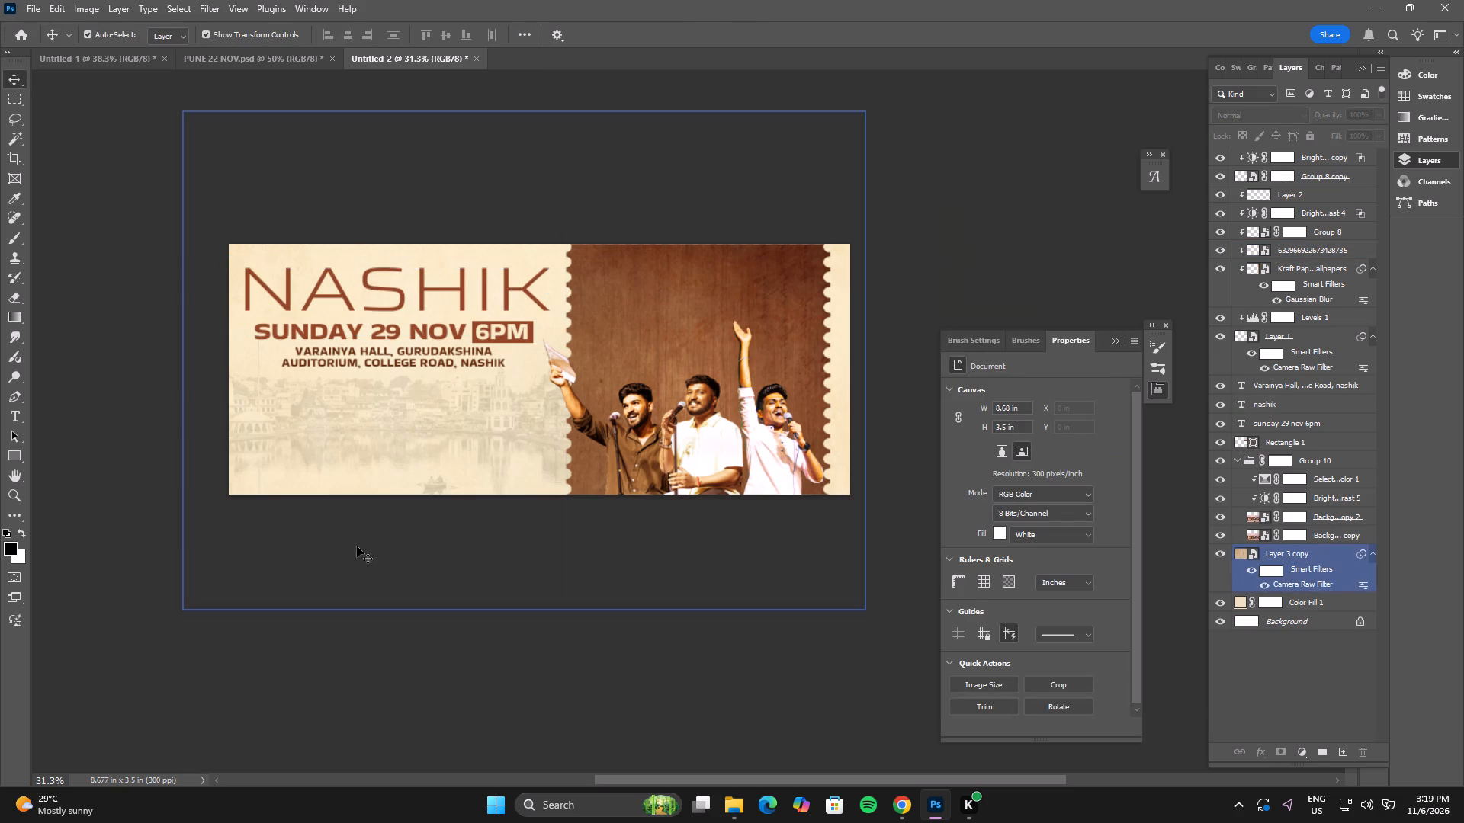
# Nudge the NASHIK title slightly down to adjust its spacing above the date line.
pyautogui.click(462, 302)
pyautogui.press('Down')
pyautogui.press('Down')
pyautogui.press('Down')
pyautogui.press('Down')
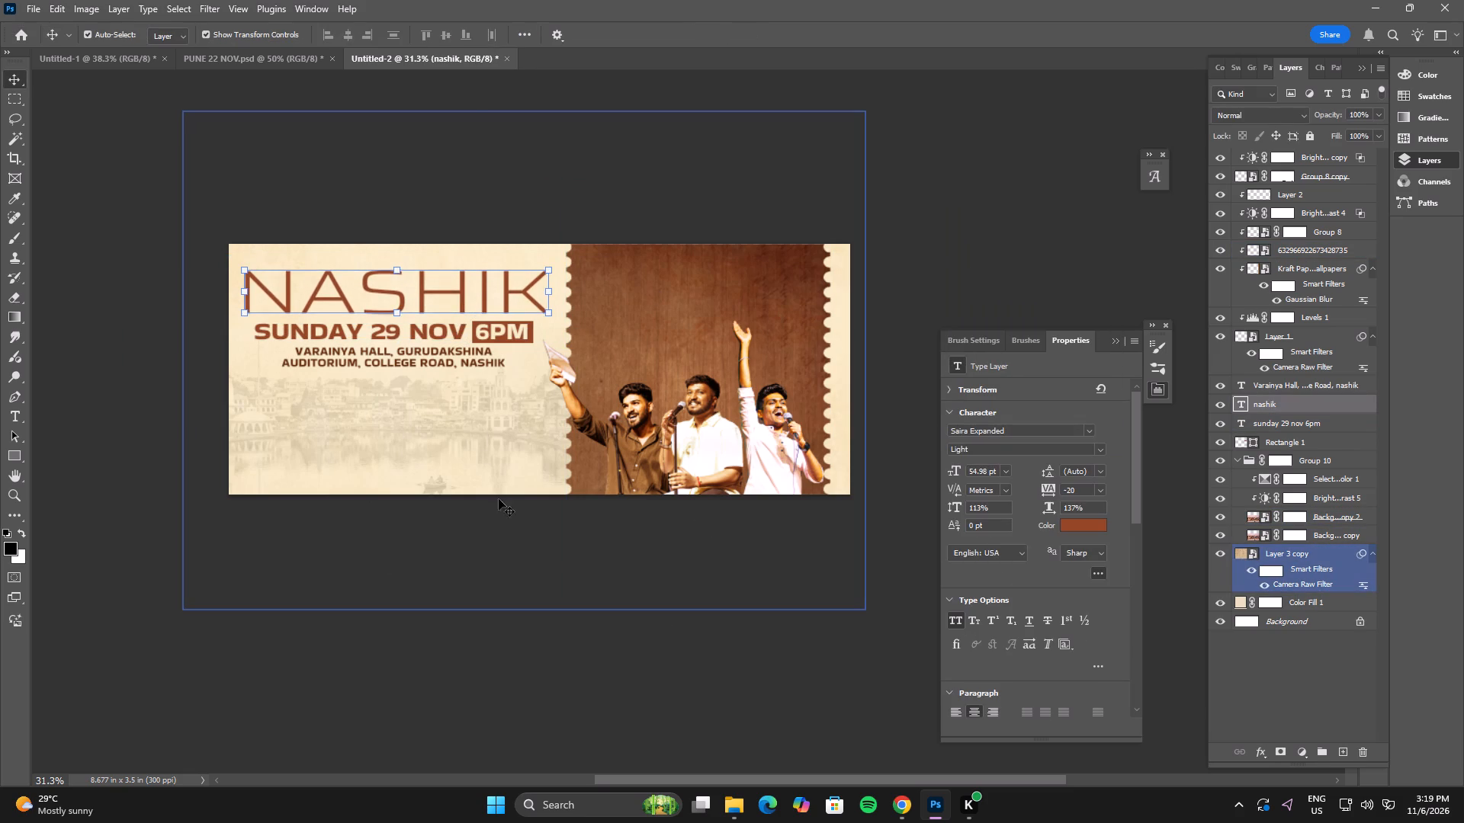
pyautogui.press('Up')
pyautogui.click(537, 552)
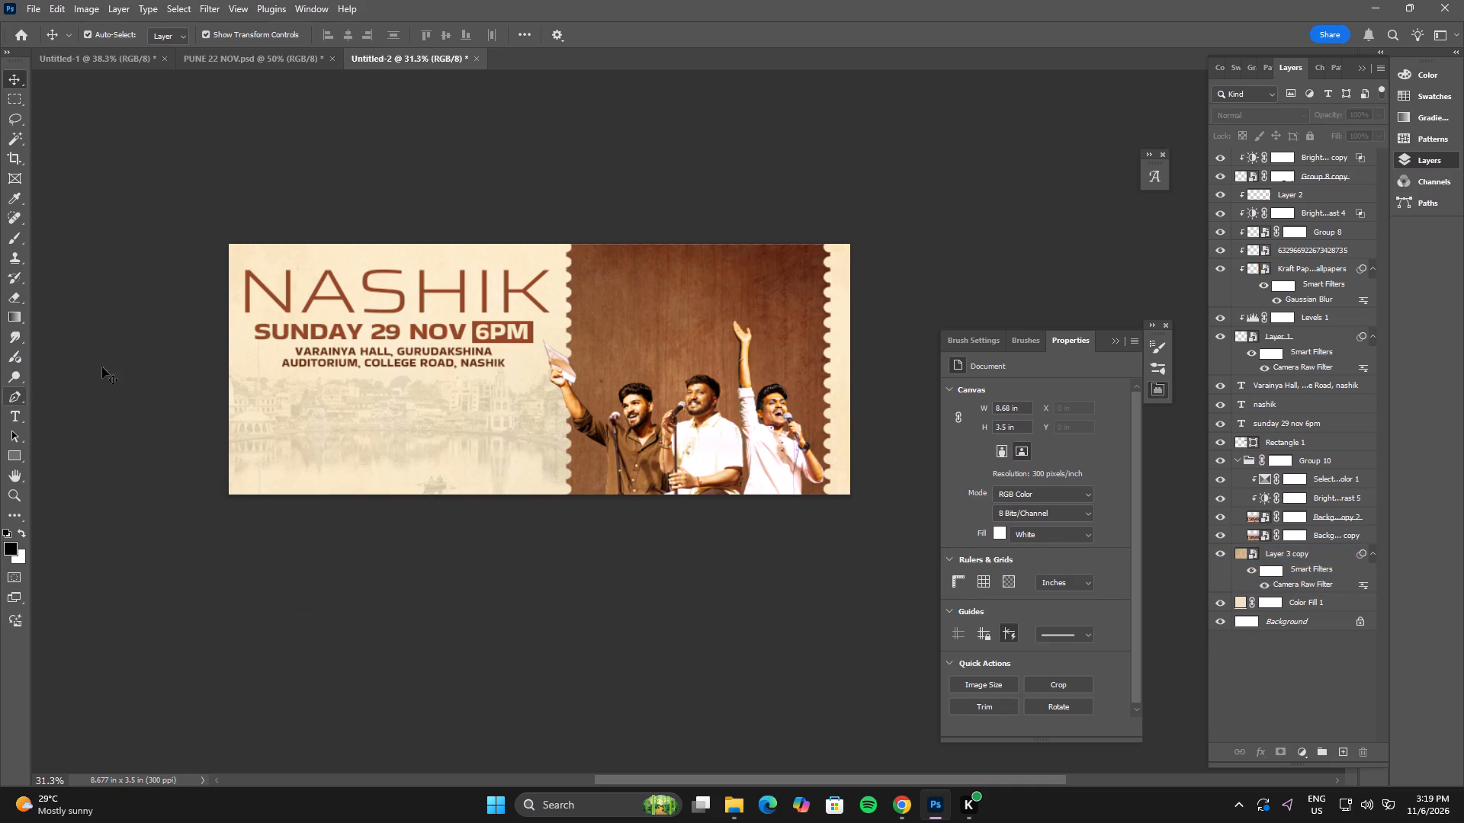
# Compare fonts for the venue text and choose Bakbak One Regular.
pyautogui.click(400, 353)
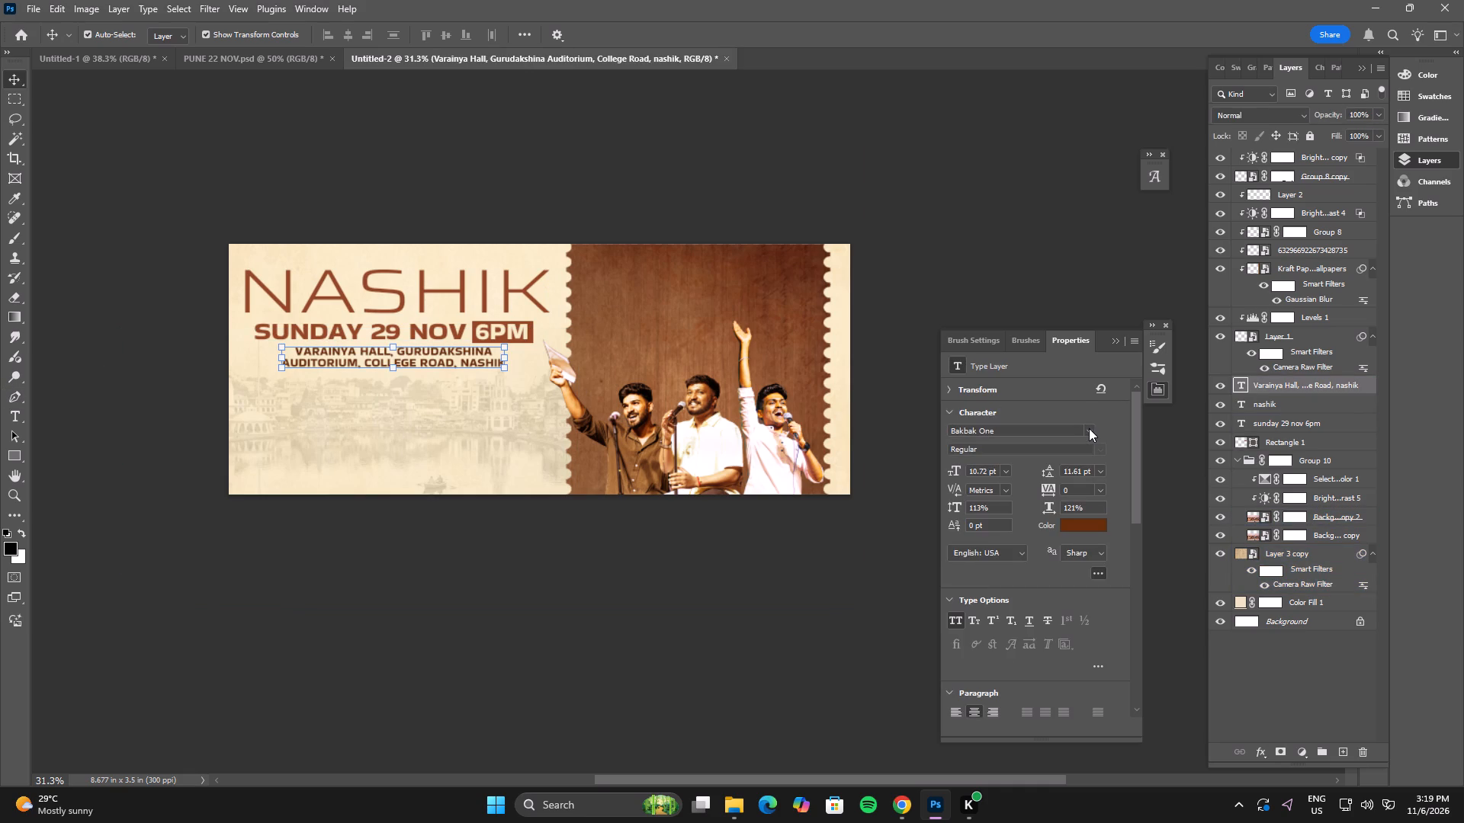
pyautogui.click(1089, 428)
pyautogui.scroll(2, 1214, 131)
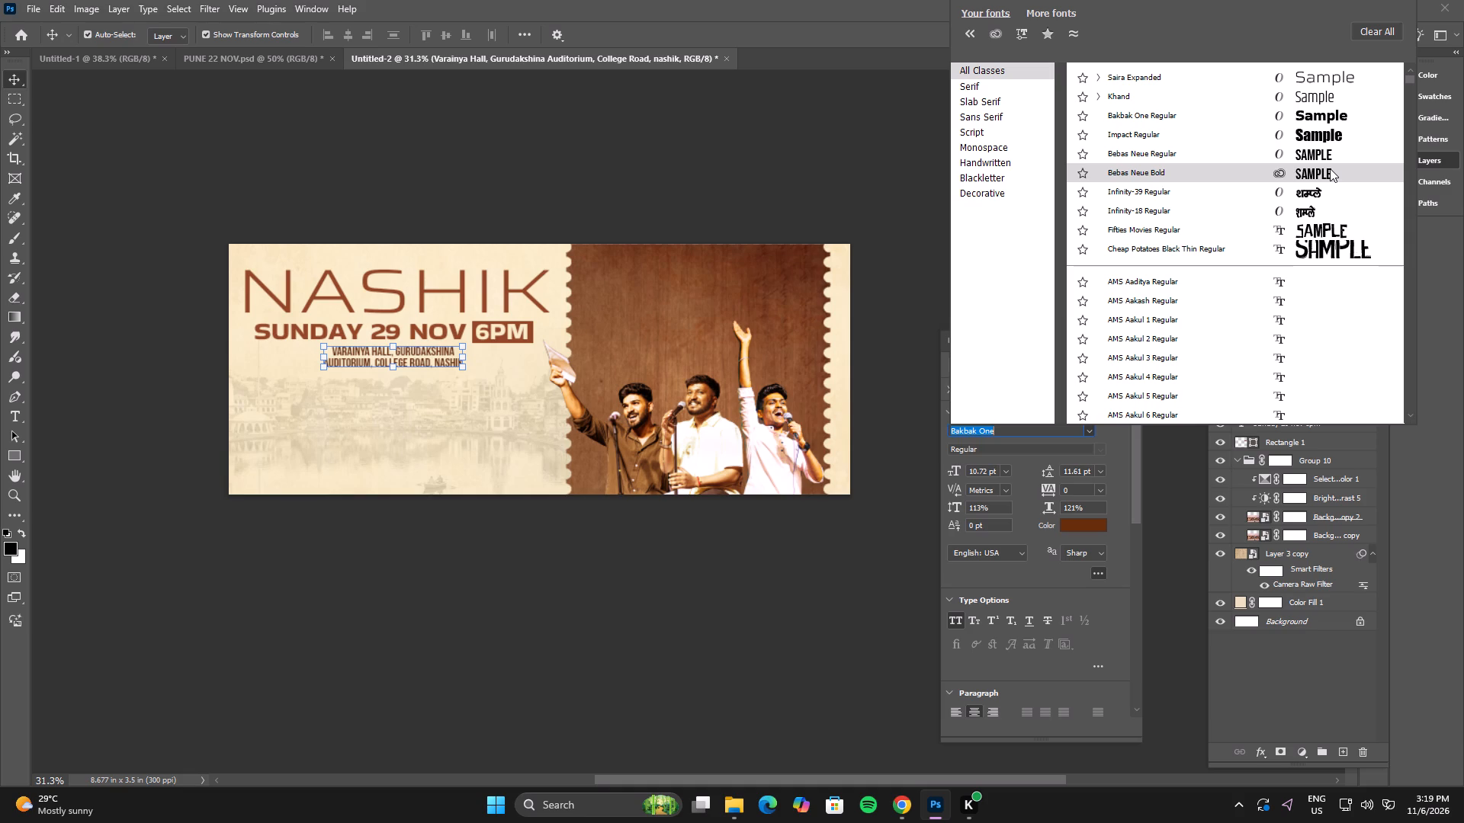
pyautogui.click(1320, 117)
# Nudge the two-line venue text slightly down to fine-tune its gap below the date line.
pyautogui.press('Down')
pyautogui.press('Down')
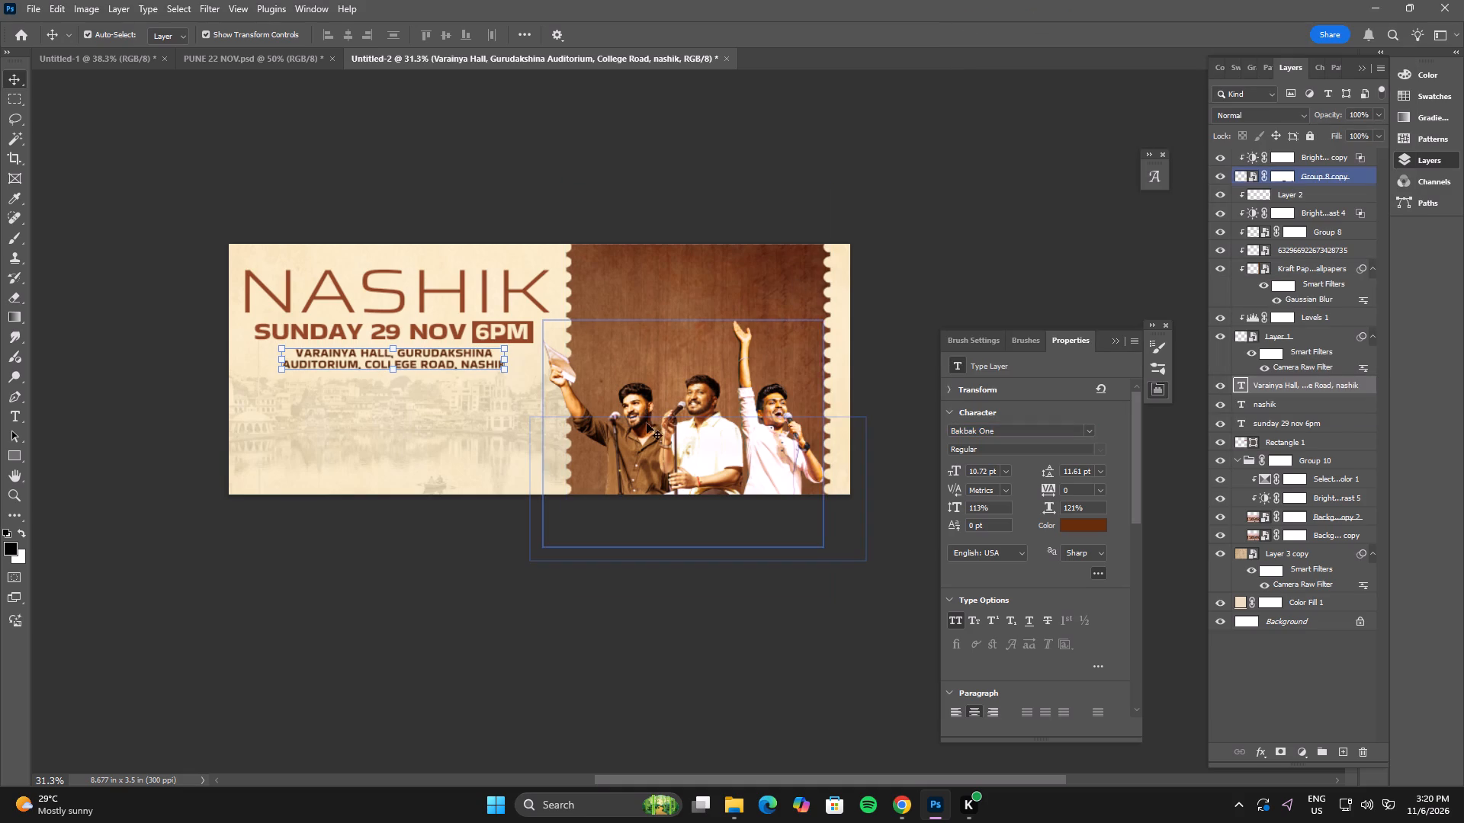
pyautogui.press('Down')
pyautogui.press('Down')
pyautogui.press('Up')
pyautogui.press('Up')
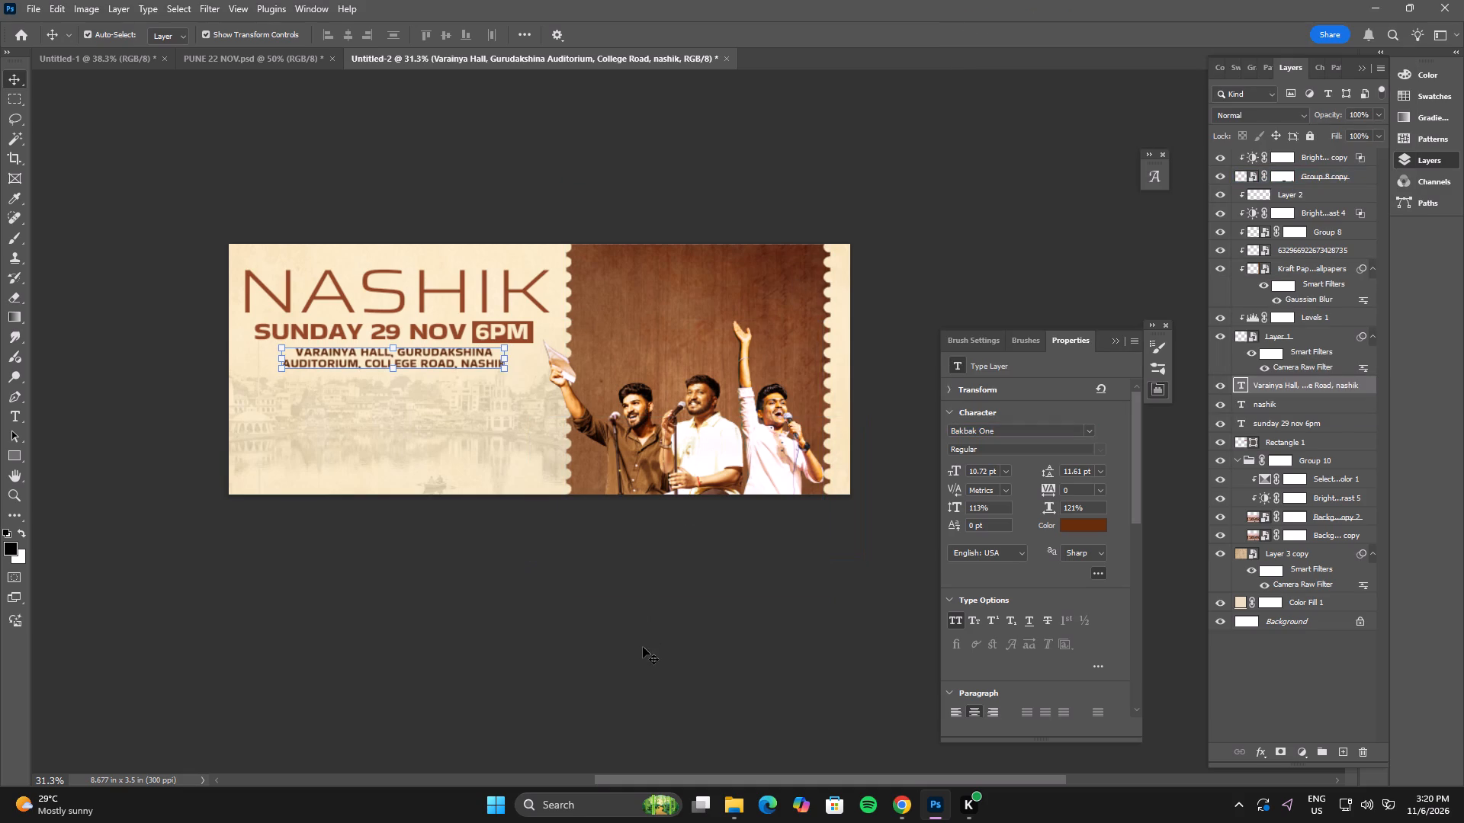
pyautogui.click(643, 647)
pyautogui.click(479, 362)
pyautogui.press('Down')
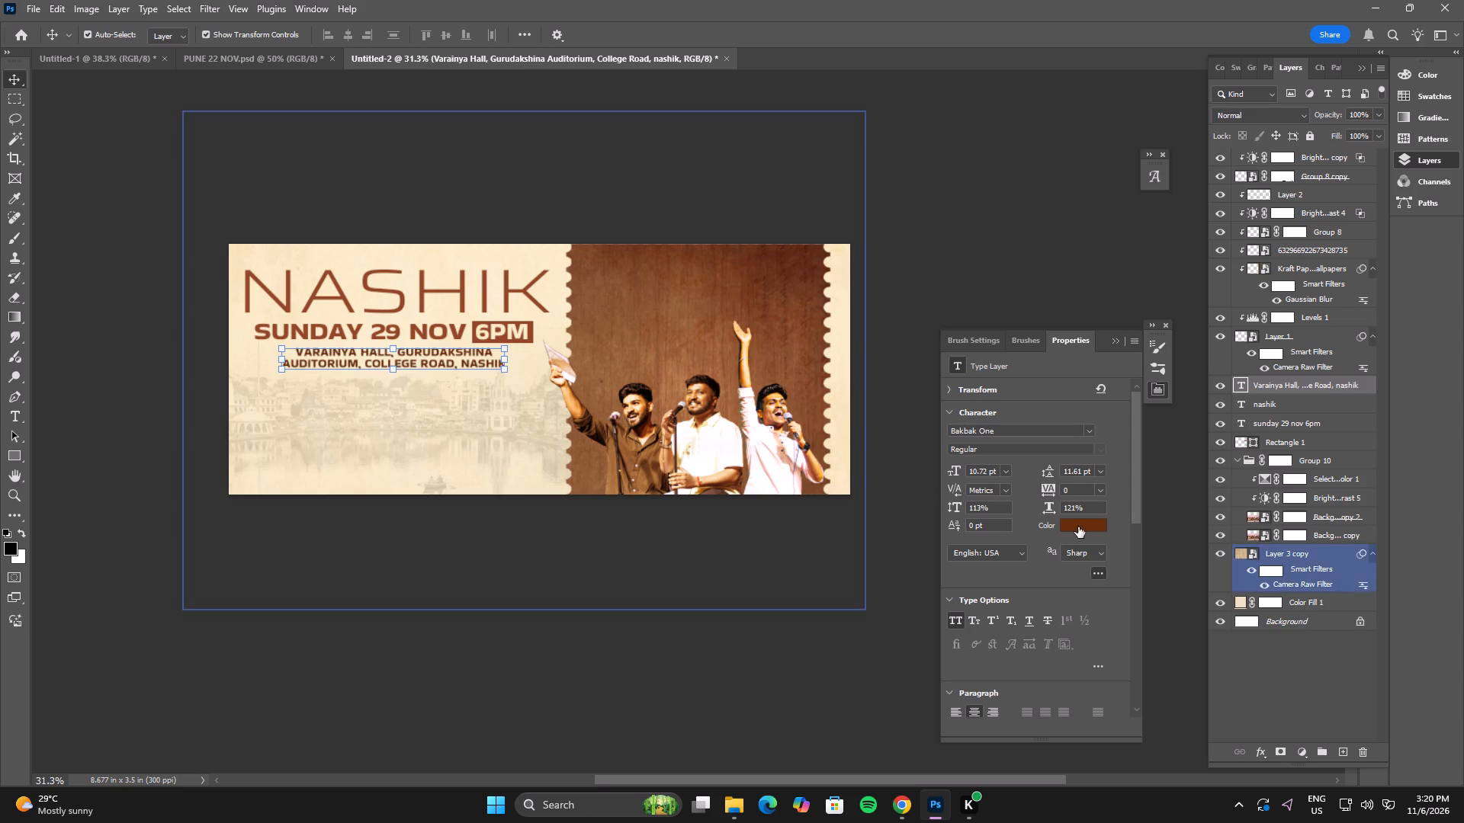
# Recolour the venue text to brown #934625, sampled from the 6PM box in the date line.
pyautogui.click(1084, 528)
pyautogui.click(530, 325)
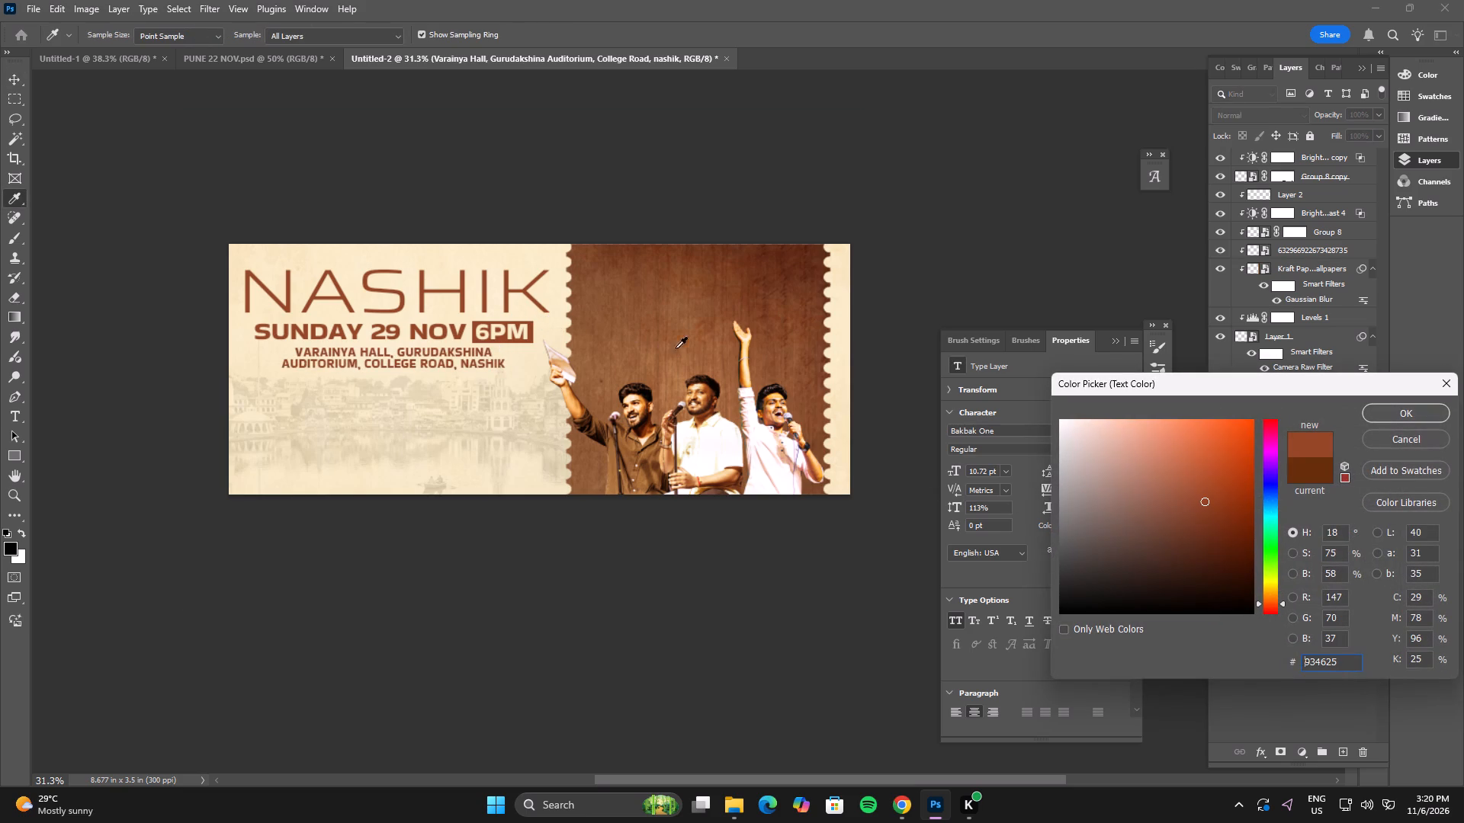
pyautogui.click(1417, 416)
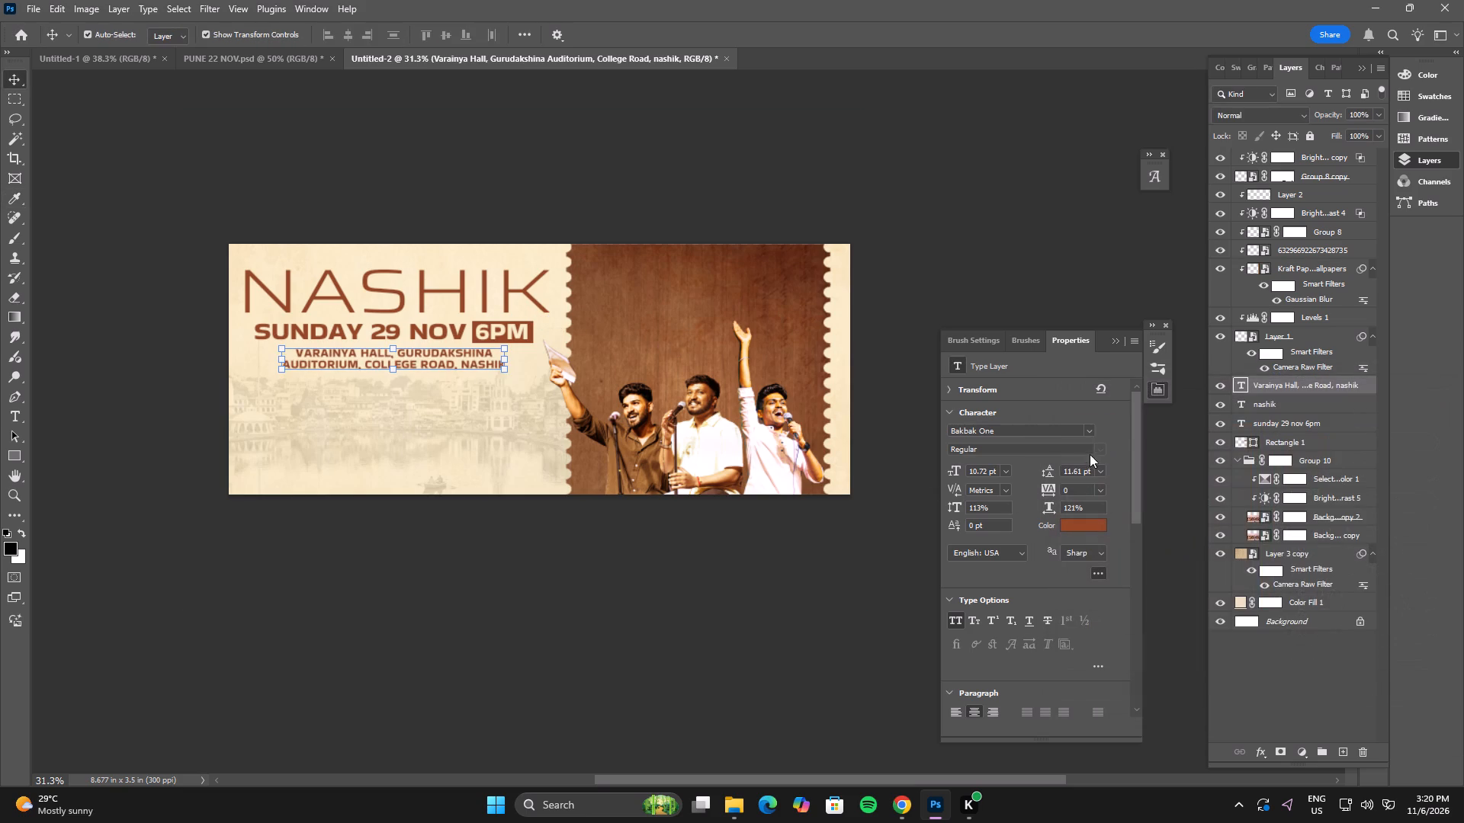
# Set the venue text's leading to 13 pt.
pyautogui.click(1084, 468)
pyautogui.press('Up')
pyautogui.press('Up')
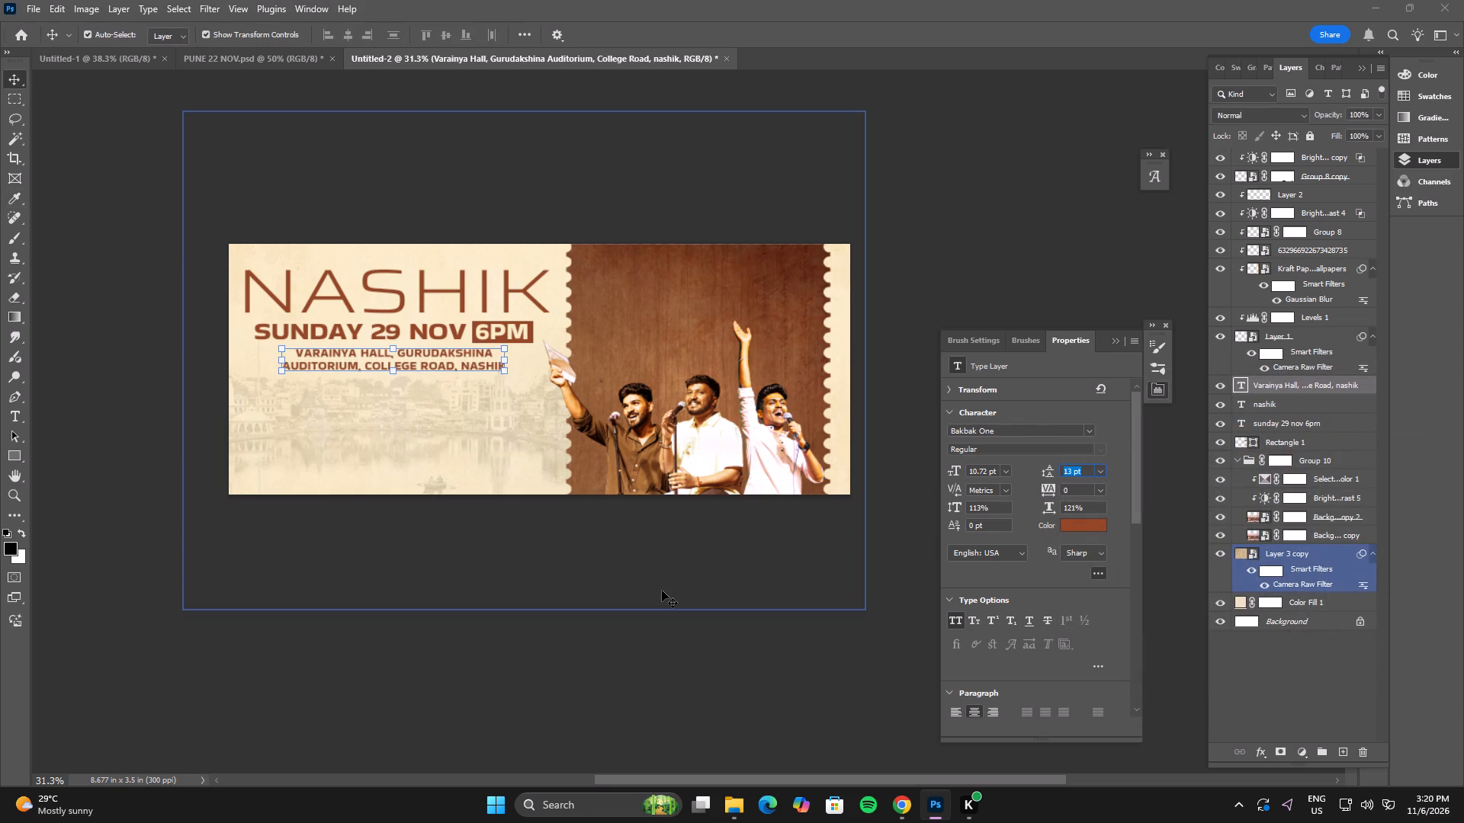
pyautogui.press('Down')
pyautogui.press('Up')
pyautogui.click(662, 591)
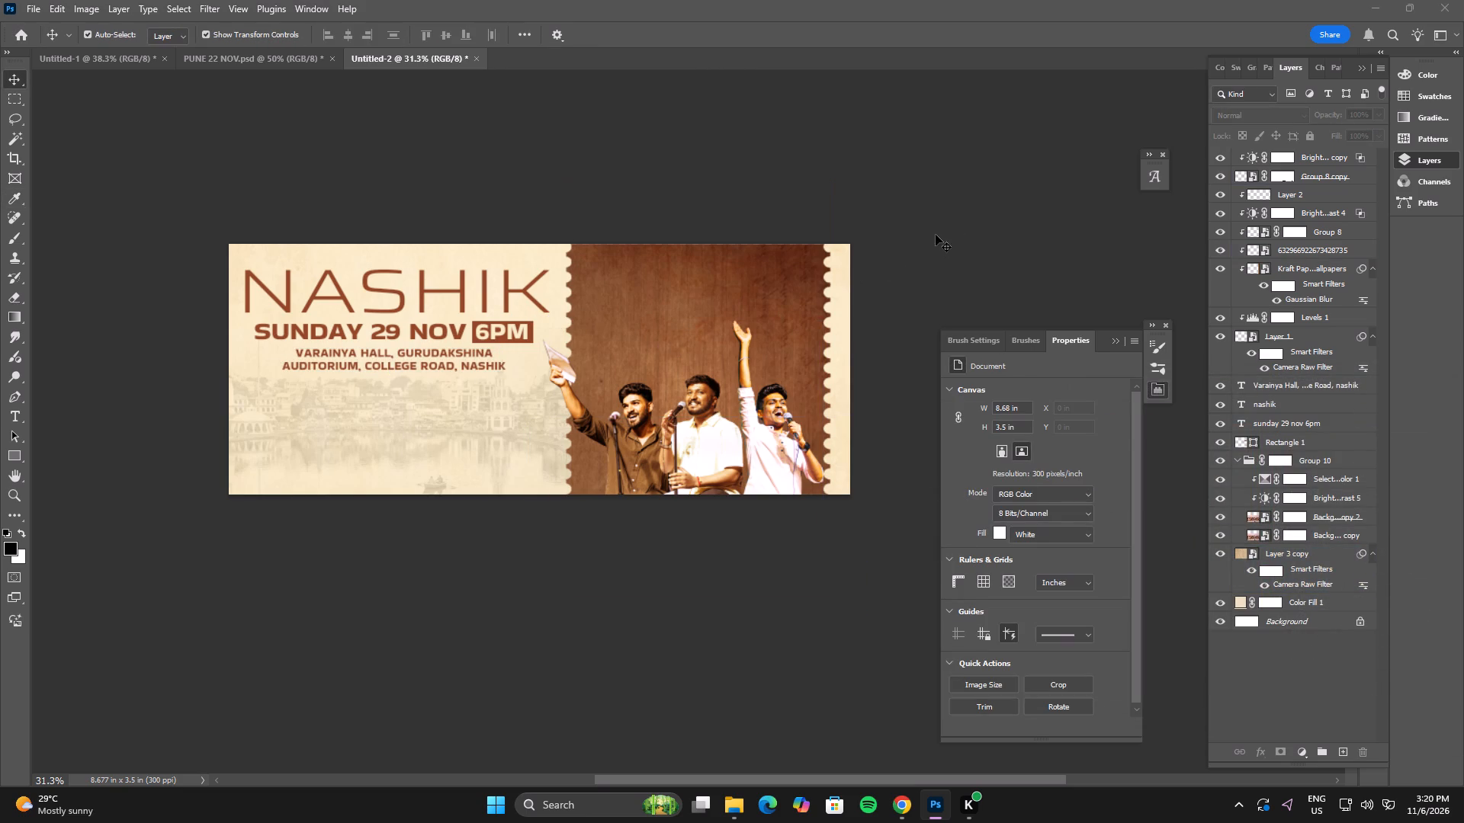
pyautogui.click(981, 181)
# Rebreak the venue text so the first line ends after AUDITORIUM, and COLLEGE ROAD, NASHIK forms the second line.
pyautogui.doubleClick(425, 364)
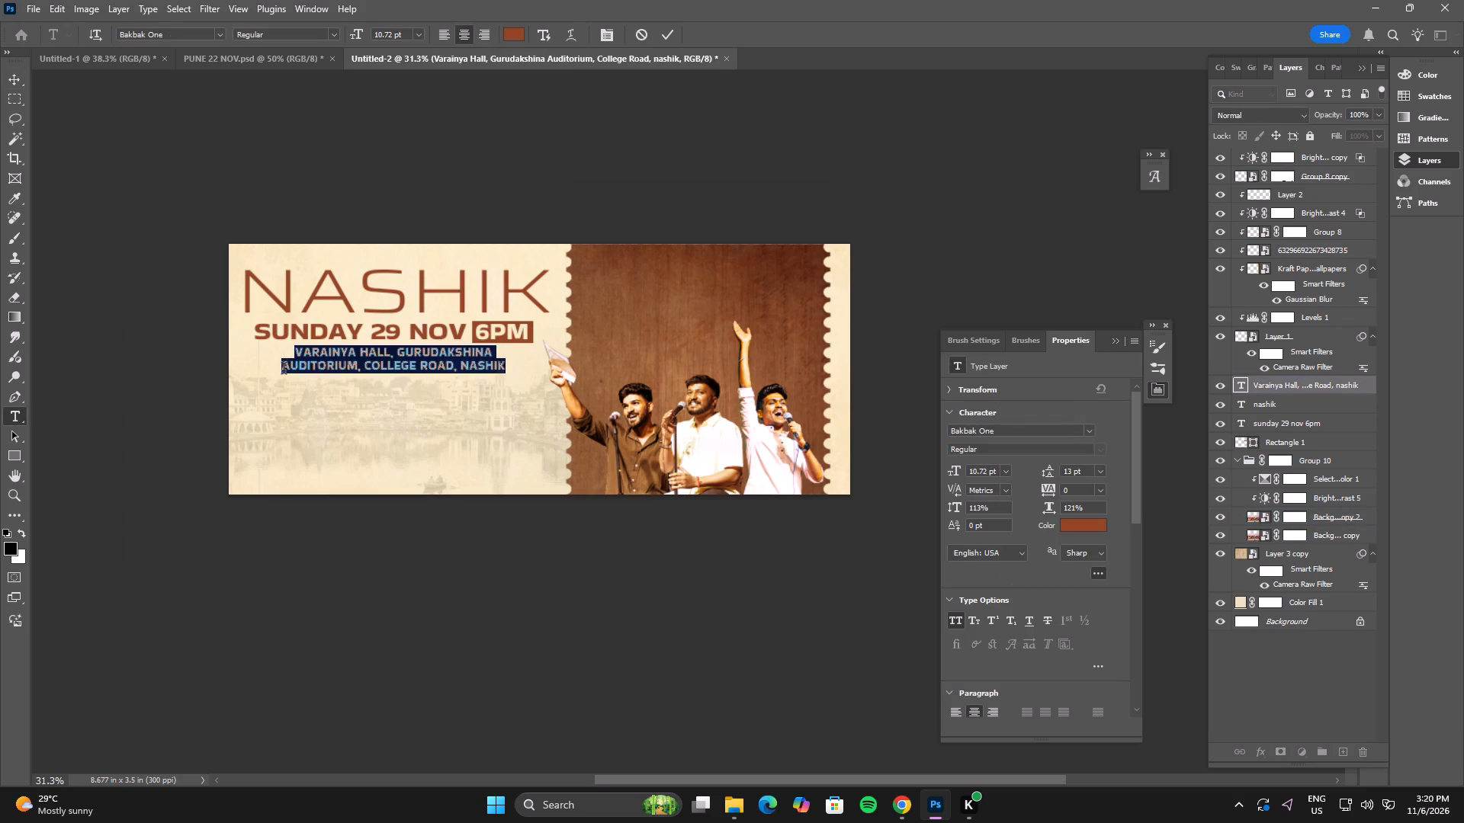
pyautogui.click(284, 370)
pyautogui.press('BackSpace')
pyautogui.press('space')
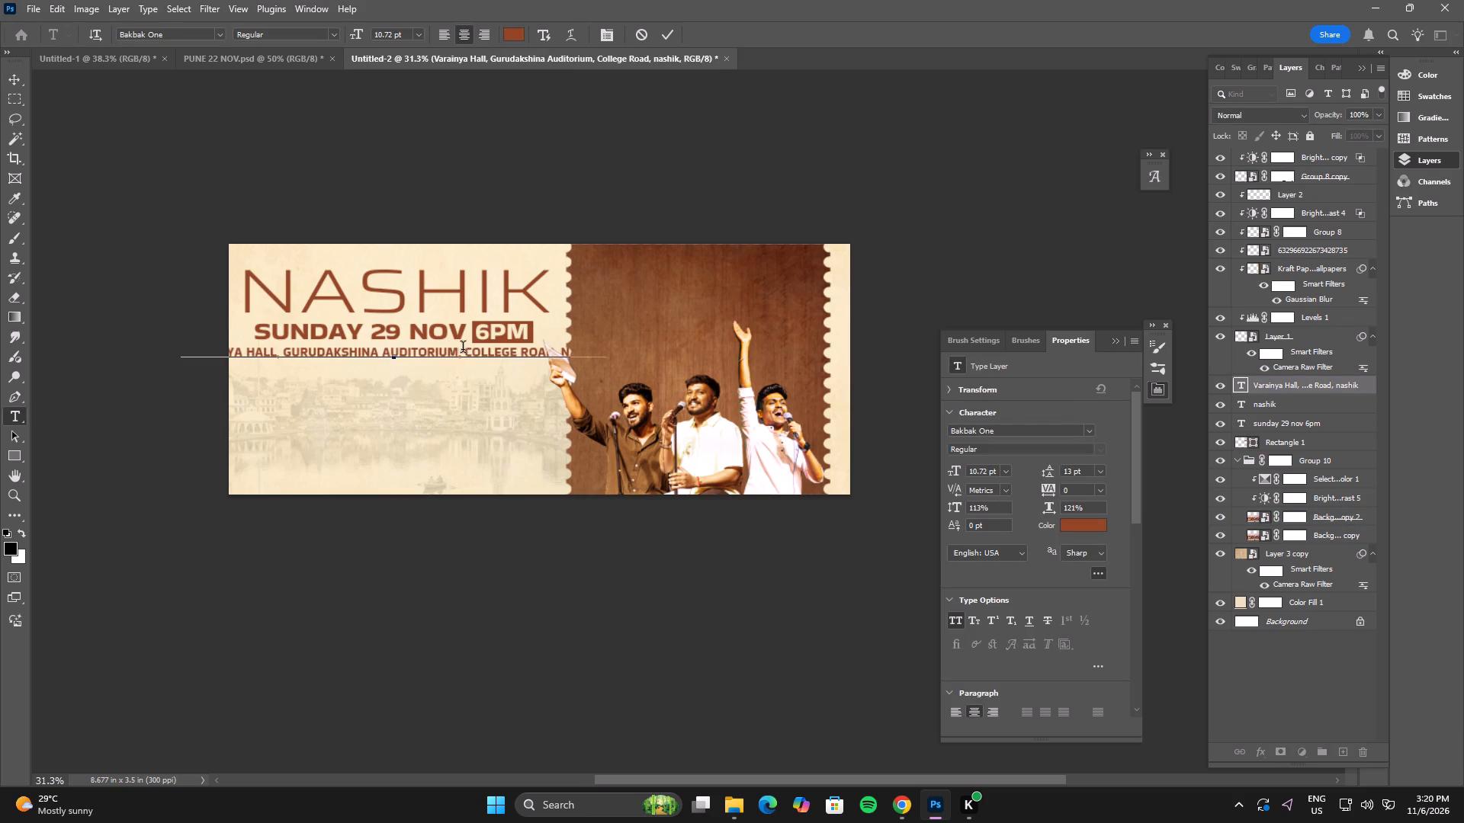
pyautogui.click(467, 351)
pyautogui.press('BackSpace')
pyautogui.press('Return')
pyautogui.click(462, 598)
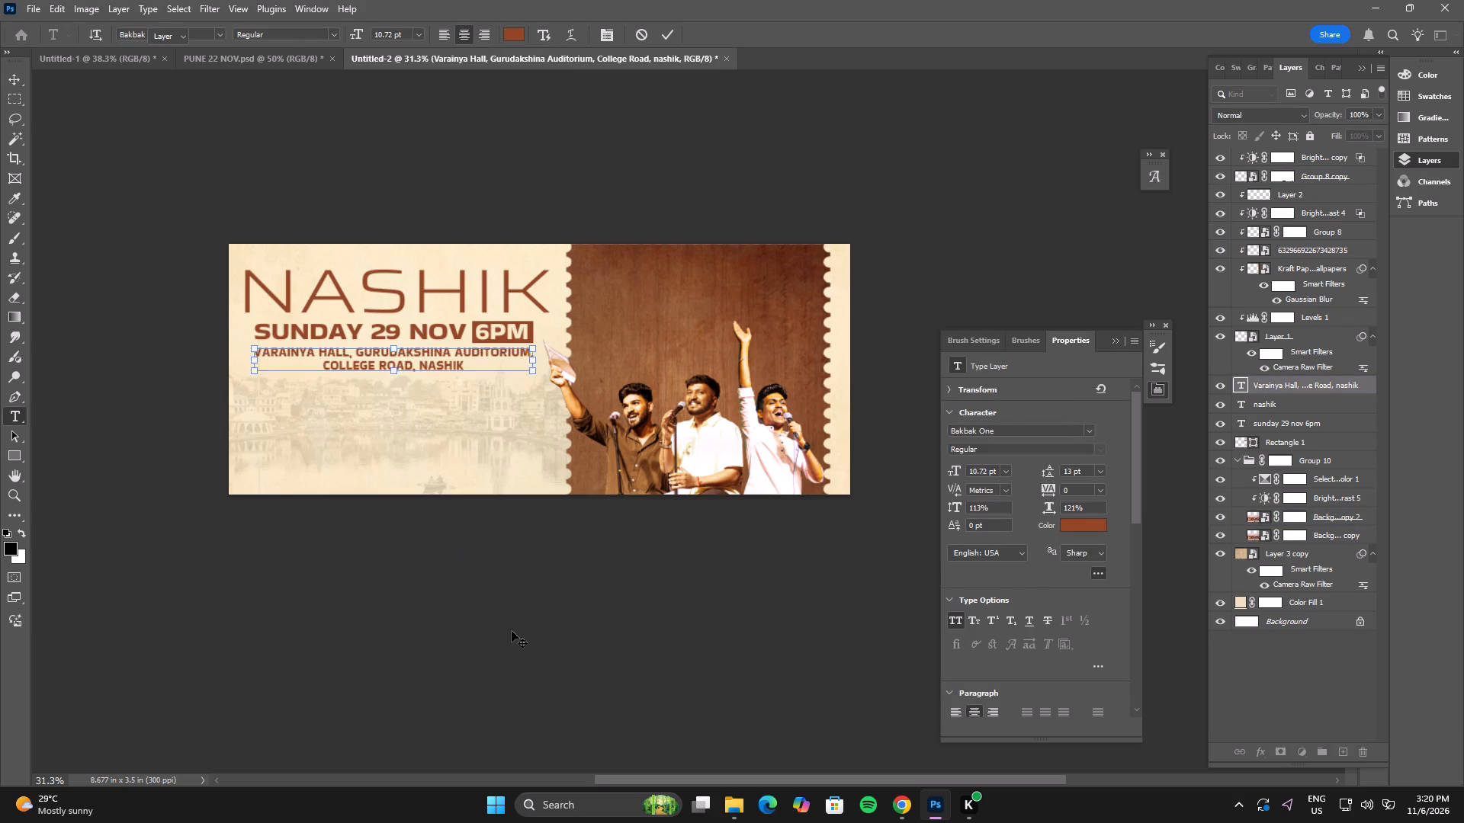
pyautogui.click(519, 637)
pyautogui.click(435, 359)
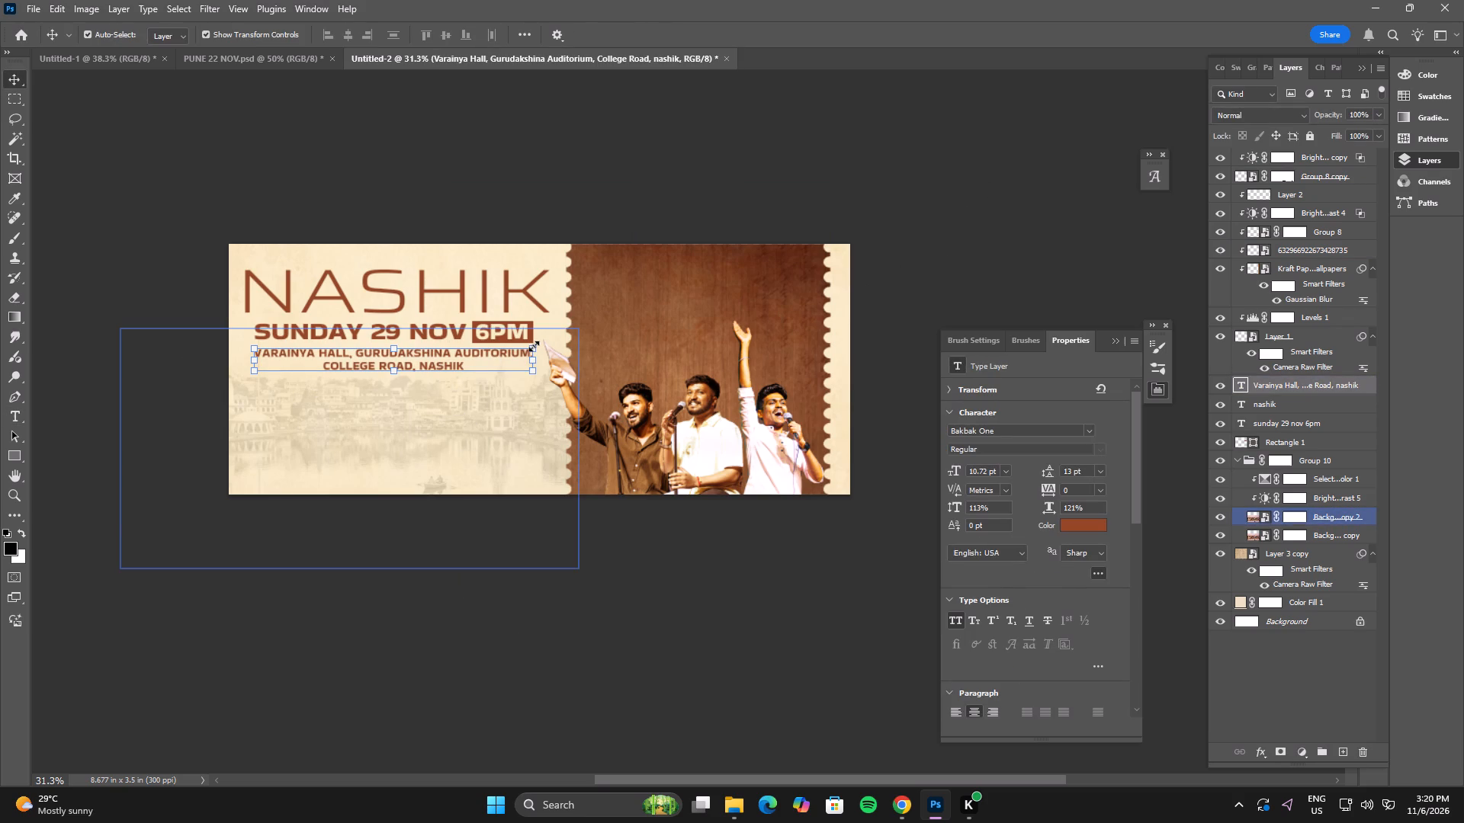
pyautogui.click(504, 686)
pyautogui.press('t')
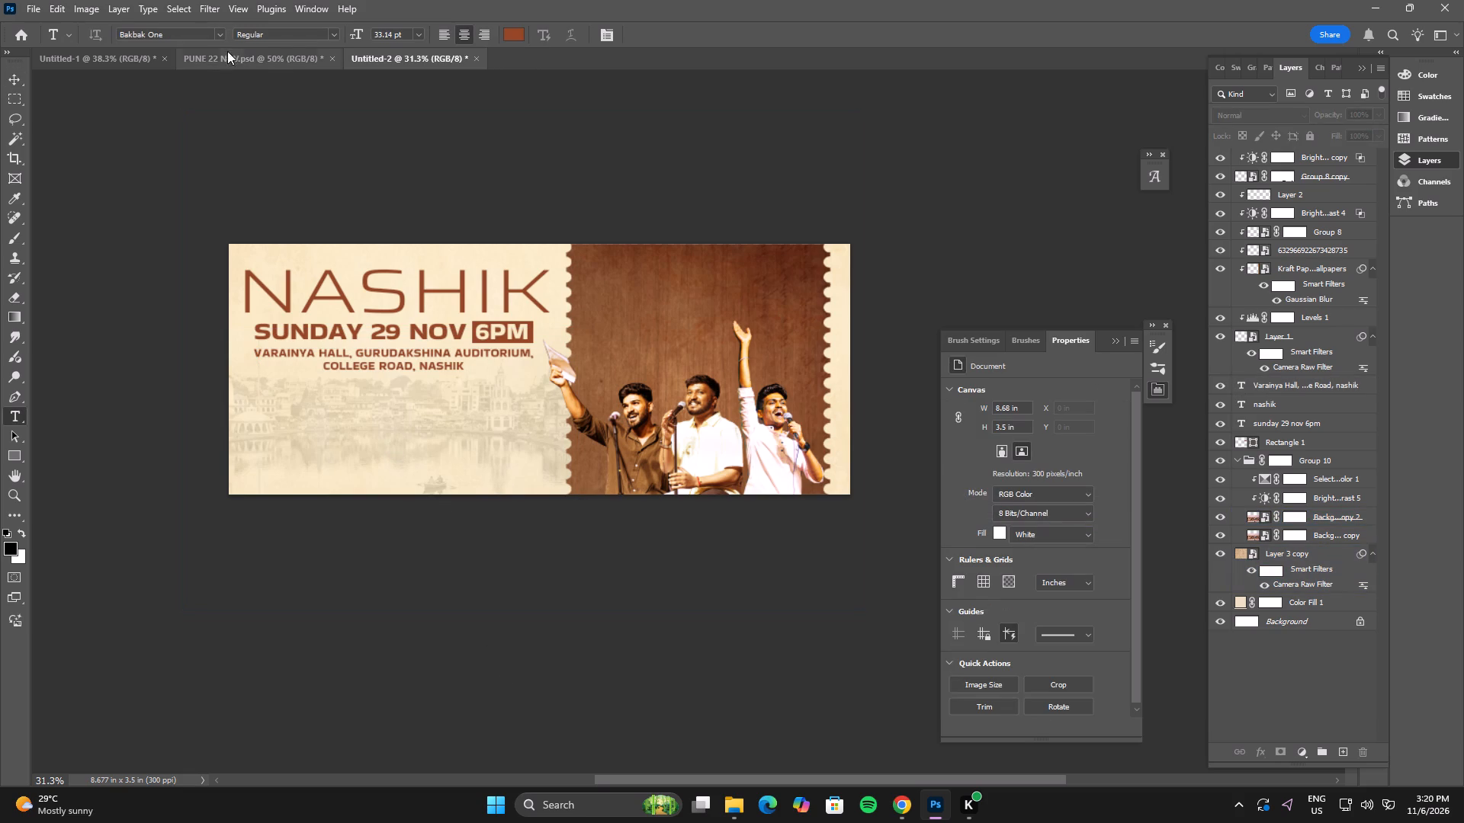
# Switch to the Untitled-1 poster and make Layer 9, the white logo, visible.
pyautogui.click(57, 64)
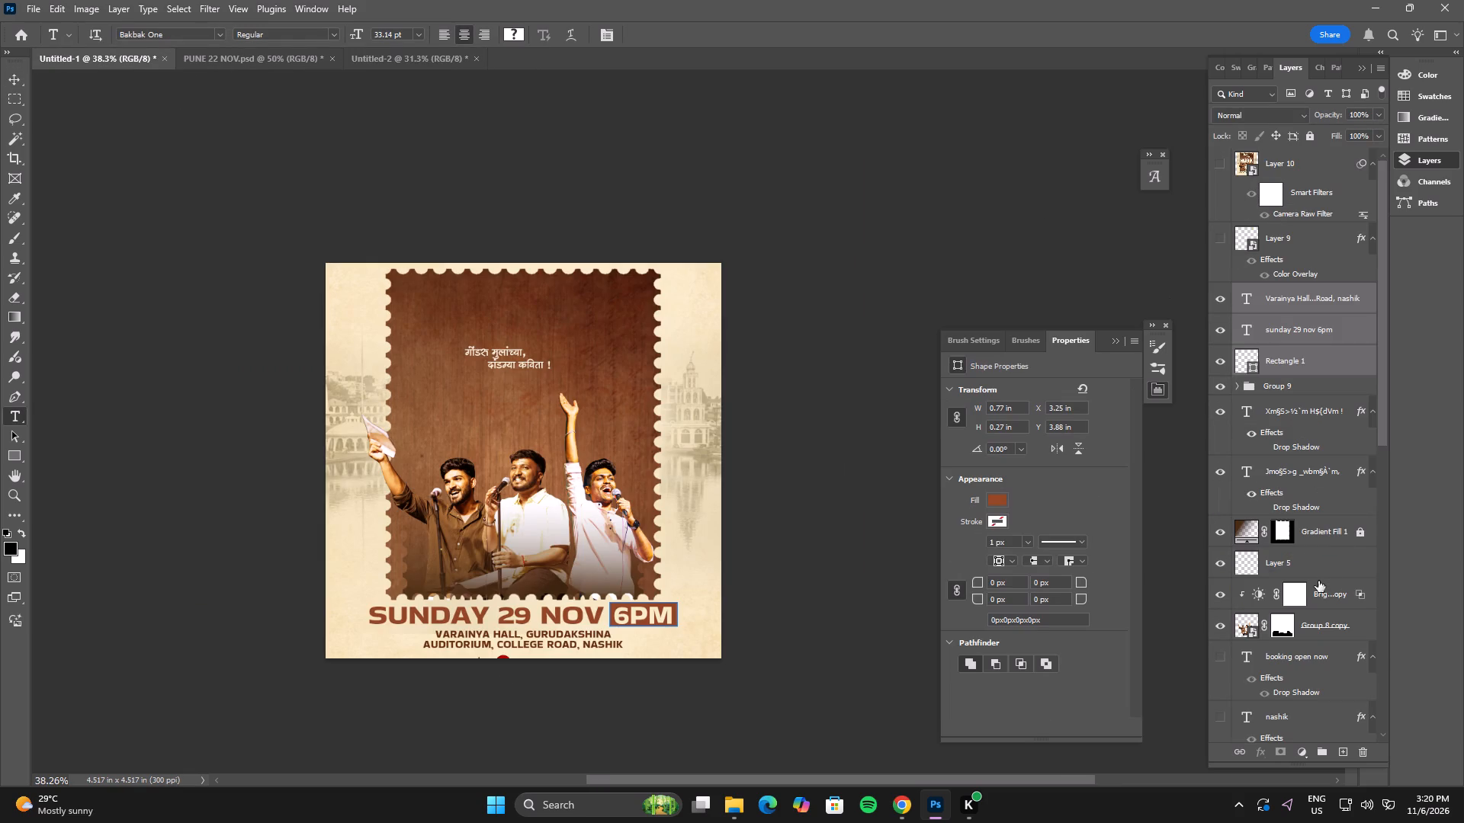
pyautogui.scroll(-2, 1300, 589)
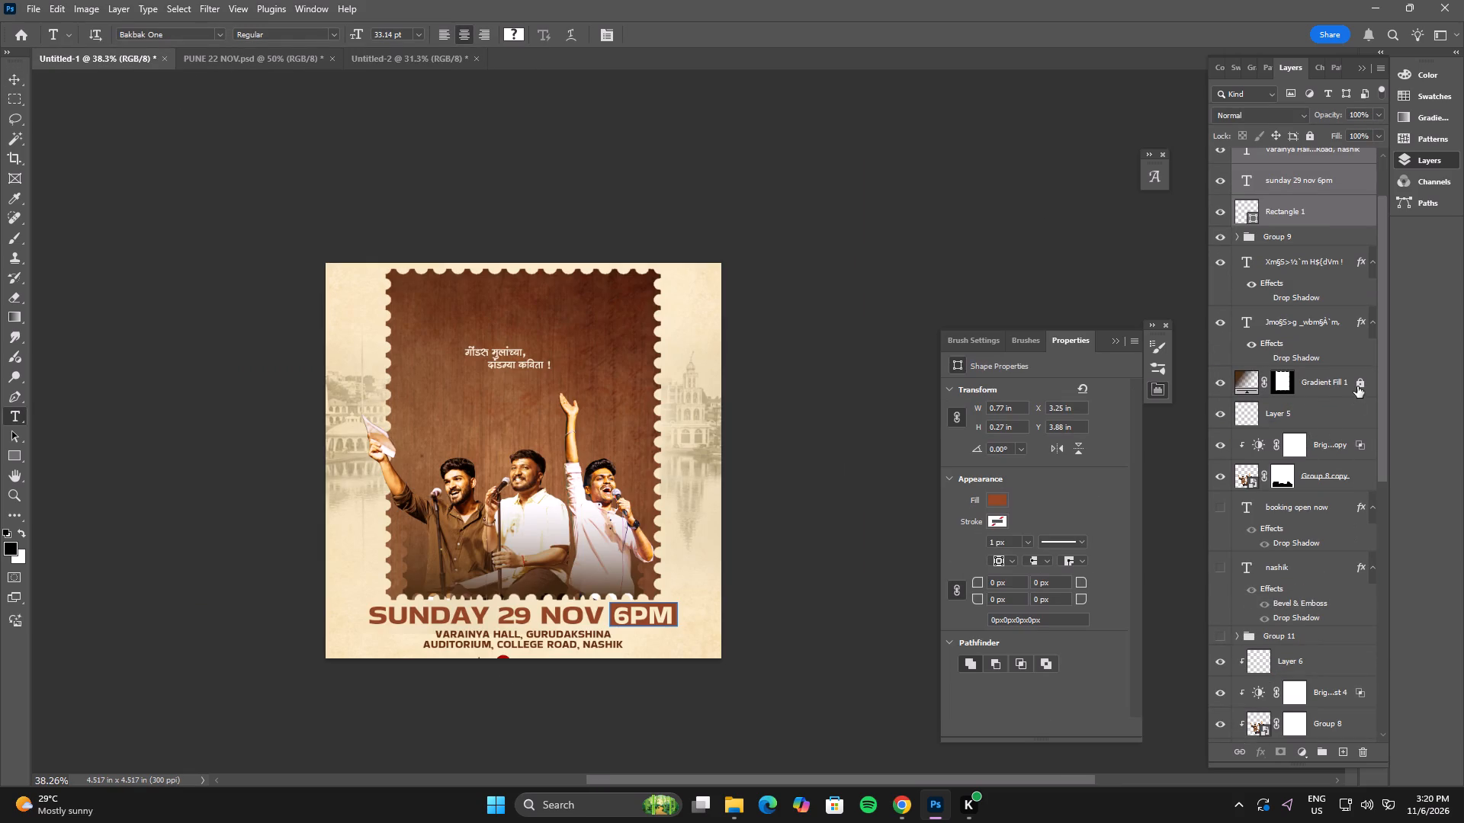
pyautogui.scroll(-2, 1283, 633)
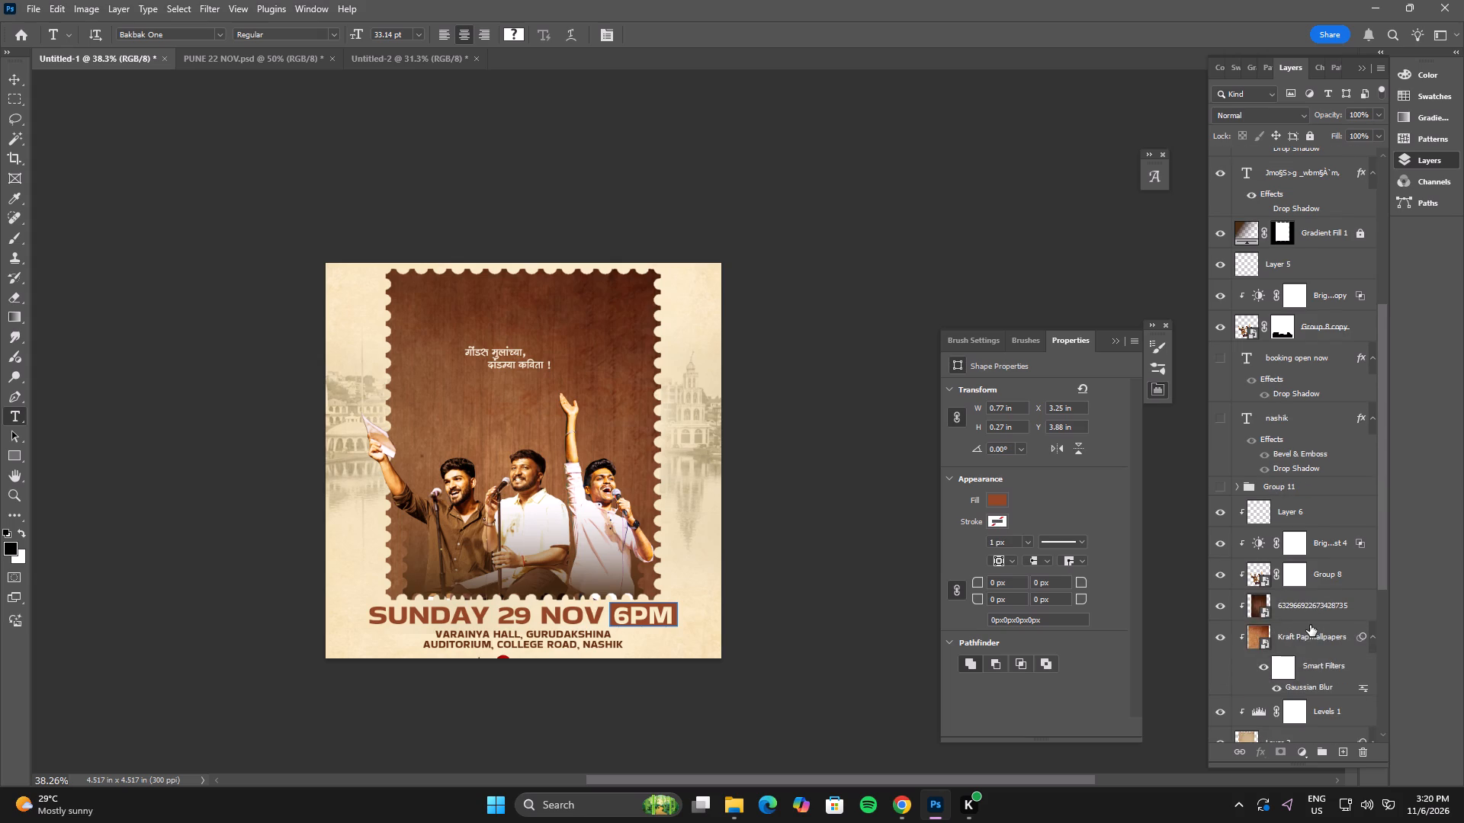
pyautogui.scroll(4, 1311, 626)
pyautogui.click(1222, 239)
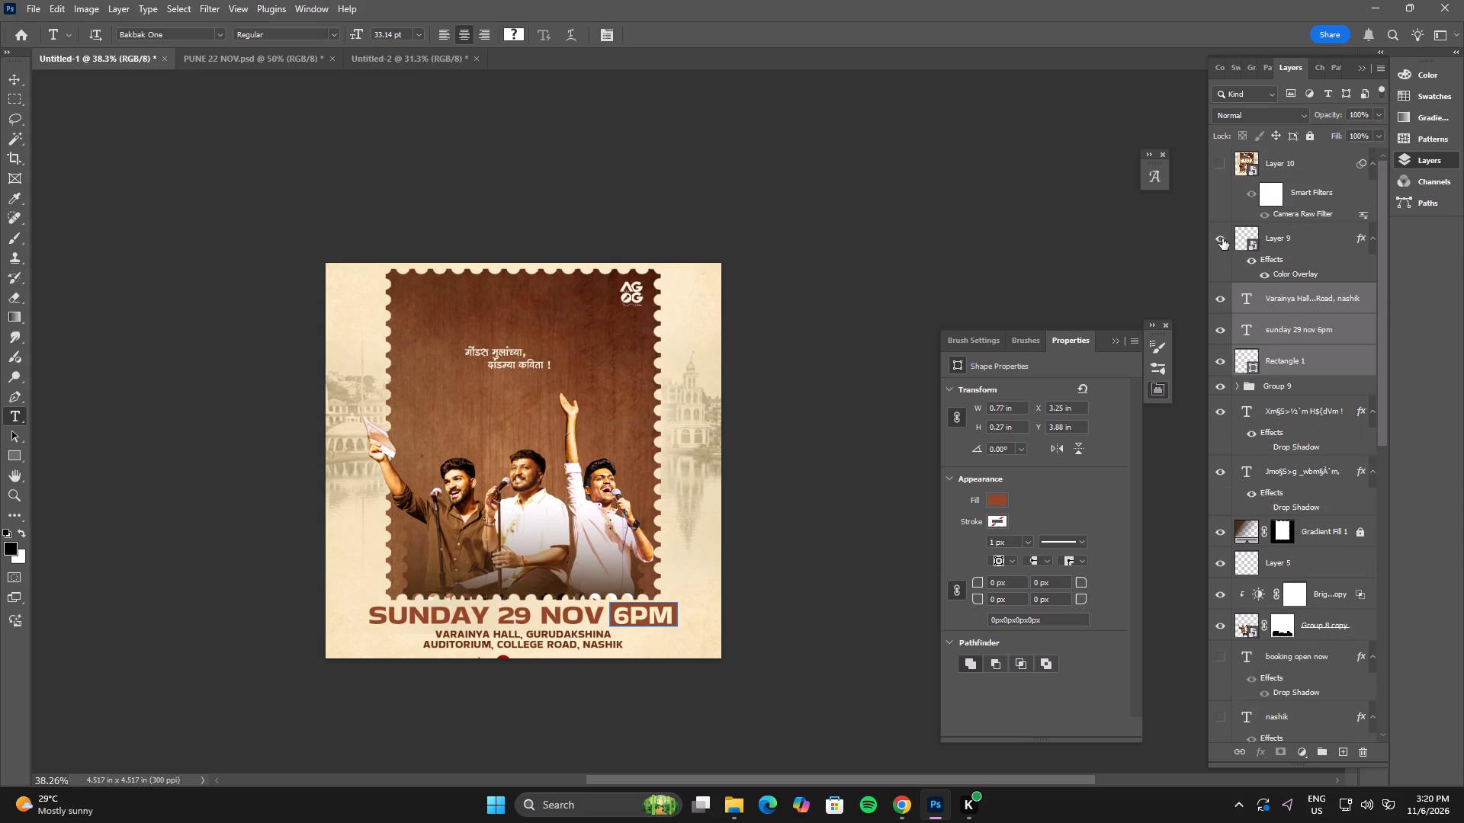
pyautogui.click(1310, 240)
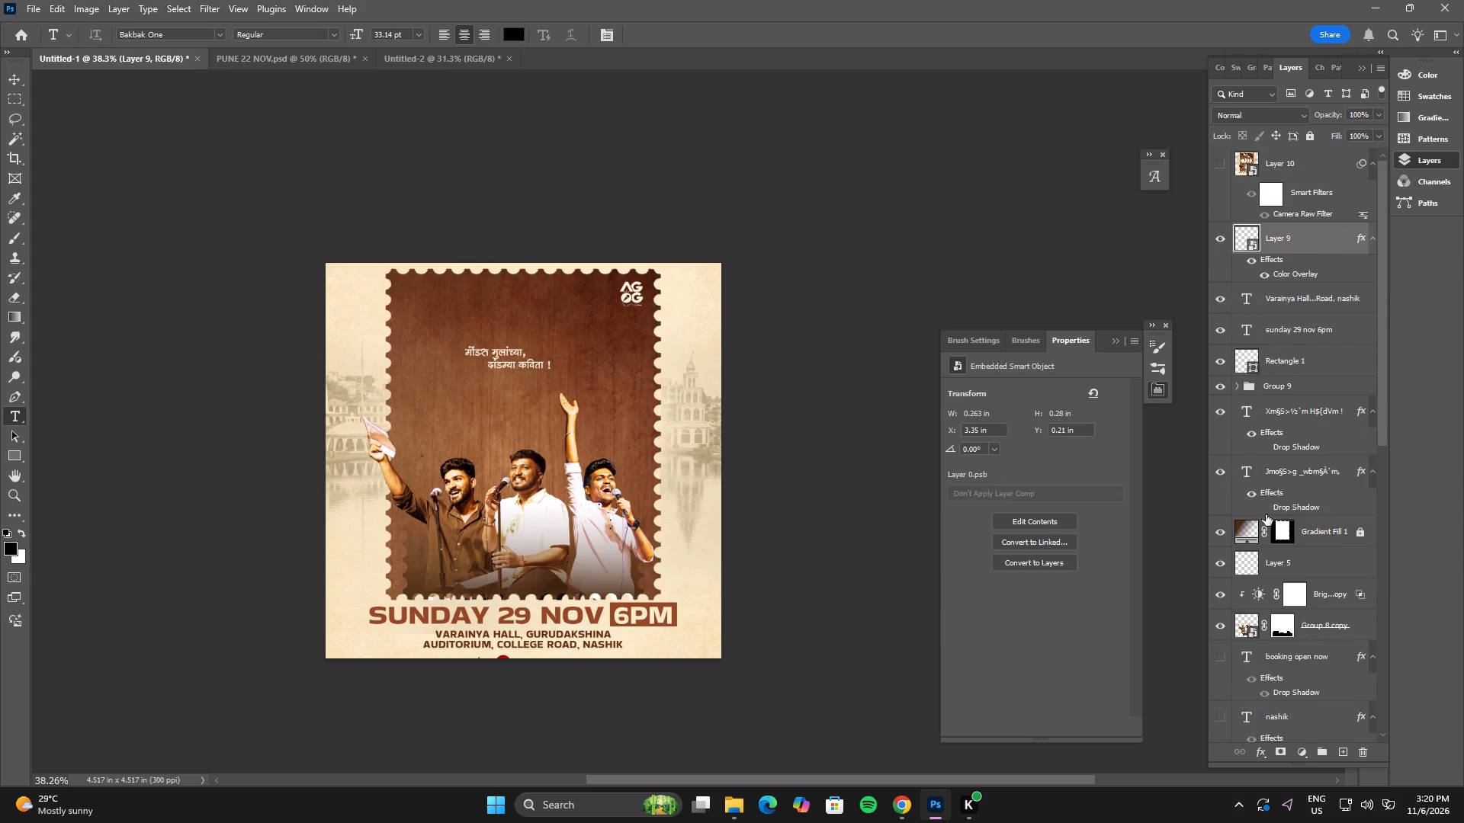
# Make Group 11, the Marathi title lettering of the Untitled-1 poster, visible and select it.
pyautogui.scroll(-2, 1264, 527)
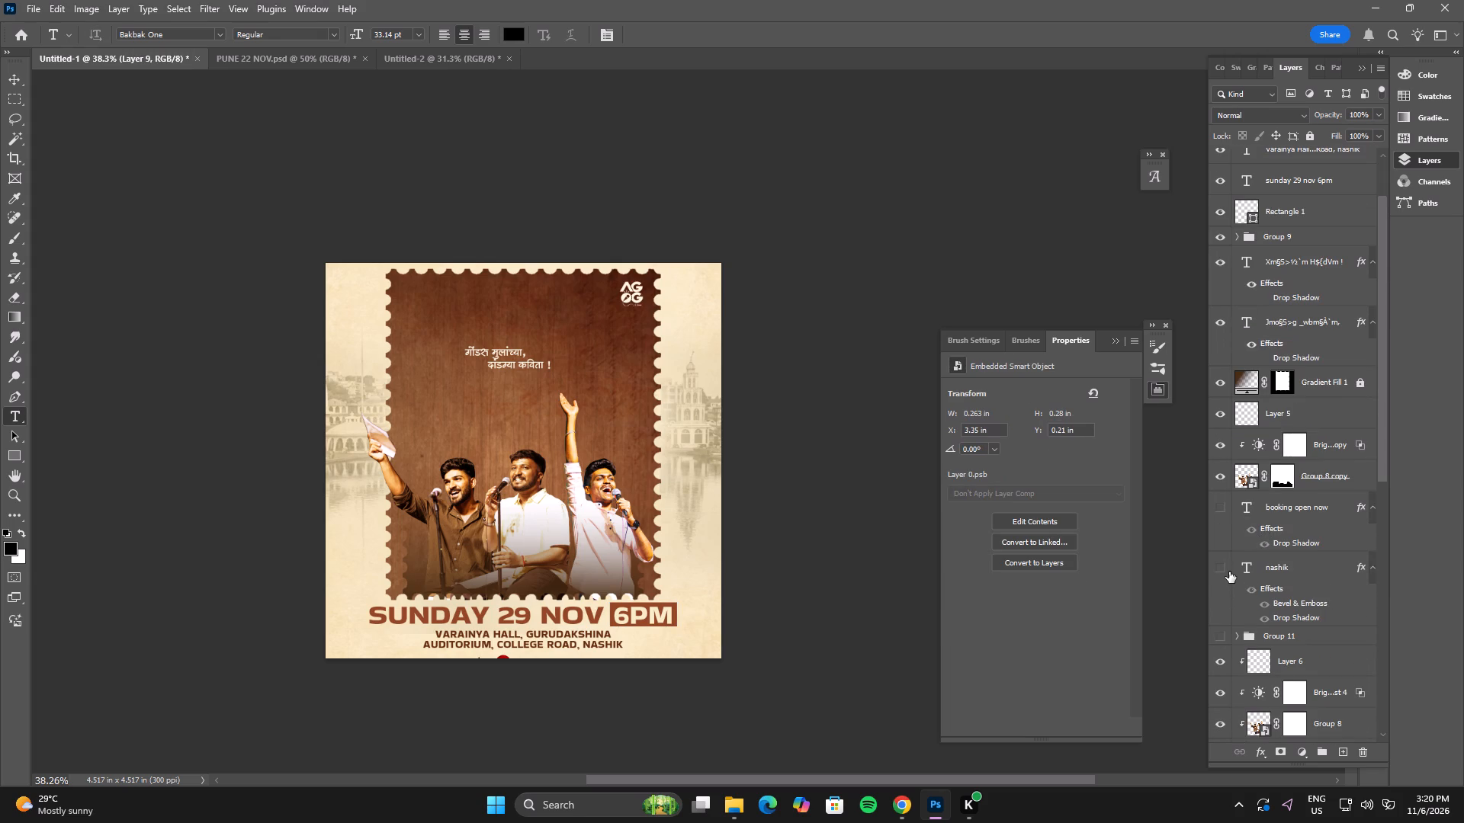
pyautogui.scroll(-5, 1272, 623)
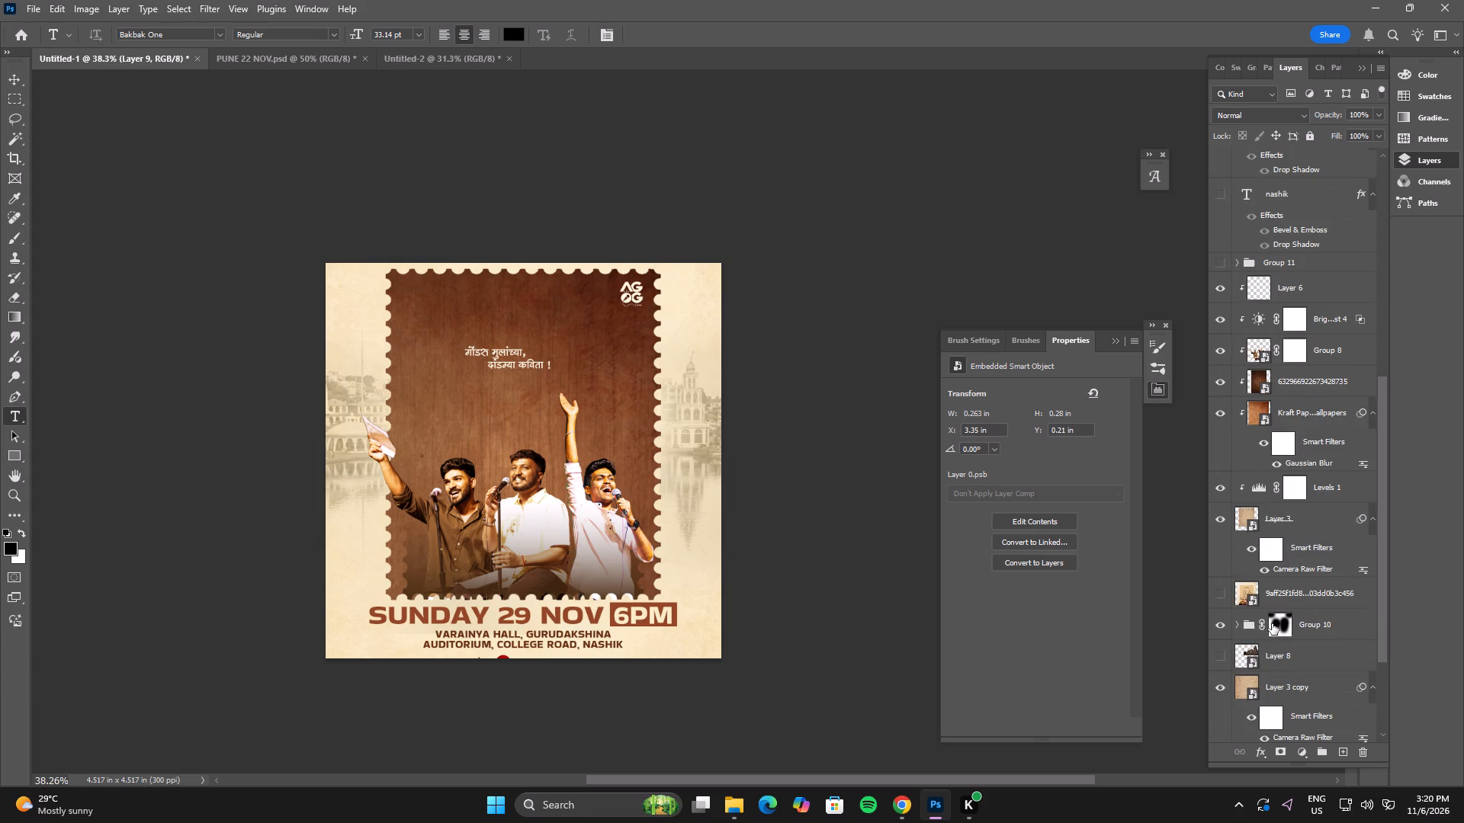
pyautogui.scroll(-3, 1283, 612)
pyautogui.scroll(3, 1283, 612)
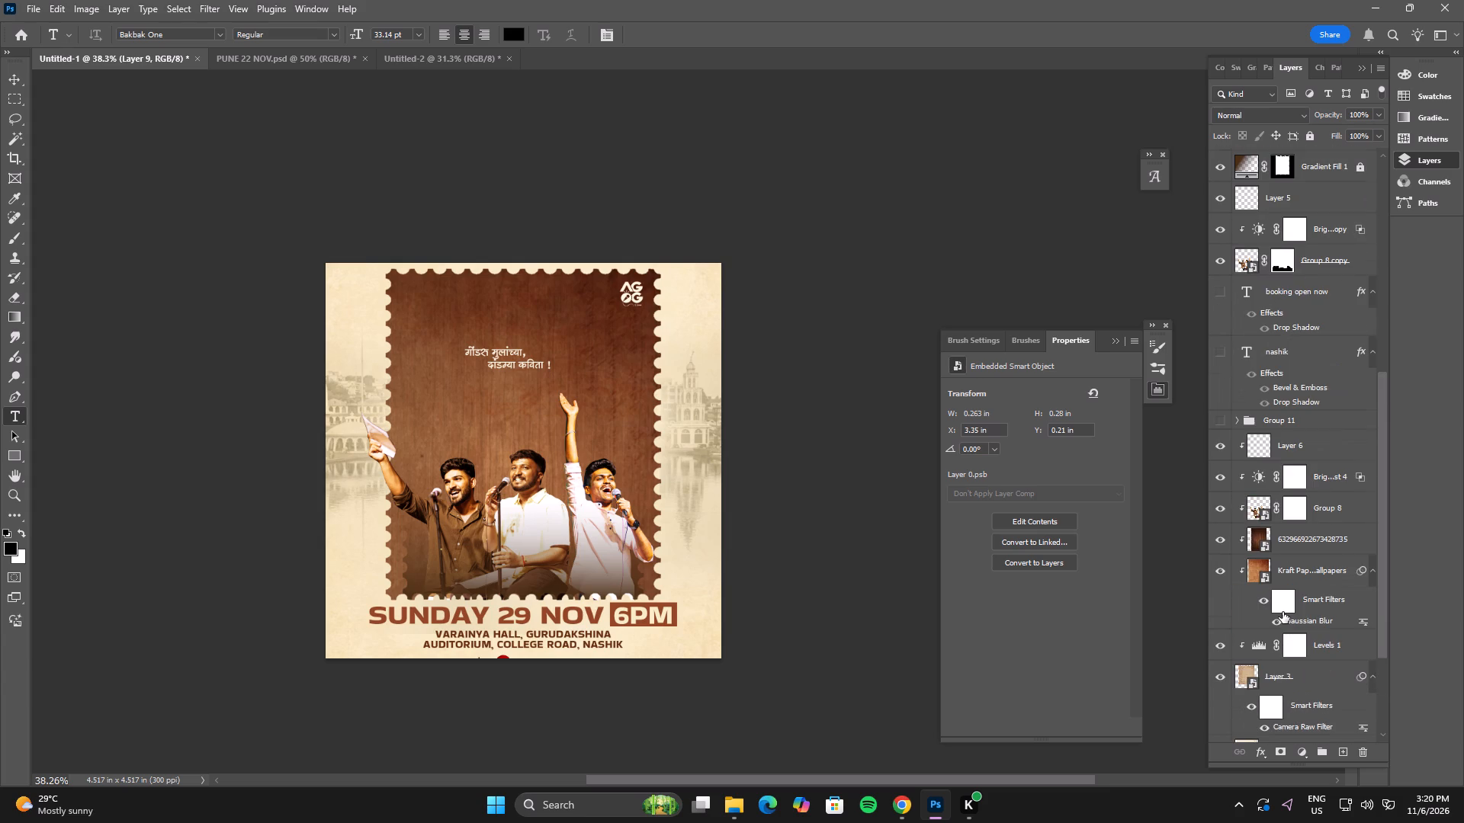
pyautogui.scroll(2, 1290, 564)
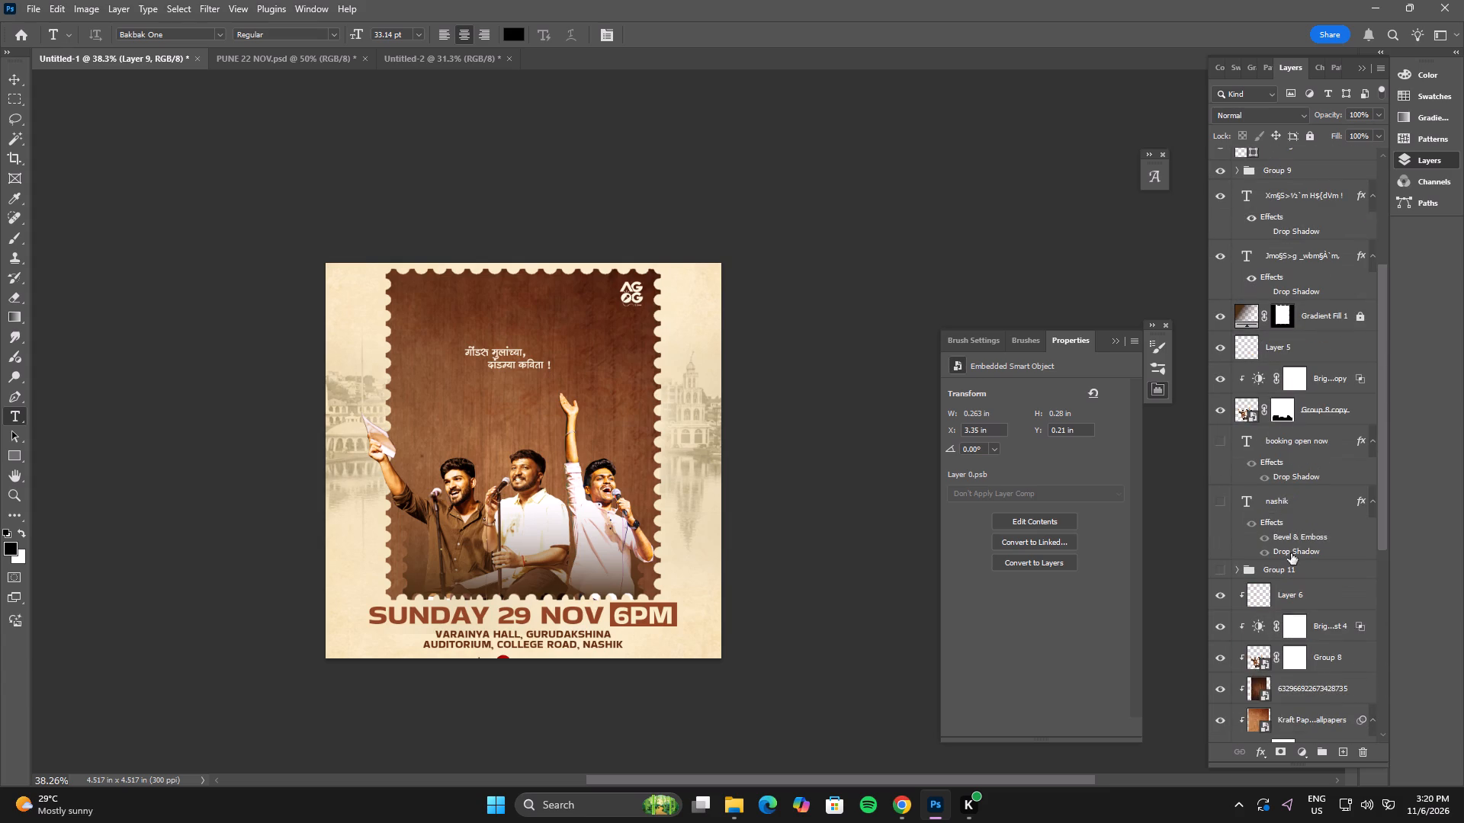
pyautogui.scroll(3, 1268, 363)
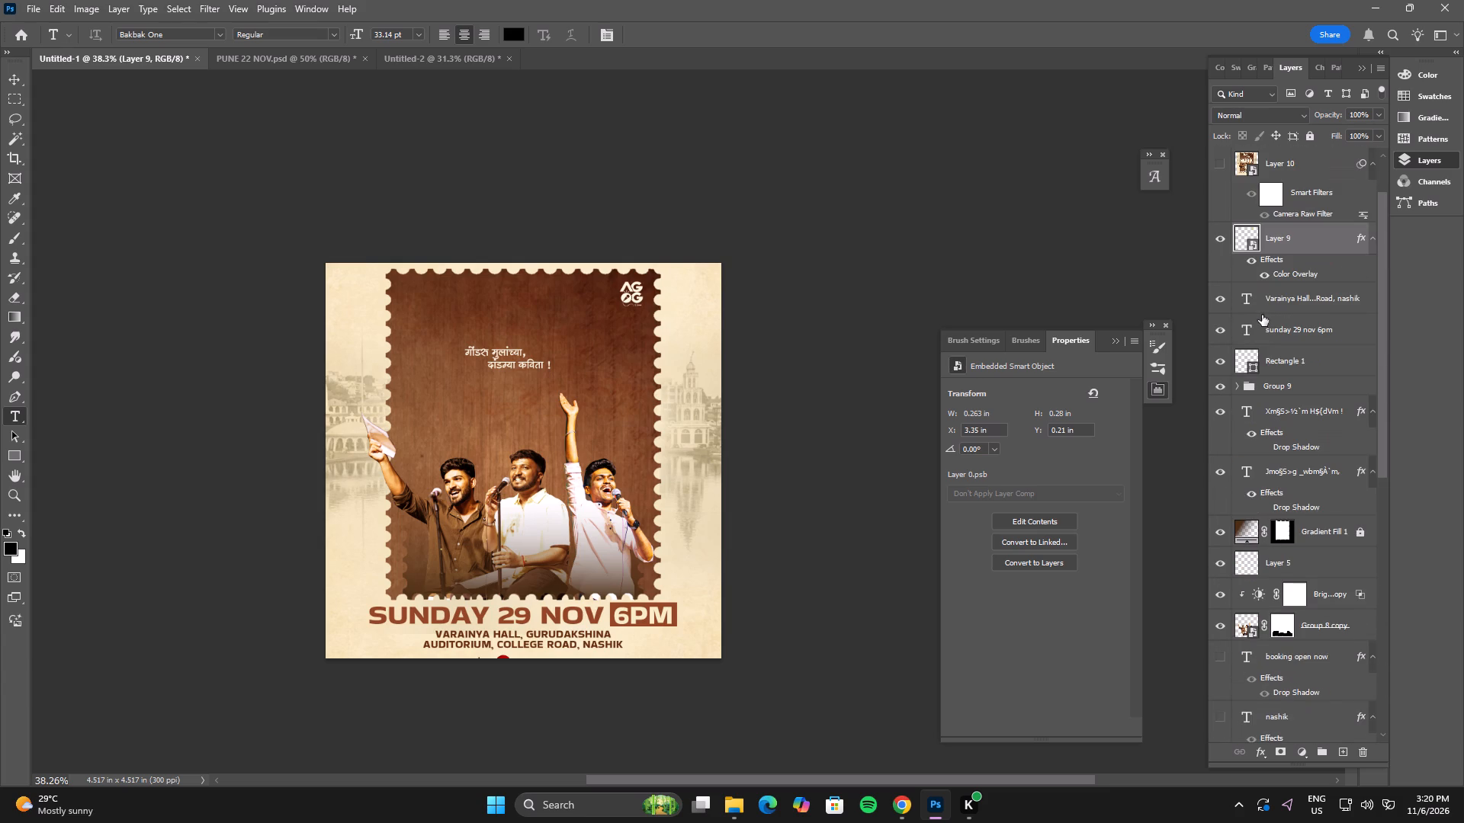
pyautogui.scroll(2, 1265, 339)
pyautogui.scroll(-3, 1279, 444)
pyautogui.click(1222, 561)
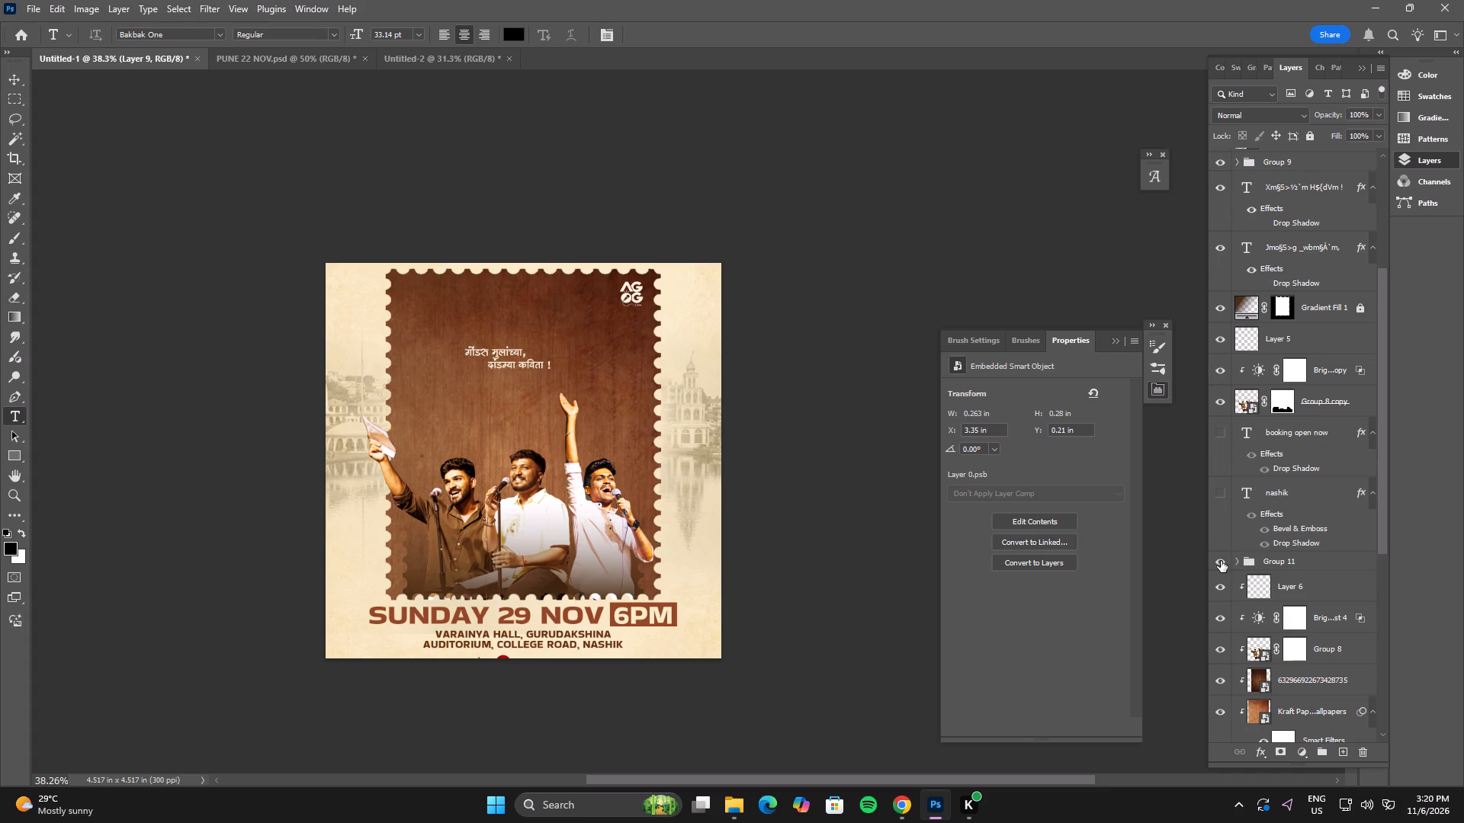
pyautogui.click(1286, 556)
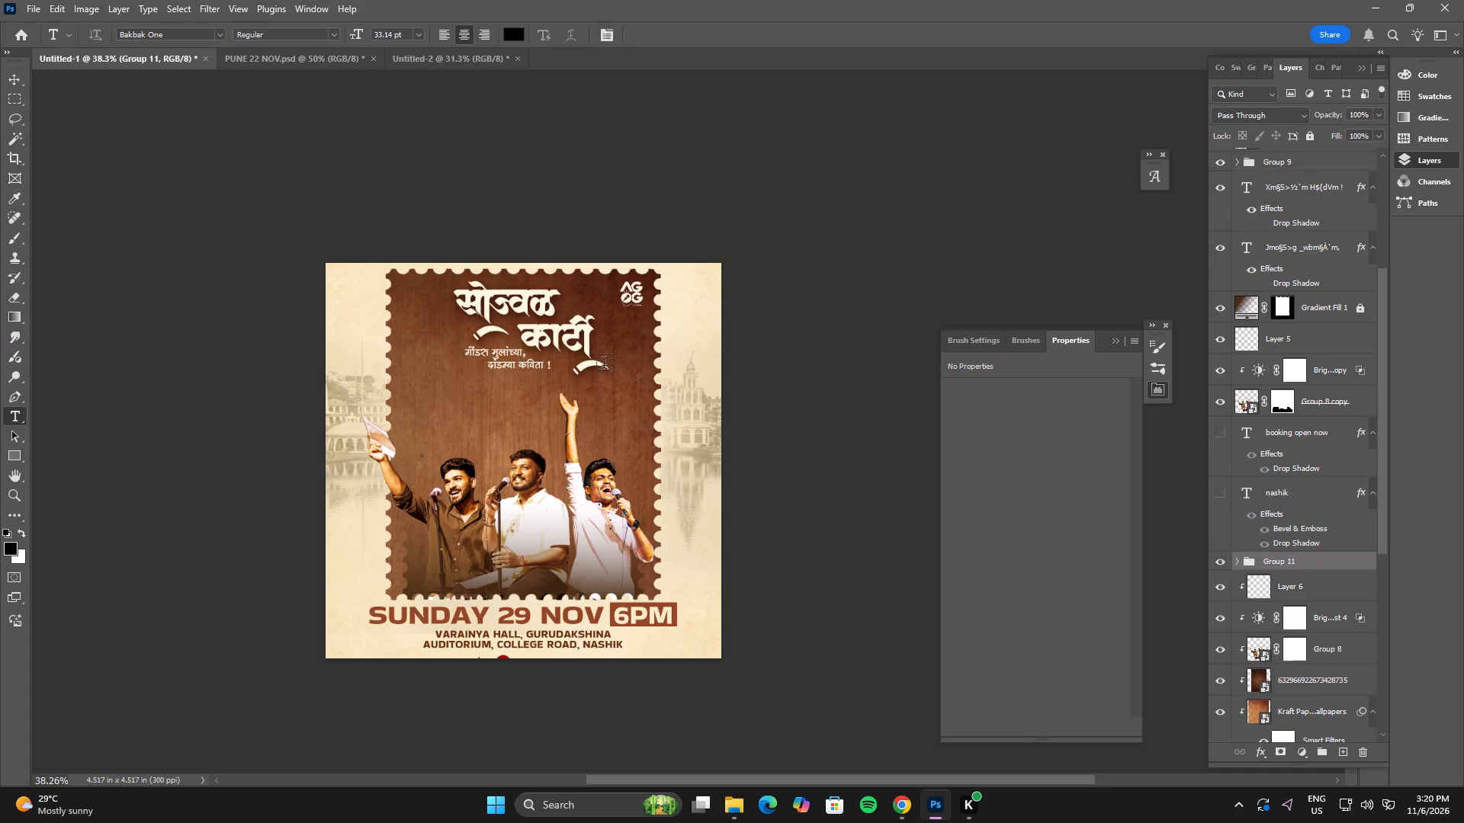
# Transfer the Marathi title group, both tagline lines and the white logo together into Untitled-2, over the brown stamp.
pyautogui.click(11, 78)
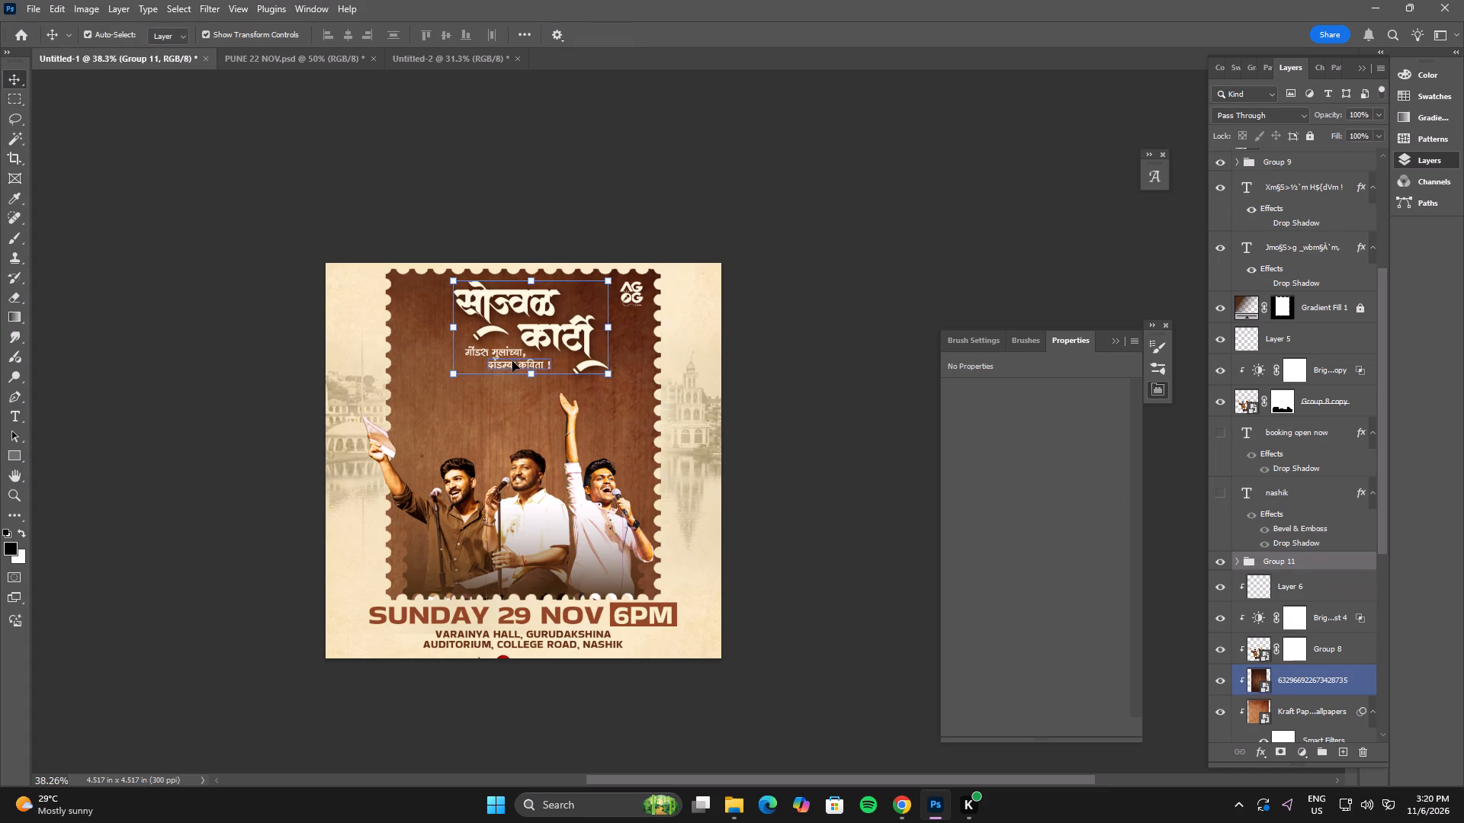
pyautogui.keyDown('shift'); pyautogui.click(512, 363); pyautogui.keyUp('shift')
pyautogui.keyDown('shift'); pyautogui.click(509, 351); pyautogui.keyUp('shift')
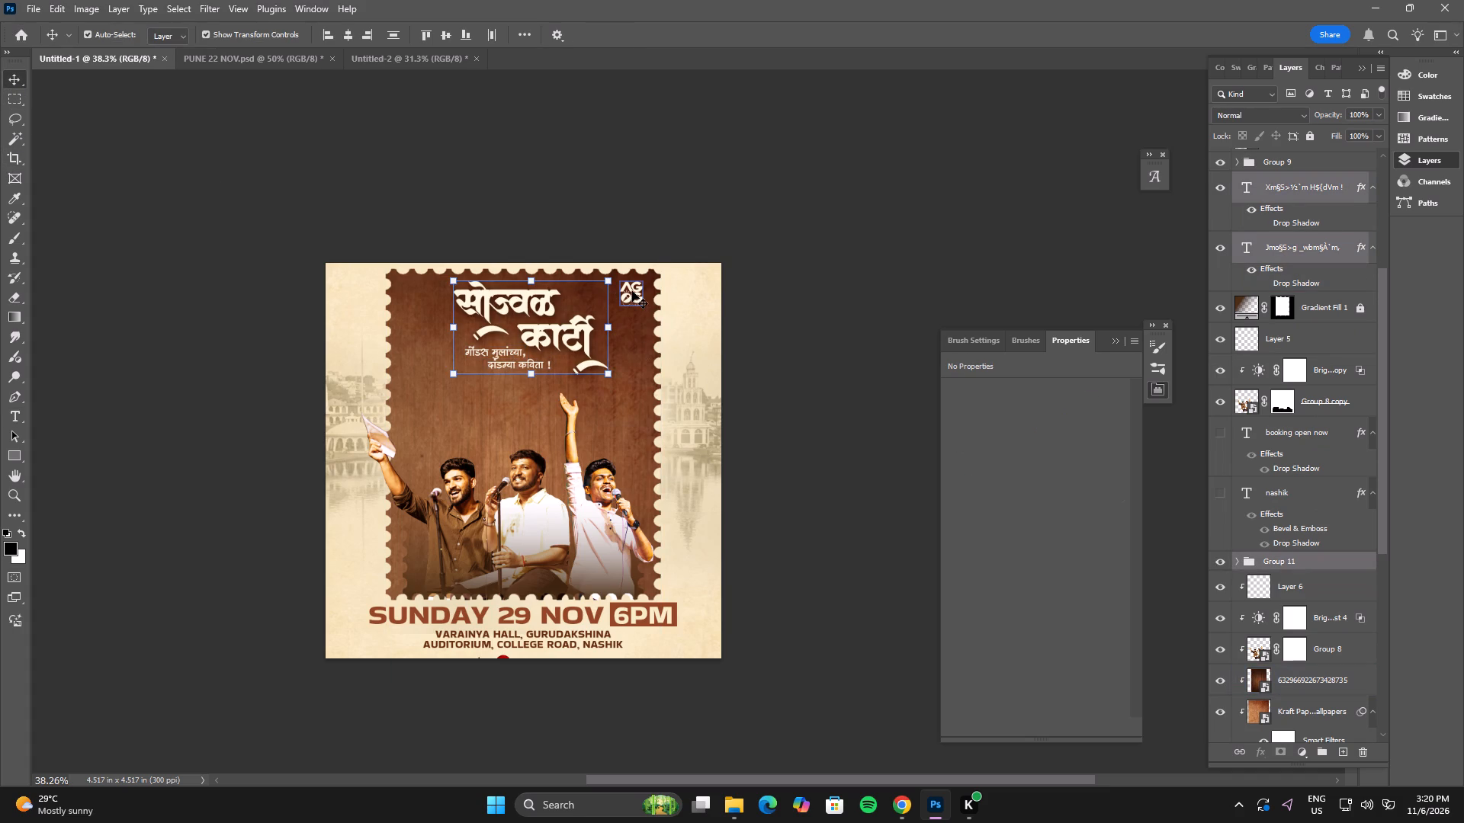
pyautogui.keyDown('shift'); pyautogui.click(632, 291); pyautogui.keyUp('shift')
pyautogui.moveTo(630, 287); pyautogui.dragTo(335, 39)
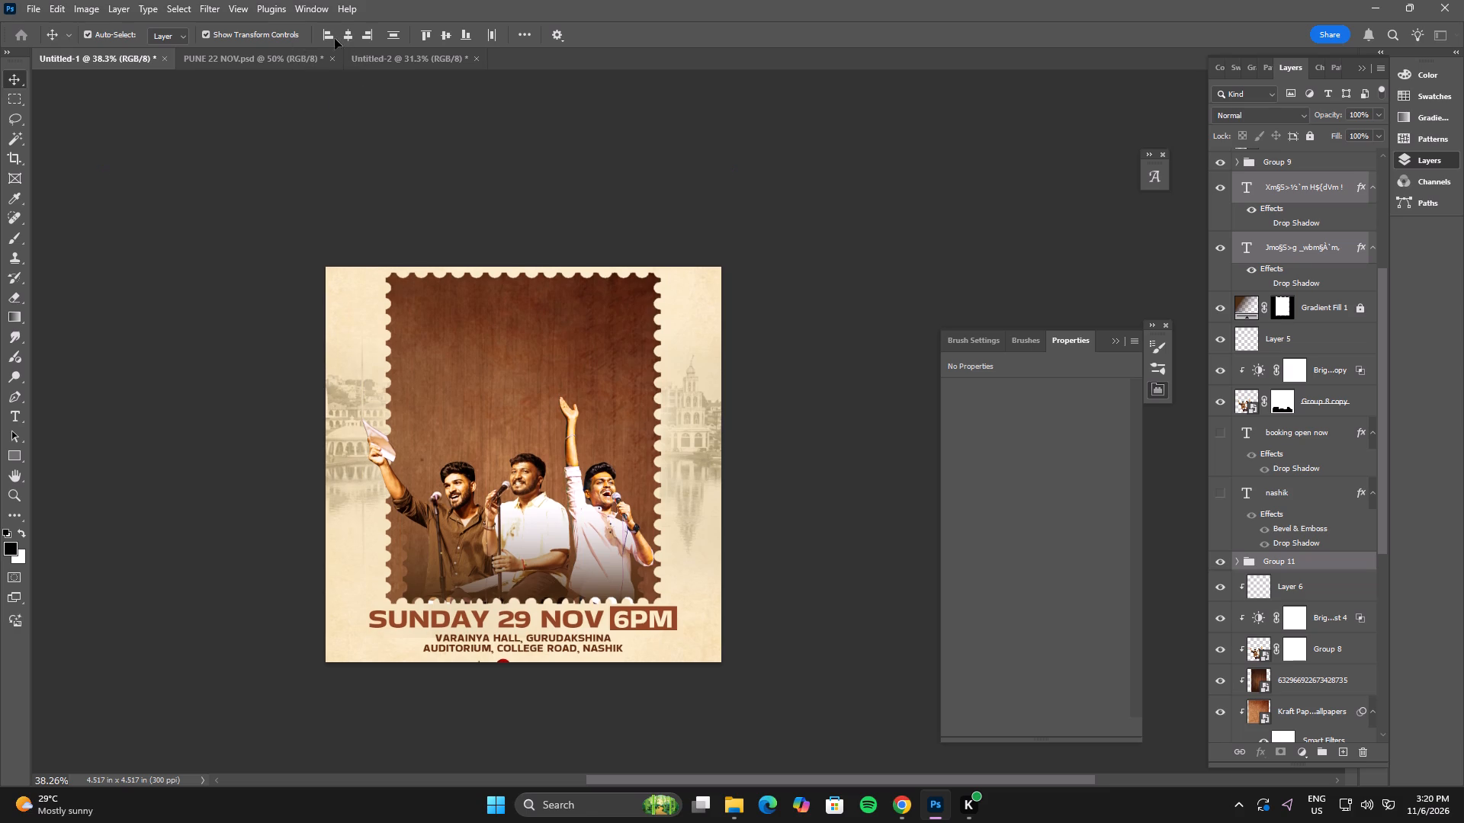
pyautogui.moveTo(335, 39); pyautogui.dragTo(696, 288)
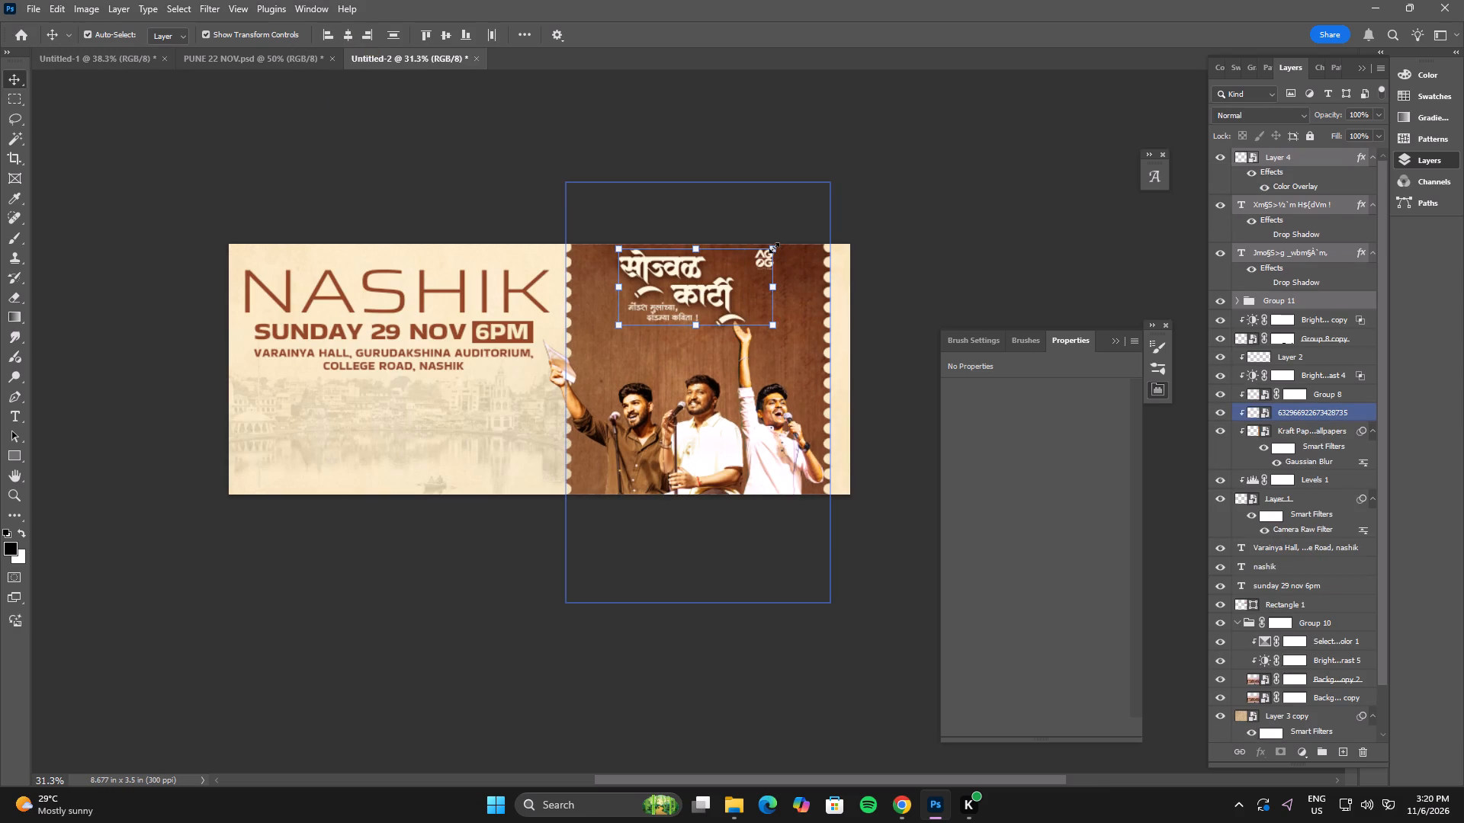
# Scale the transferred title, tagline and logo to about 2.92 in wide and position them near the top of the brown stamp.
pyautogui.keyDown('alt'); pyautogui.moveTo(774, 248); pyautogui.dragTo(819, 228); pyautogui.keyUp('alt')
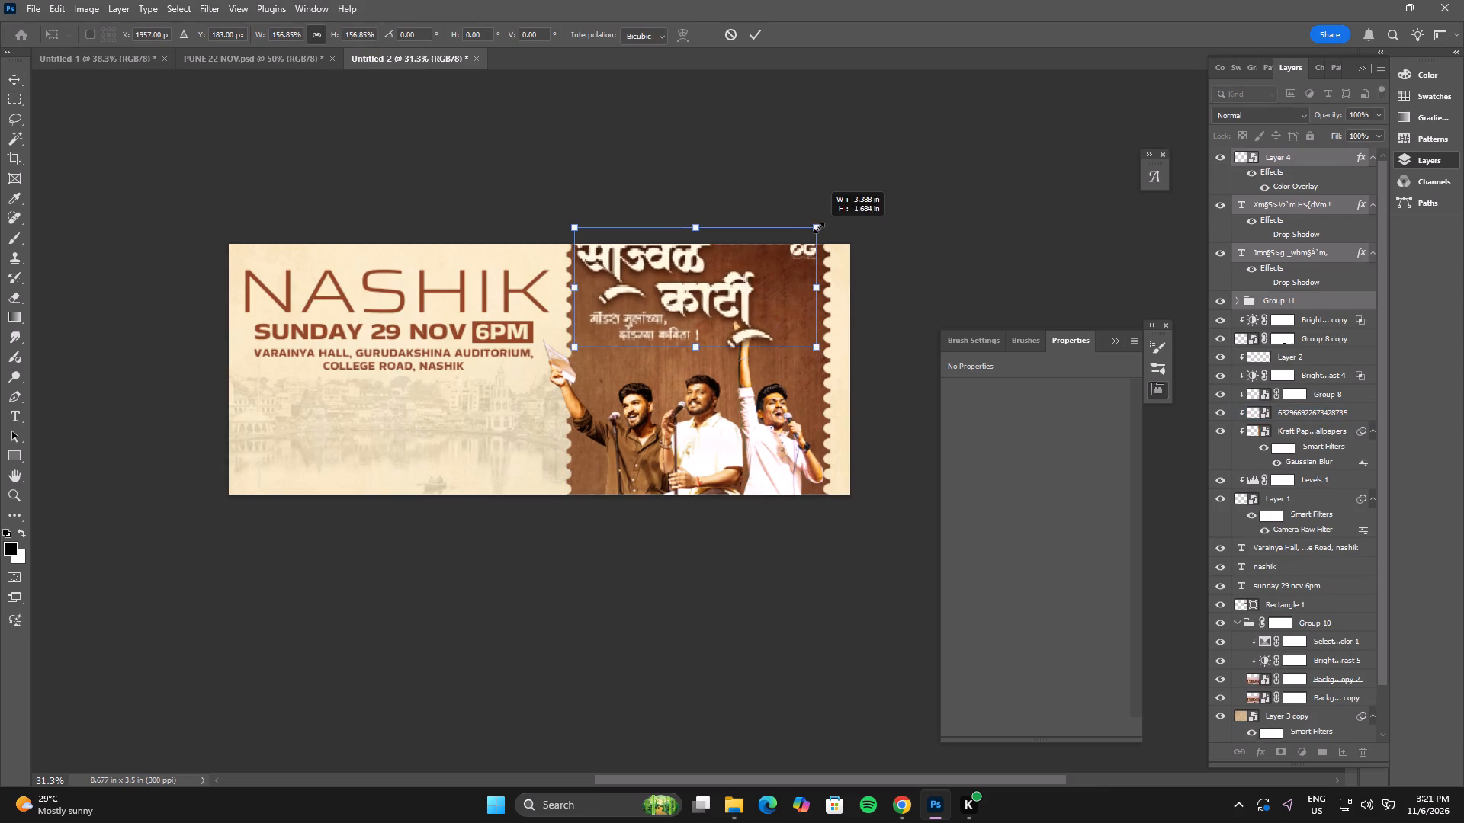
pyautogui.keyDown('alt'); pyautogui.moveTo(819, 228); pyautogui.dragTo(807, 232); pyautogui.keyUp('alt')
pyautogui.moveTo(732, 286); pyautogui.dragTo(757, 303)
pyautogui.keyDown('alt'); pyautogui.click(828, 251); pyautogui.keyUp('alt')
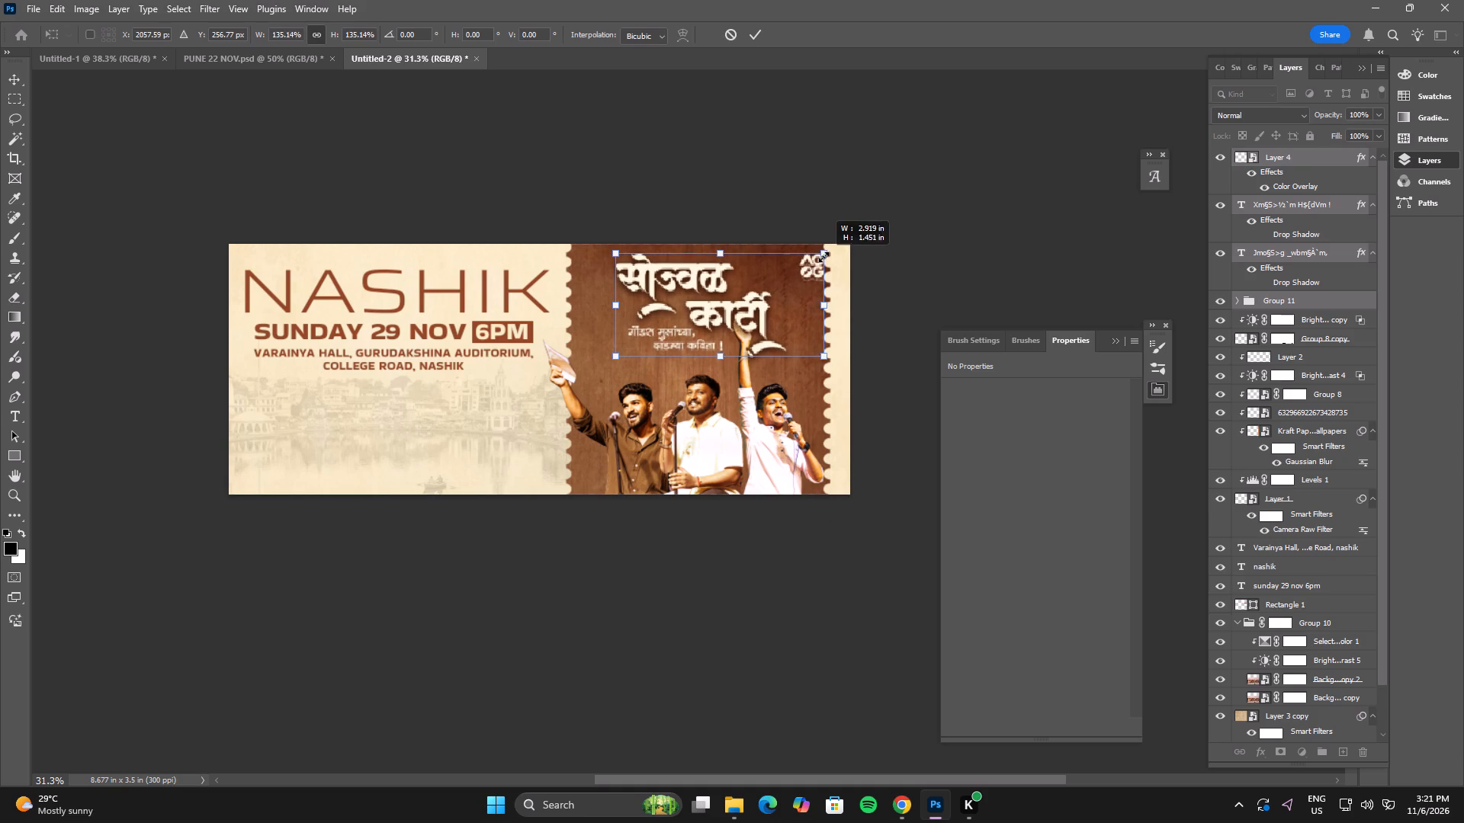
pyautogui.doubleClick(754, 289)
pyautogui.press('Up')
pyautogui.press('Up')
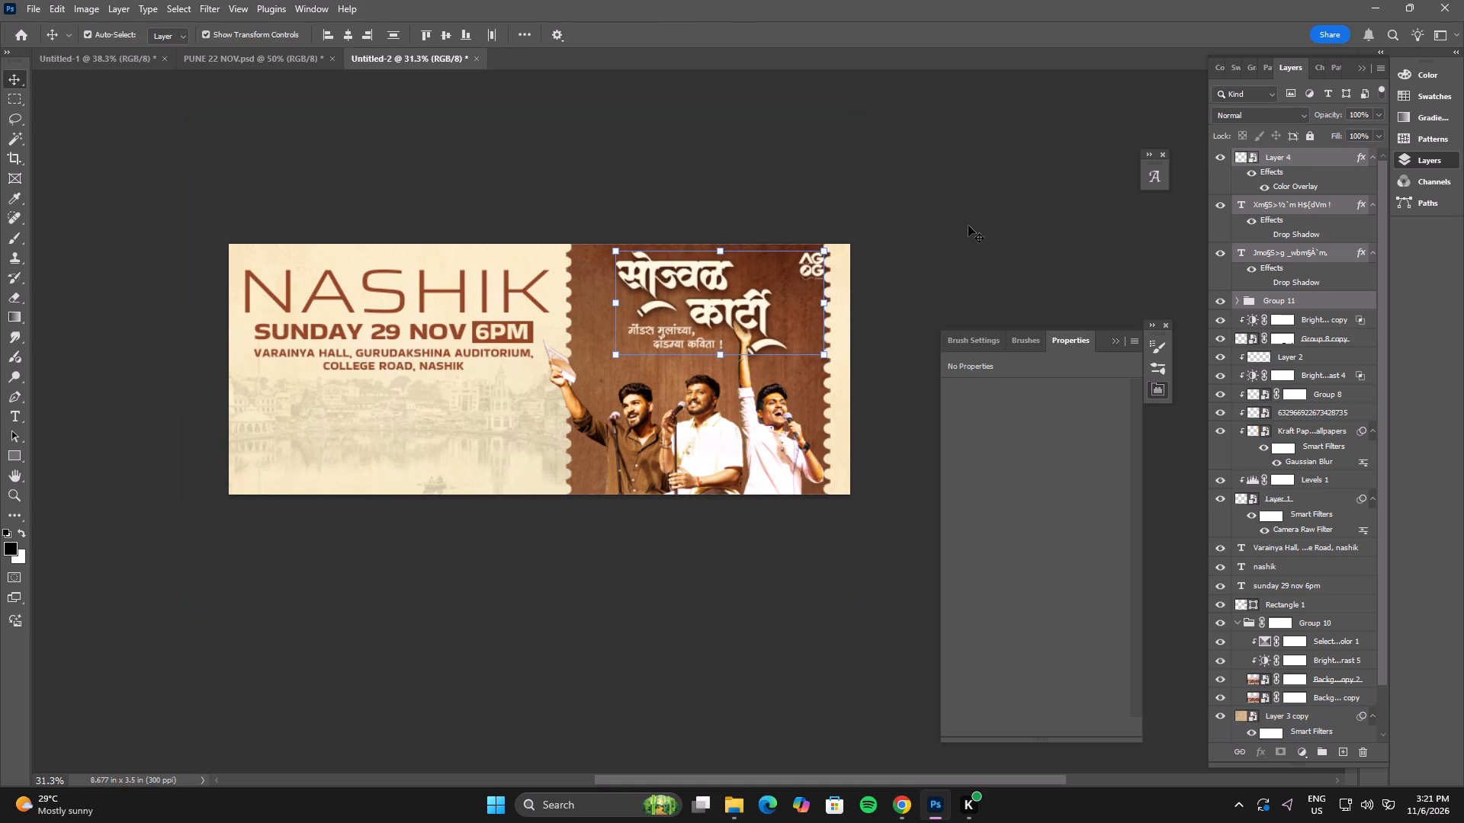
pyautogui.press('Down')
pyautogui.click(968, 226)
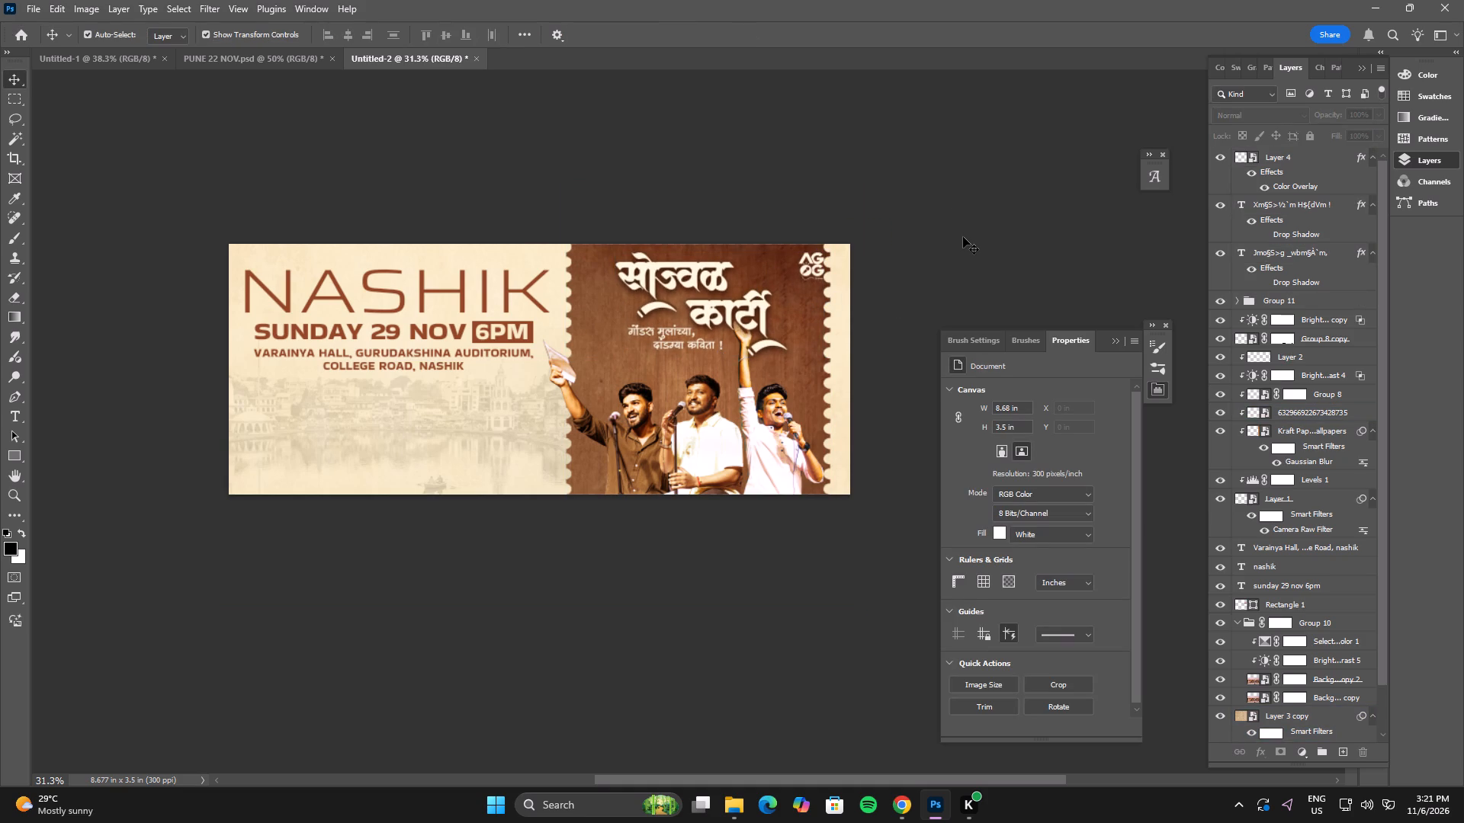
# Move the Marathi title, Group 11, horizontally about 4.3 in from the brown stamp onto the NASHIK title.
pyautogui.click(528, 337)
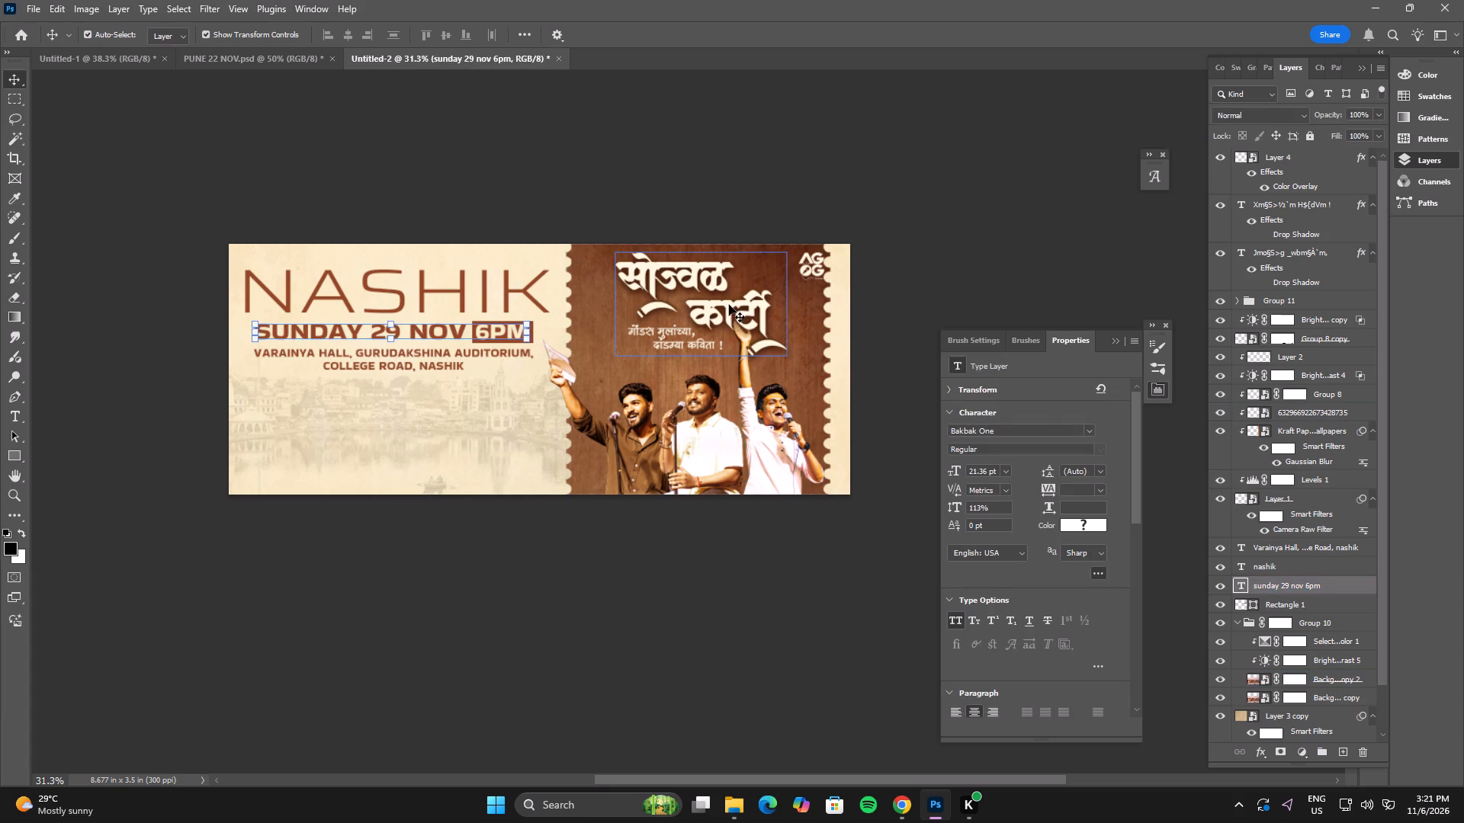
pyautogui.click(727, 305)
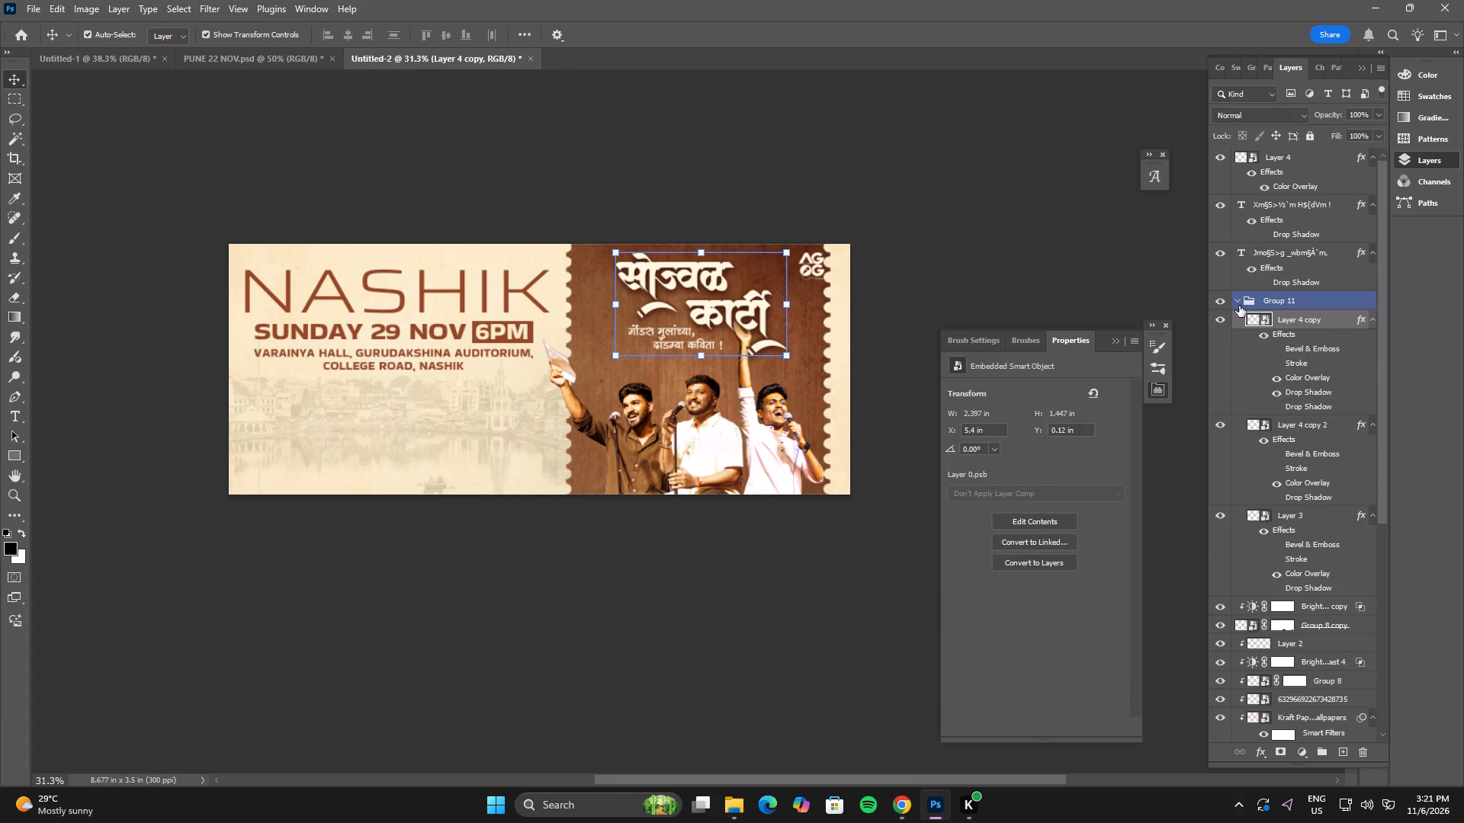
pyautogui.click(1238, 304)
pyautogui.click(1274, 301)
pyautogui.click(703, 255)
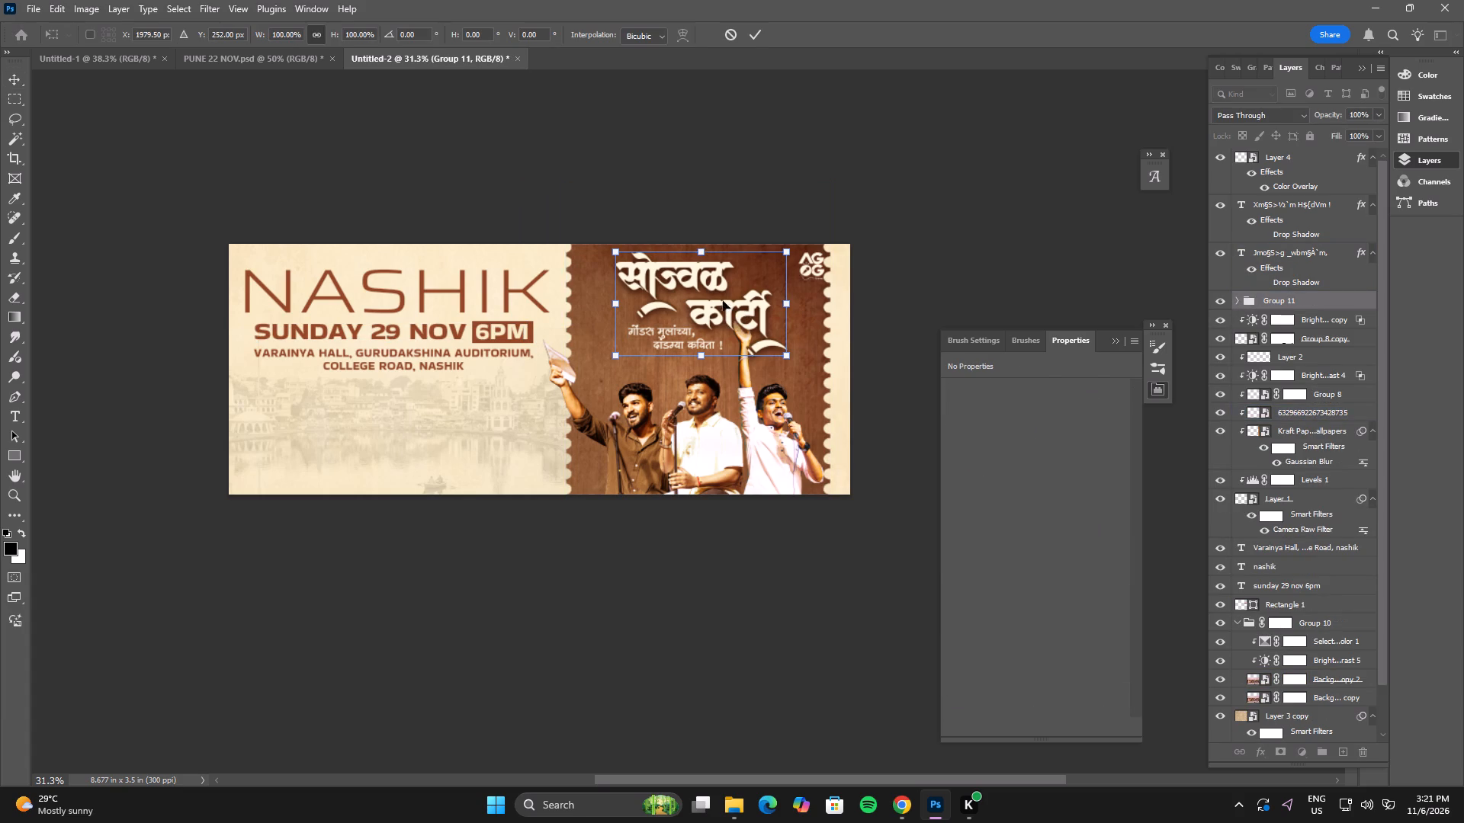
pyautogui.keyDown('shift'); pyautogui.moveTo(723, 301); pyautogui.dragTo(416, 311); pyautogui.keyUp('shift')
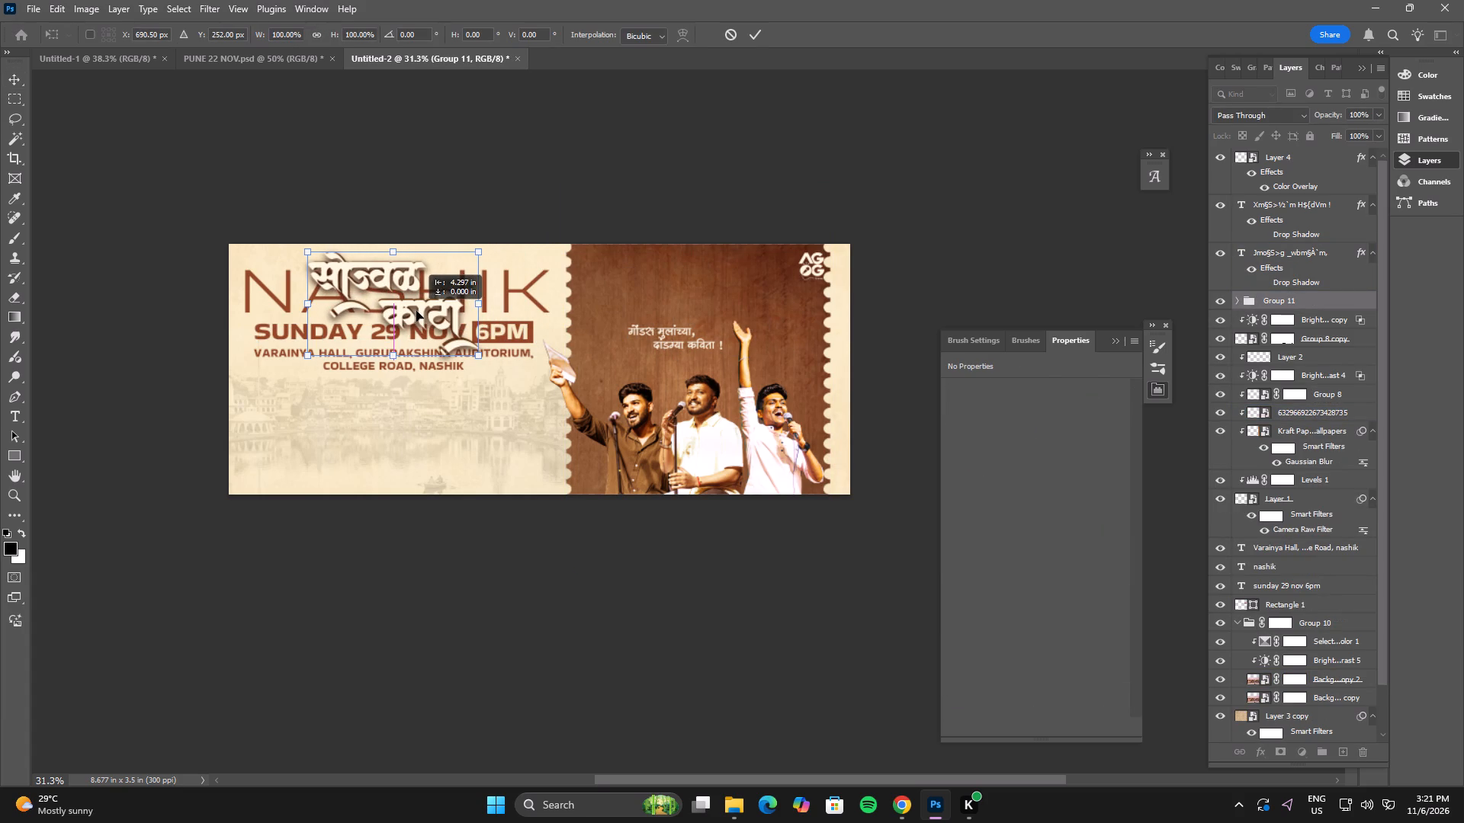
pyautogui.keyDown('shift'); pyautogui.moveTo(416, 311); pyautogui.dragTo(415, 312); pyautogui.keyUp('shift')
pyautogui.doubleClick(415, 312)
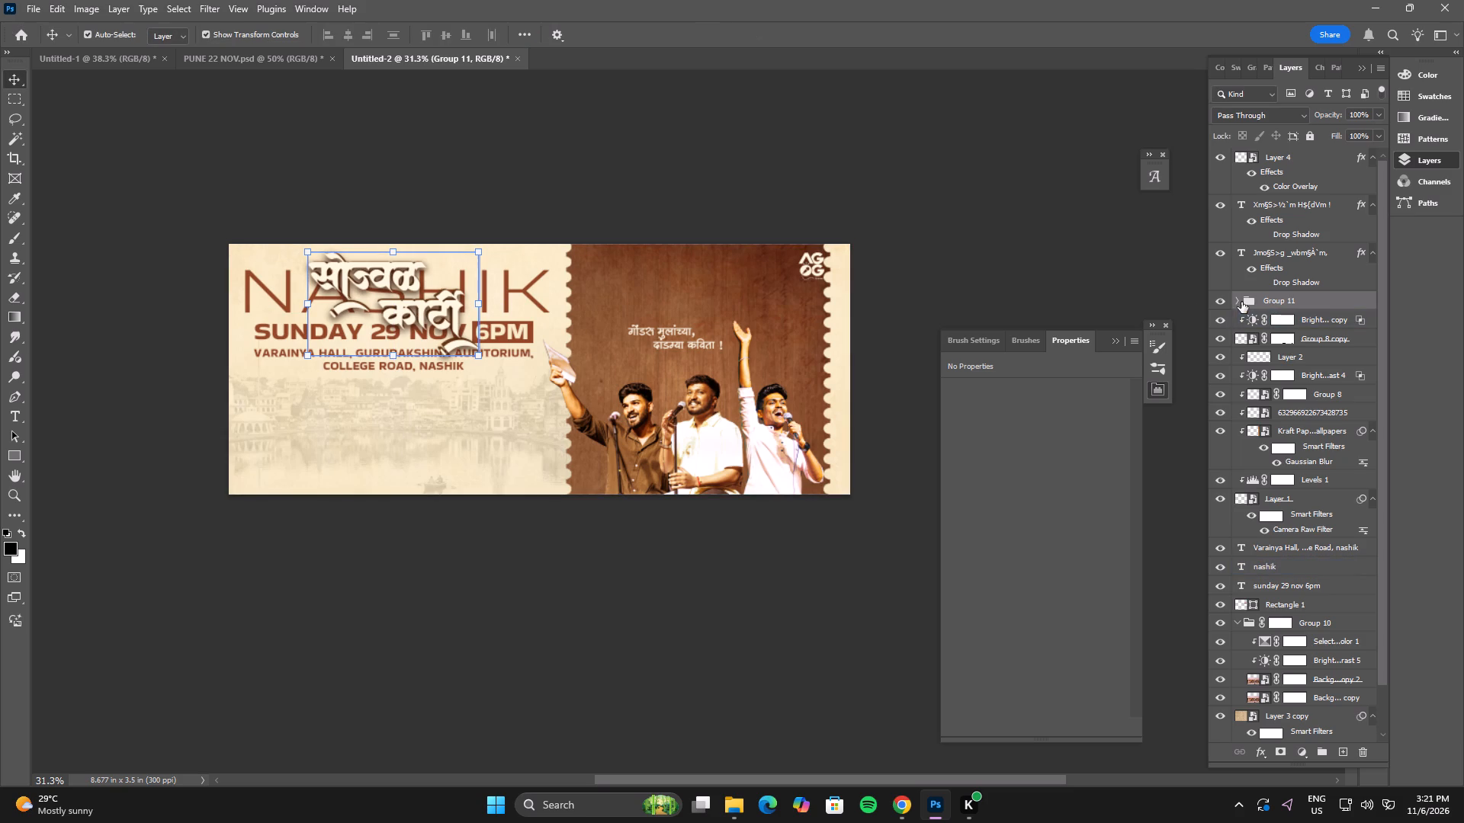
# Inside Group 11, hide Layer 4 copy 2 and Layer 3, and turn off the drop shadow on Layer 4 copy.
pyautogui.click(1241, 302)
pyautogui.click(1237, 306)
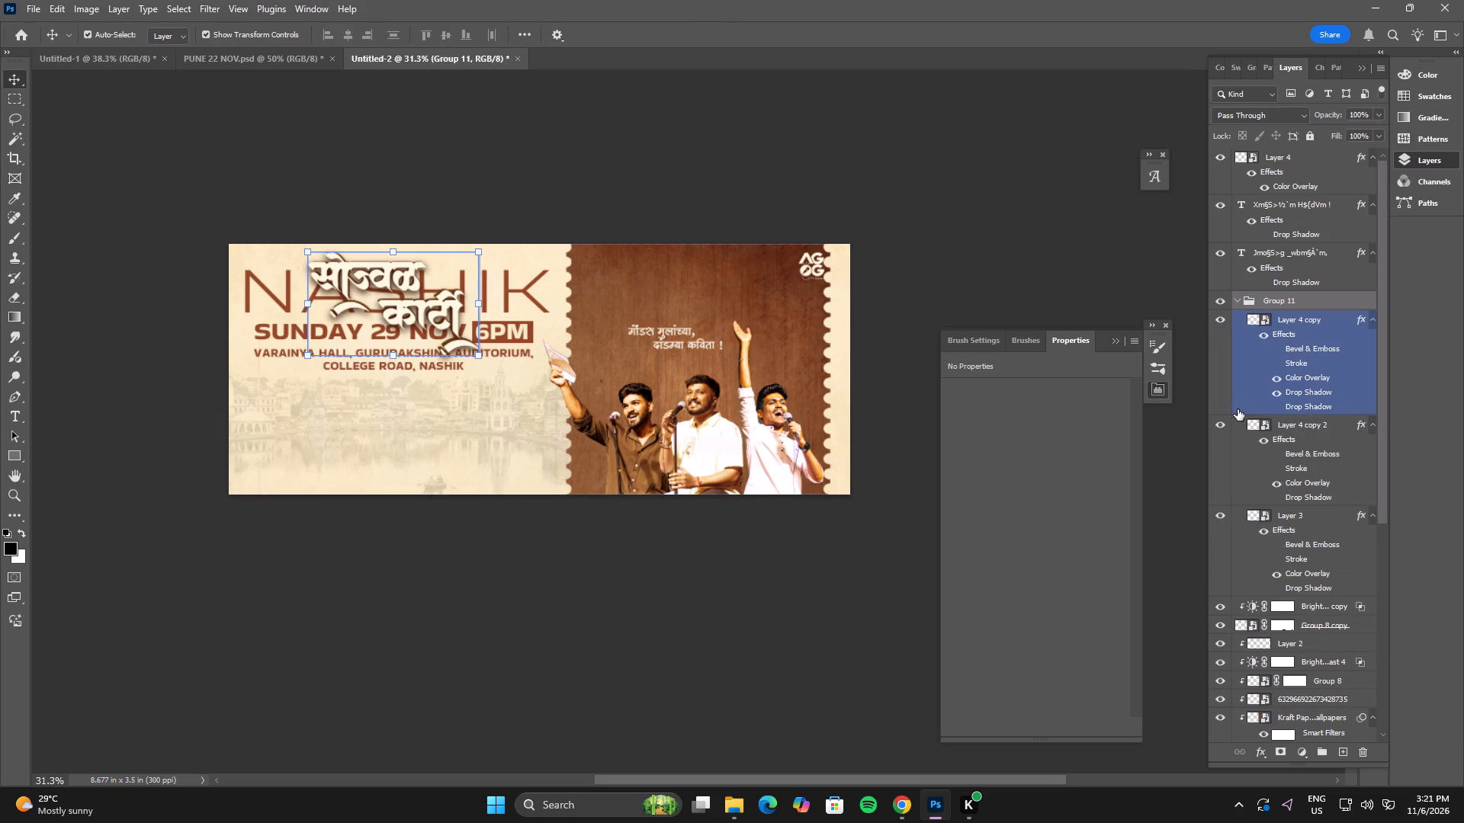
pyautogui.moveTo(1224, 429); pyautogui.dragTo(1218, 512)
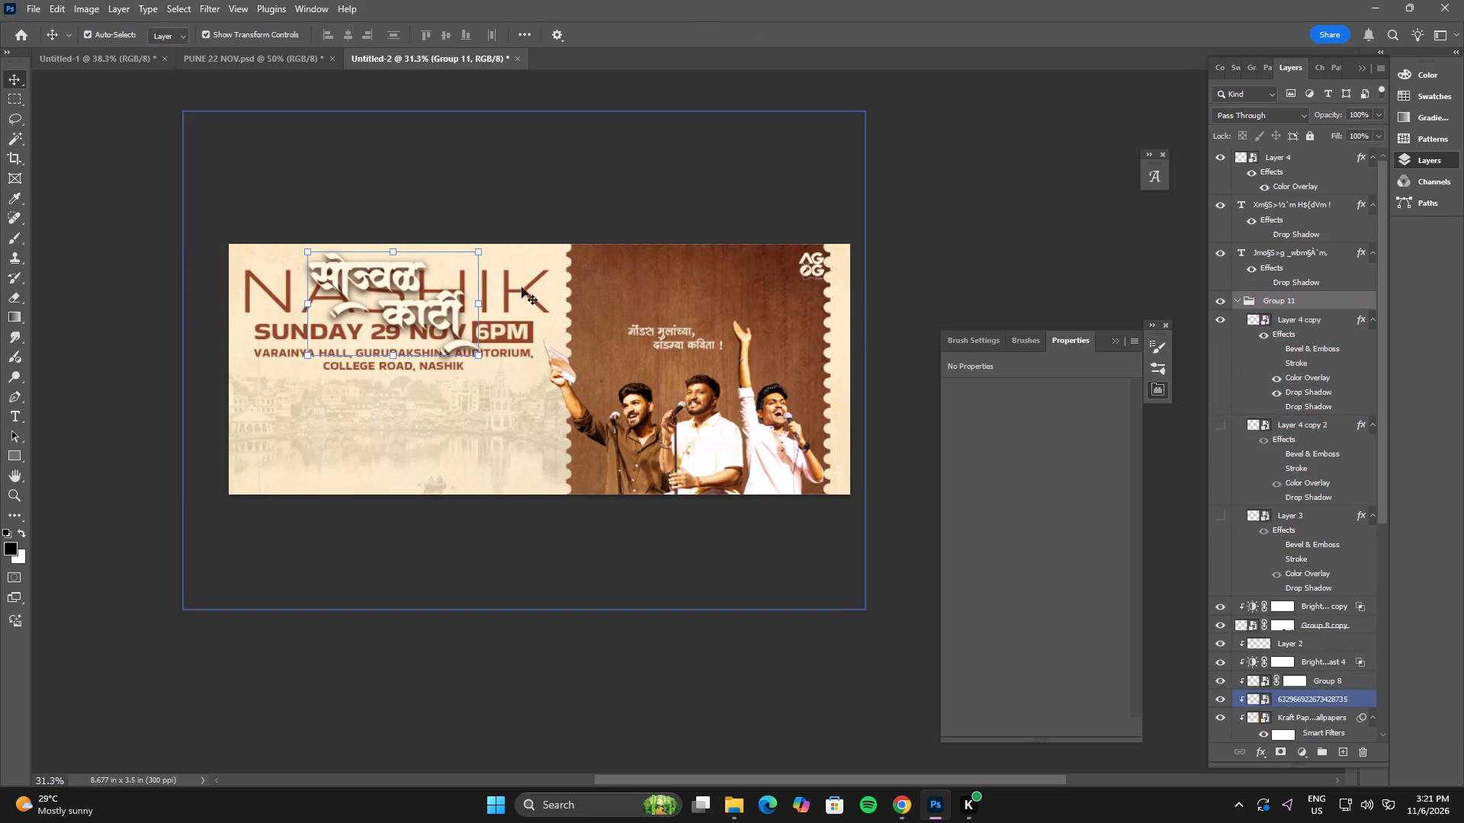
pyautogui.click(1273, 395)
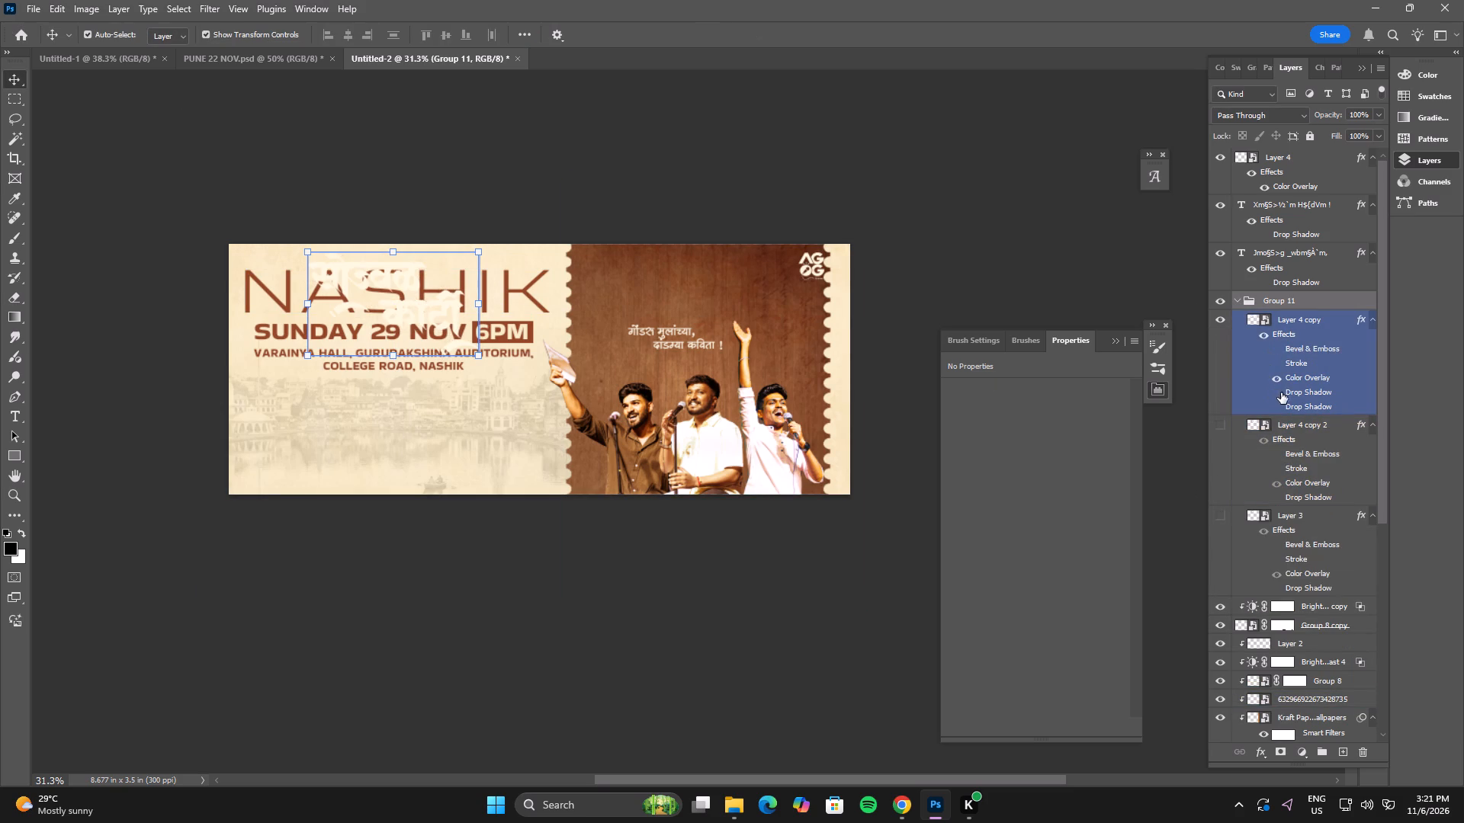
# Set the Color Overlay of the Marathi title's Layer 4 copy to the brown #934625 sampled from the banner text.
pyautogui.doubleClick(1314, 379)
pyautogui.click(1225, 337)
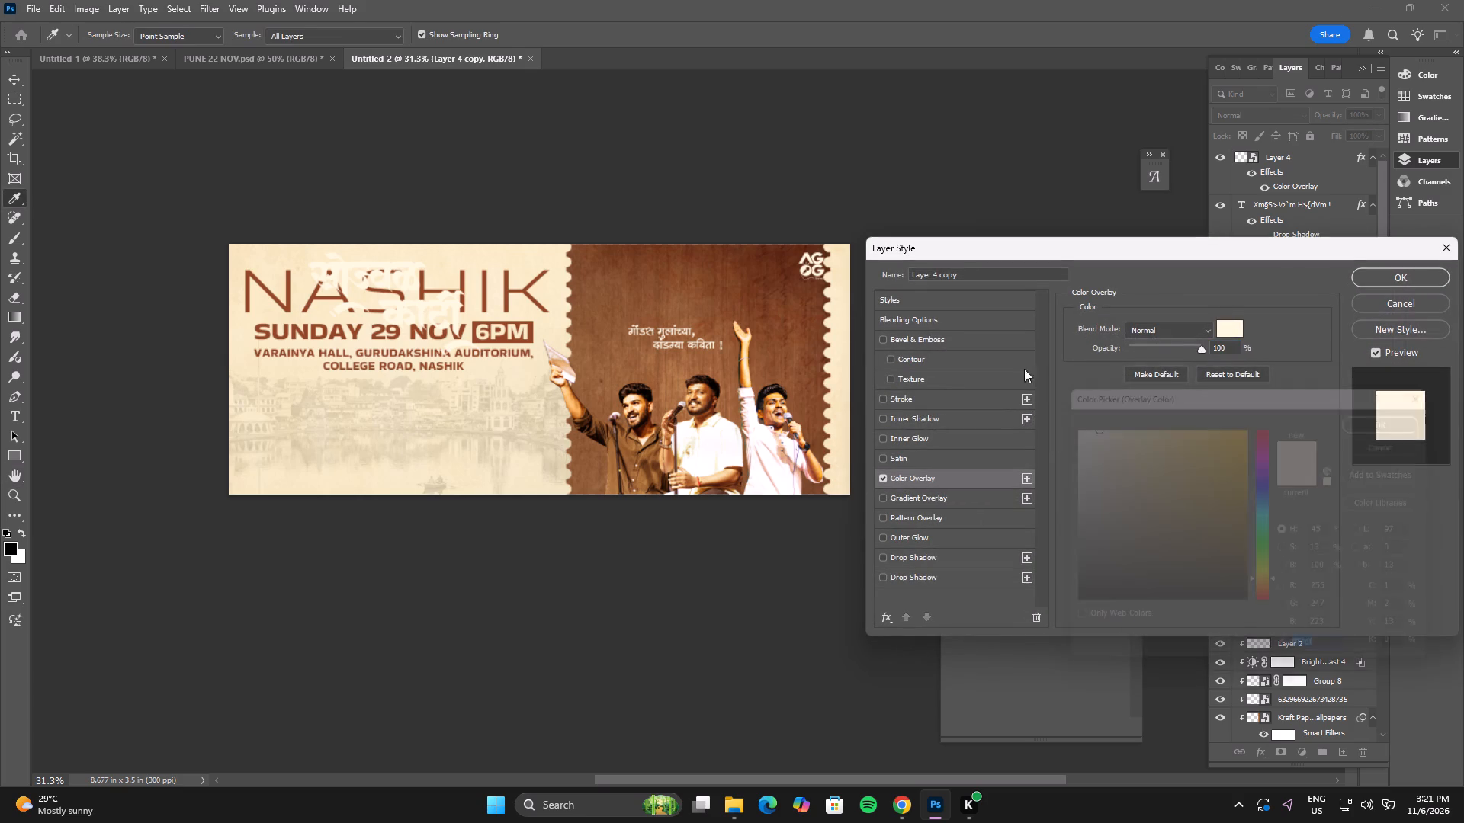
pyautogui.click(530, 324)
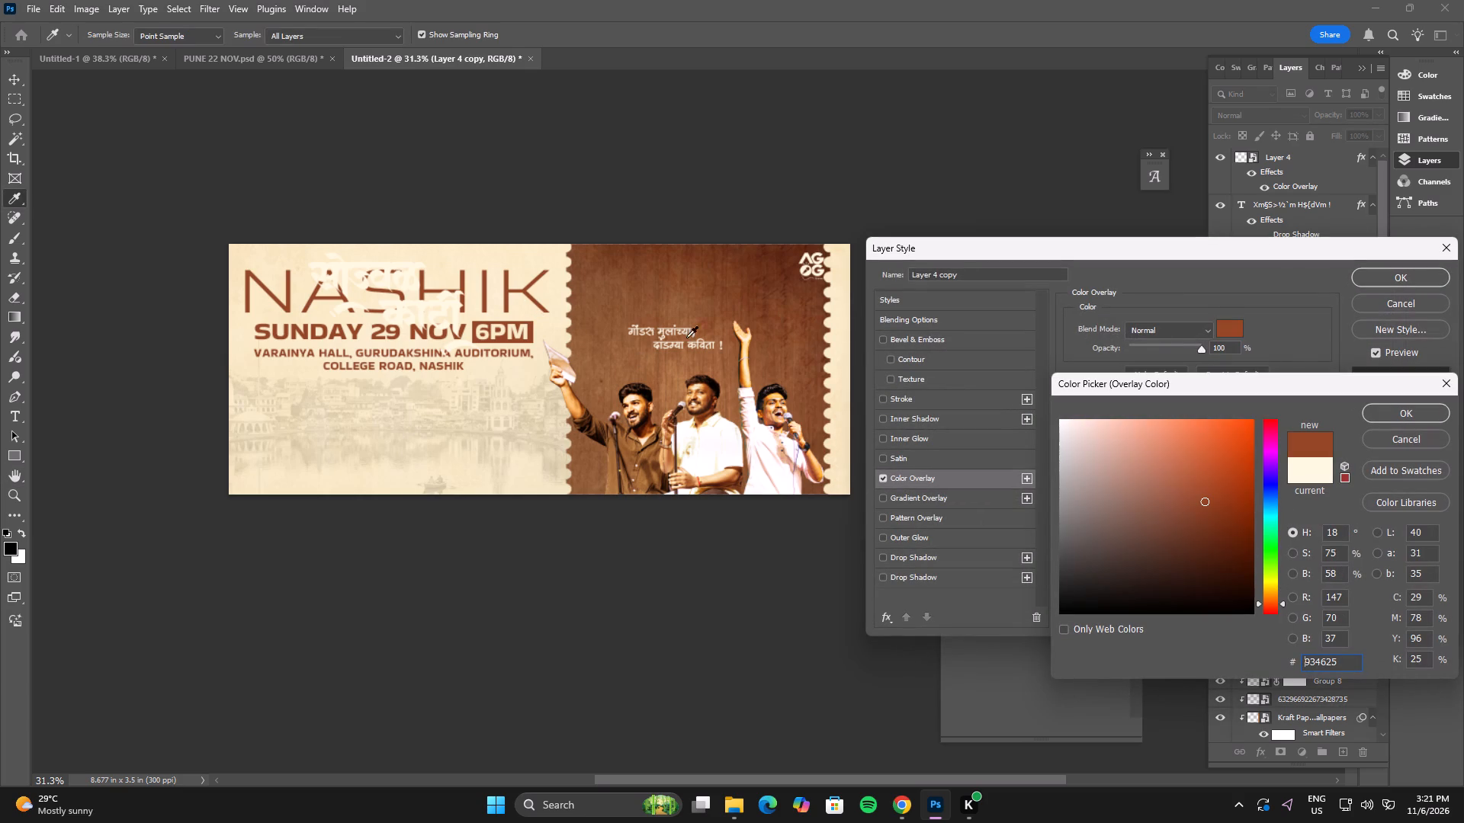
pyautogui.click(1376, 407)
pyautogui.click(1380, 277)
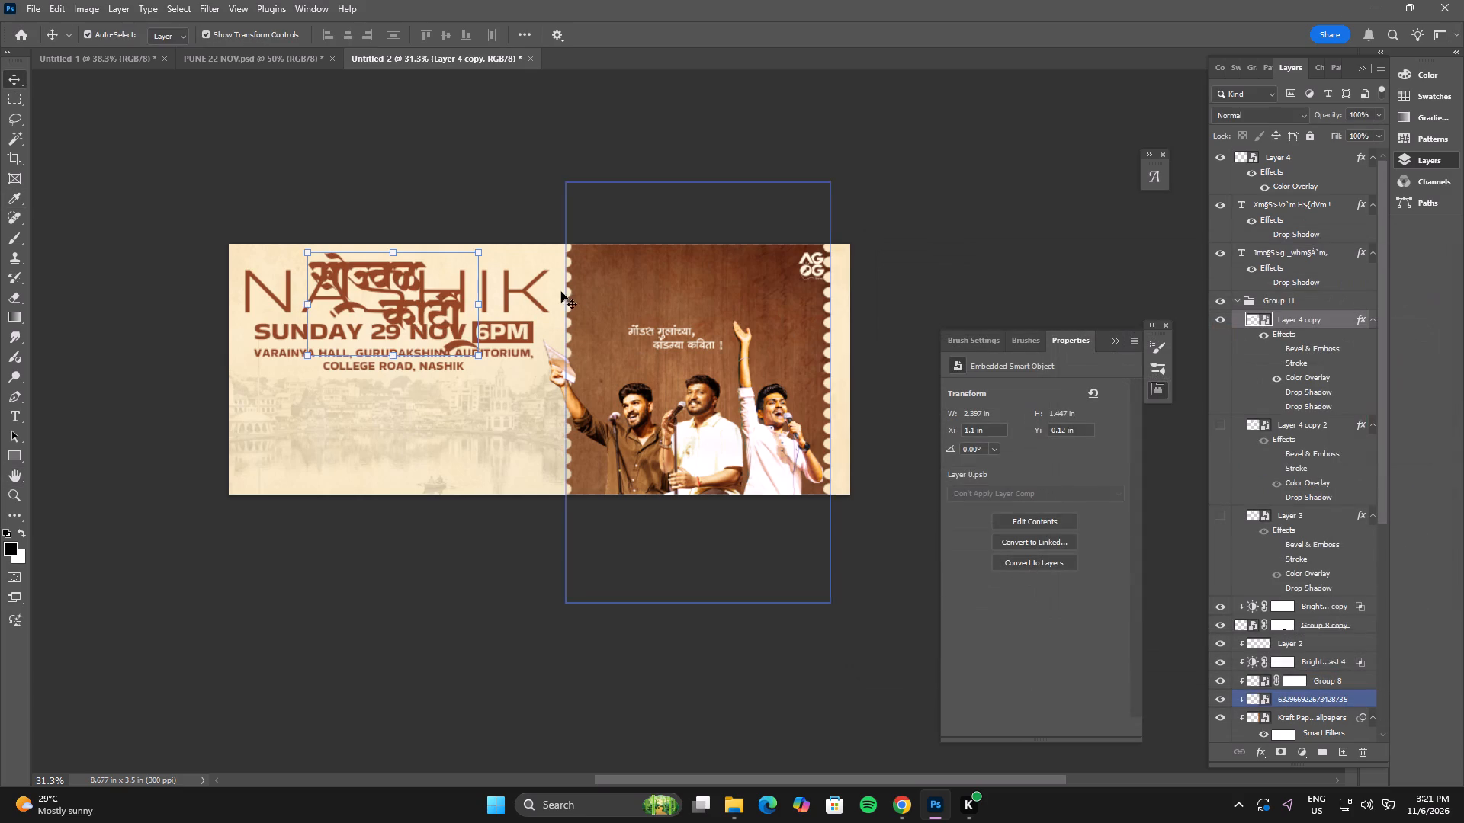
# Move the NASHIK text across onto the brown stamp and bring it to the top of the layer stack.
pyautogui.moveTo(522, 294); pyautogui.dragTo(840, 291)
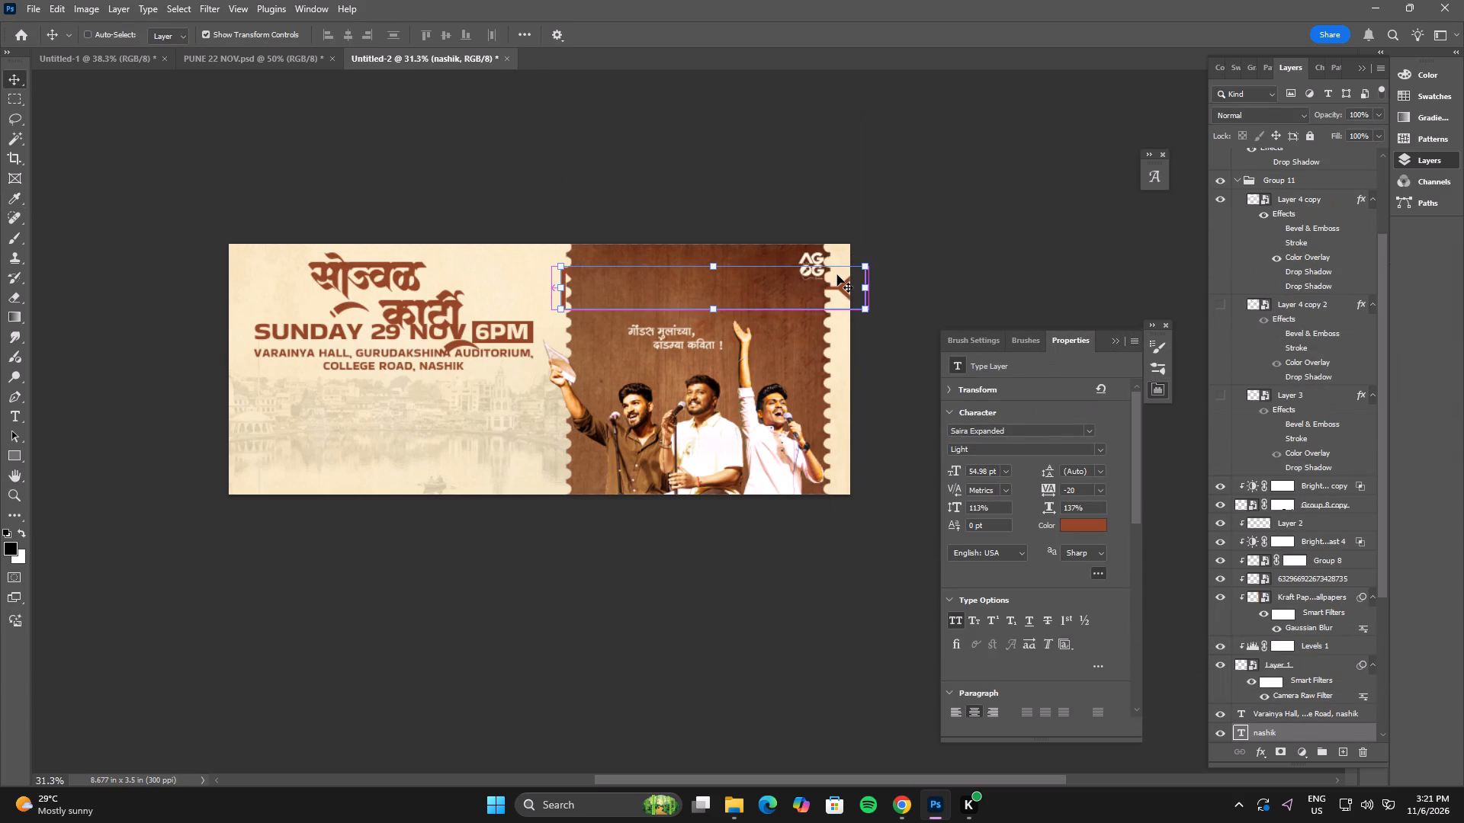
pyautogui.hotkey('ctrl', 'shift', ']')
pyautogui.hotkey('ctrl', 'shift', ']')
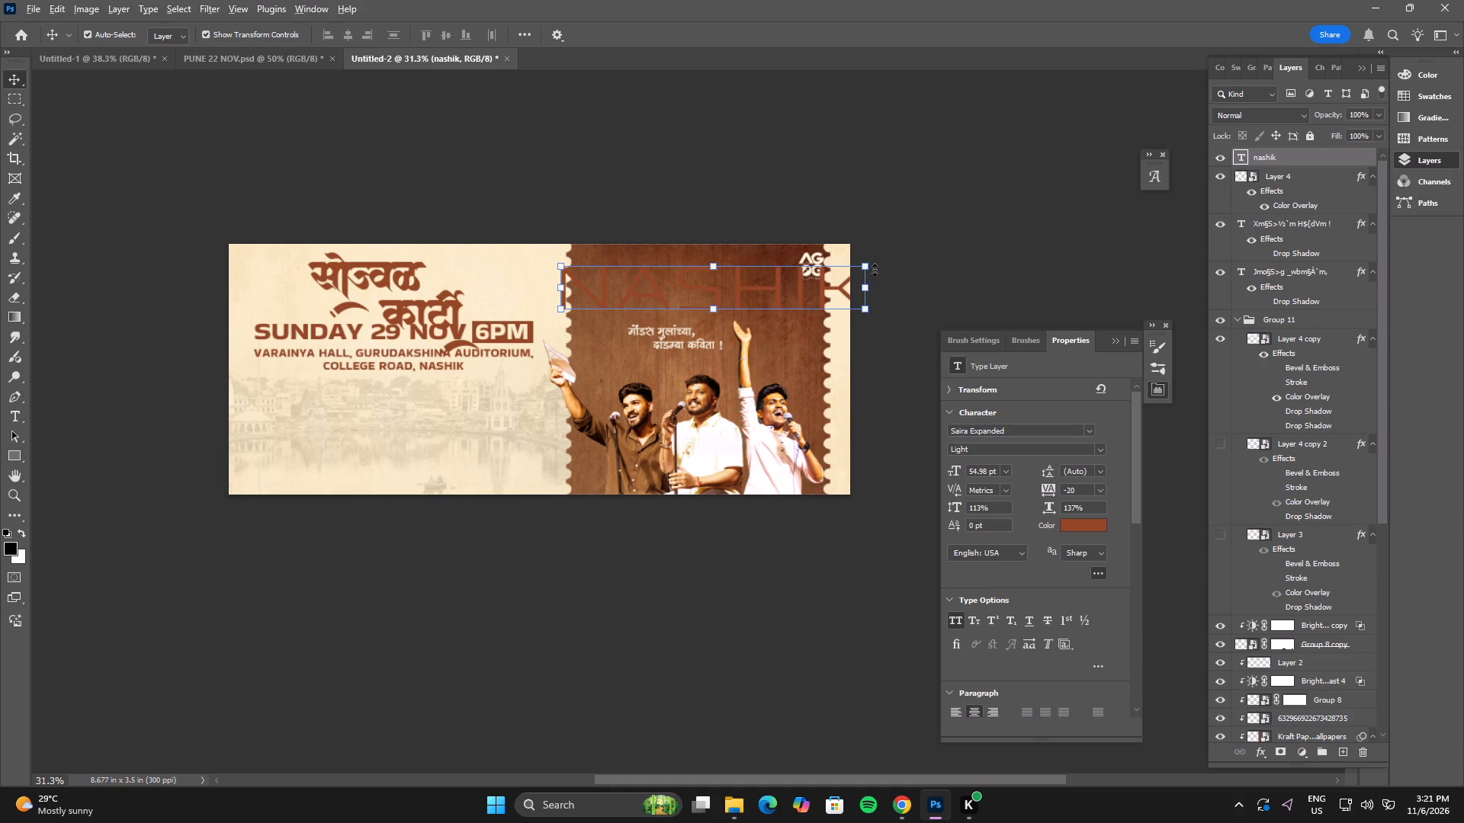
# Scale the NASHIK text down to about 36.29 pt so it fits inside the brown stamp.
pyautogui.keyDown('alt'); pyautogui.moveTo(865, 267); pyautogui.dragTo(843, 274); pyautogui.keyUp('alt')
pyautogui.doubleClick(789, 301)
pyautogui.keyDown('alt'); pyautogui.moveTo(868, 264); pyautogui.dragTo(853, 269); pyautogui.keyUp('alt')
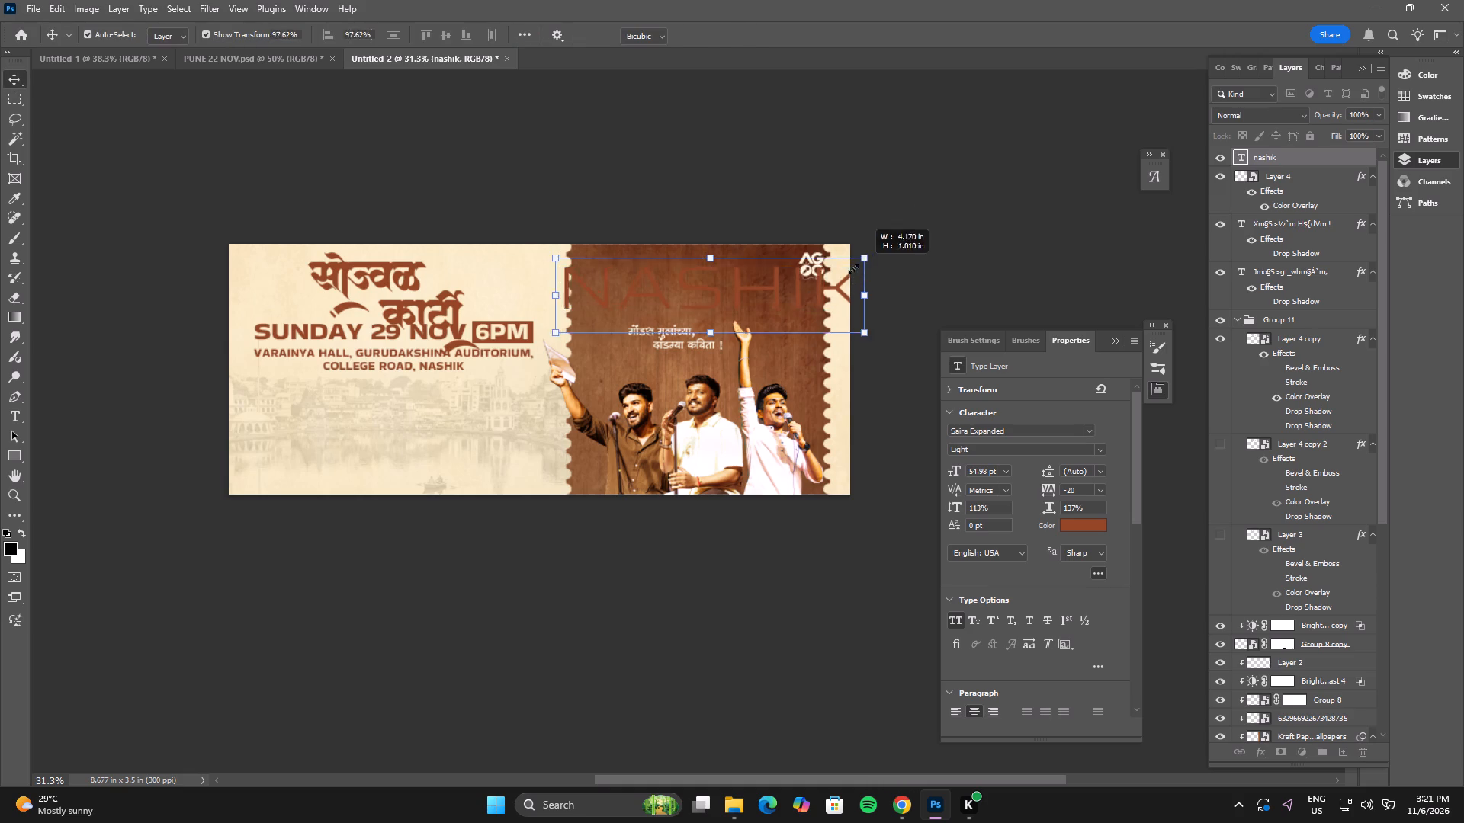
pyautogui.keyDown('alt'); pyautogui.moveTo(853, 269); pyautogui.dragTo(814, 277); pyautogui.keyUp('alt')
pyautogui.doubleClick(759, 294)
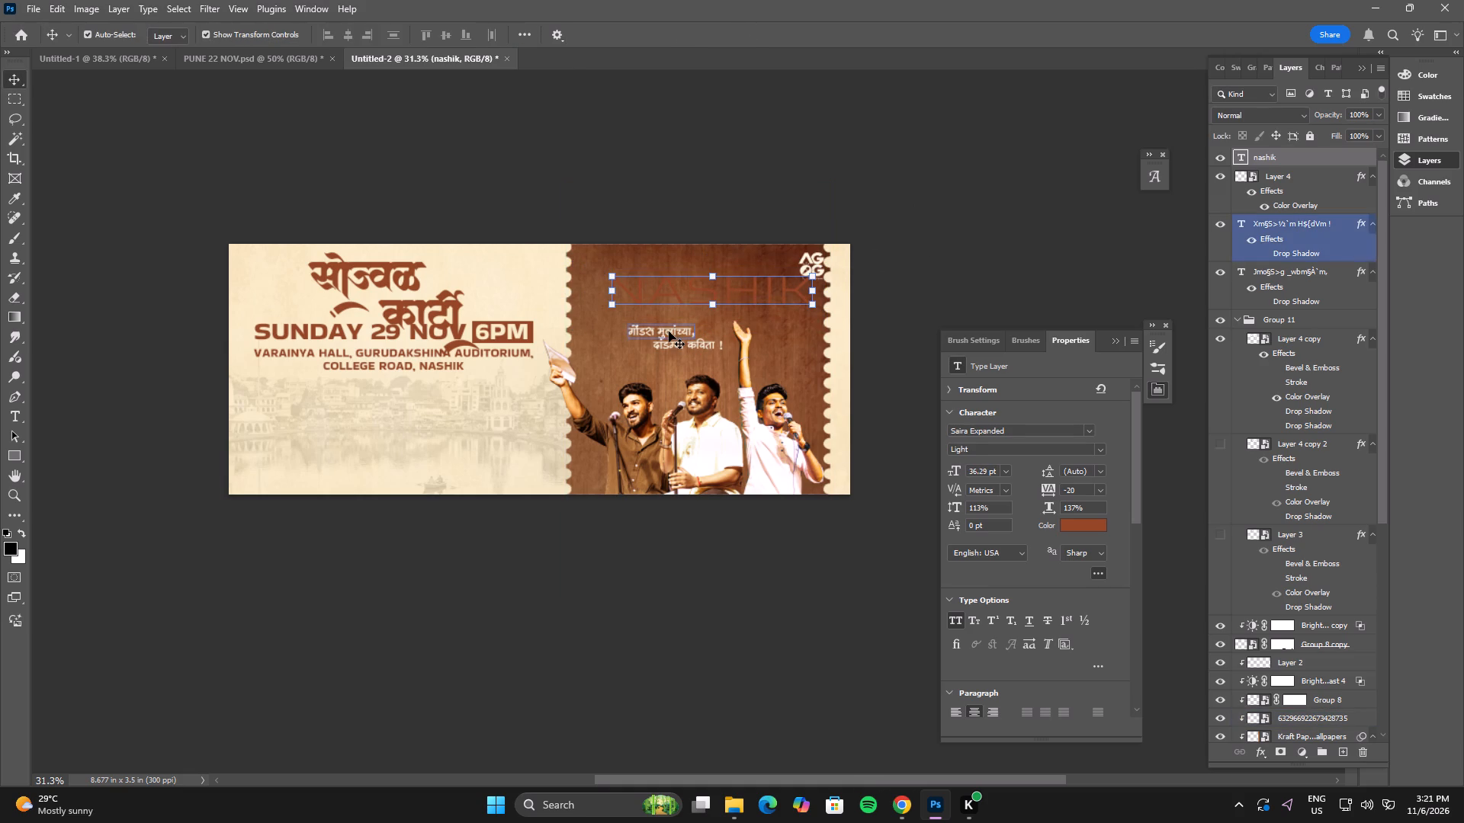
# Move both Marathi tagline lines from the brown stamp over to the Marathi title on the cream area.
pyautogui.click(669, 331)
pyautogui.keyDown('shift'); pyautogui.click(715, 343); pyautogui.keyUp('shift')
pyautogui.moveTo(708, 343); pyautogui.dragTo(364, 322)
# Move the date line, 6PM box and venue text together straight down to about Y 902 px, near the banner's bottom edge.
pyautogui.click(531, 339)
pyautogui.keyDown('shift'); pyautogui.click(515, 331); pyautogui.keyUp('shift')
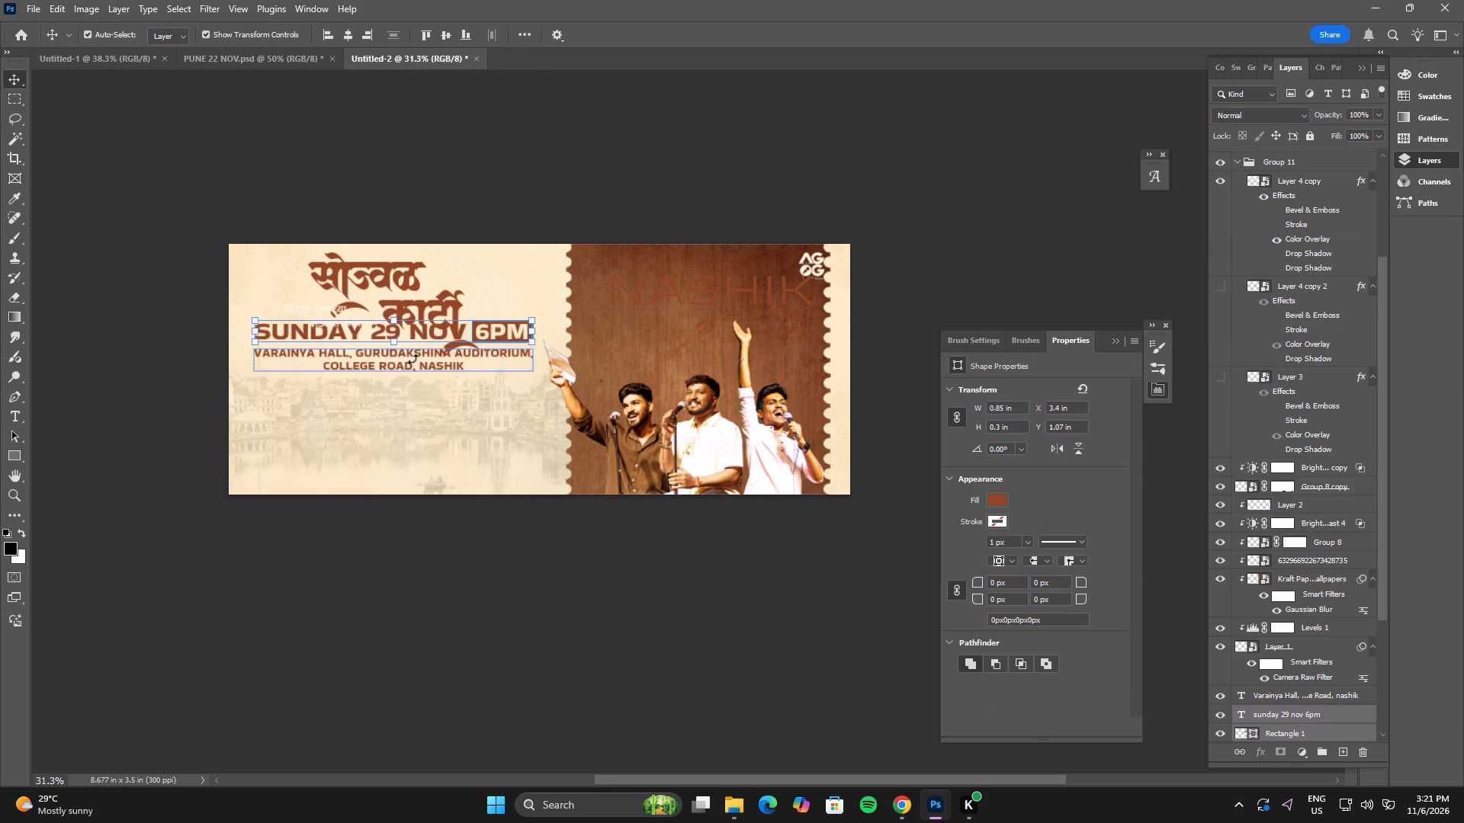
pyautogui.keyDown('shift'); pyautogui.click(411, 361); pyautogui.keyUp('shift')
pyautogui.click(393, 315)
pyautogui.keyDown('shift'); pyautogui.moveTo(424, 346); pyautogui.dragTo(427, 381); pyautogui.keyUp('shift')
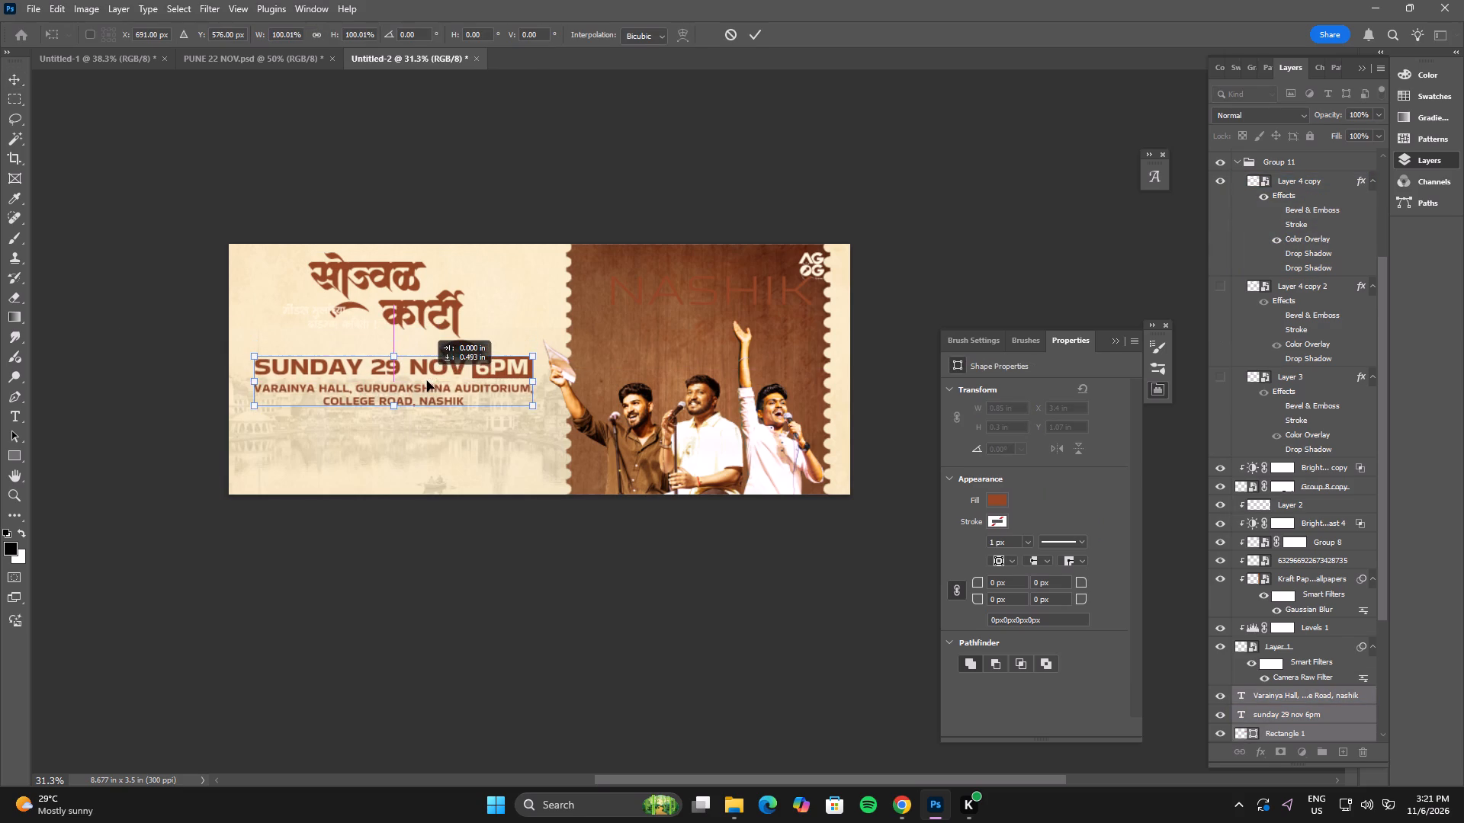
pyautogui.keyDown('shift'); pyautogui.moveTo(427, 381); pyautogui.dragTo(431, 449); pyautogui.keyUp('shift')
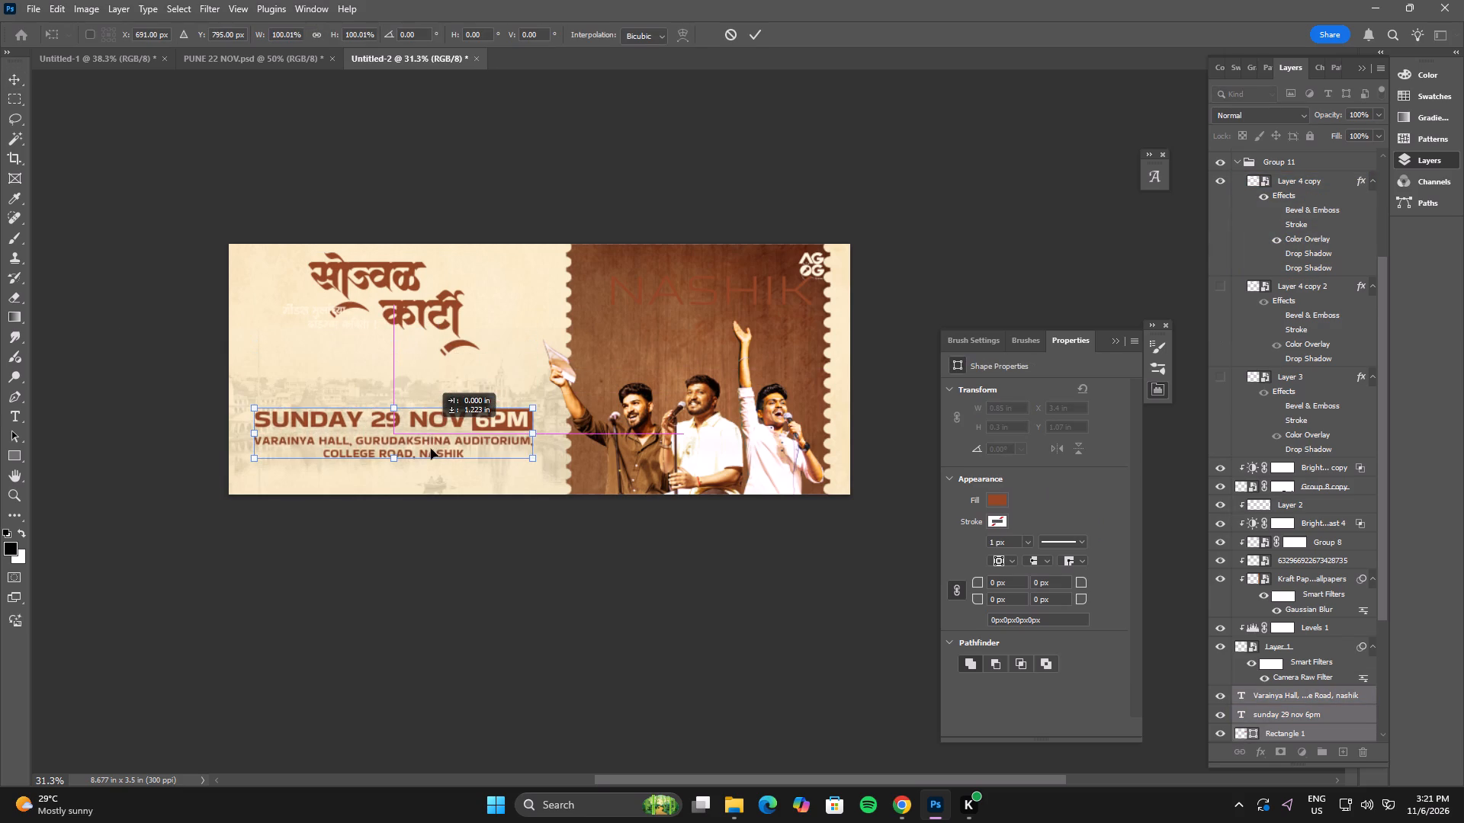
pyautogui.keyDown('shift'); pyautogui.moveTo(431, 449); pyautogui.dragTo(432, 458); pyautogui.keyUp('shift')
pyautogui.doubleClick(434, 459)
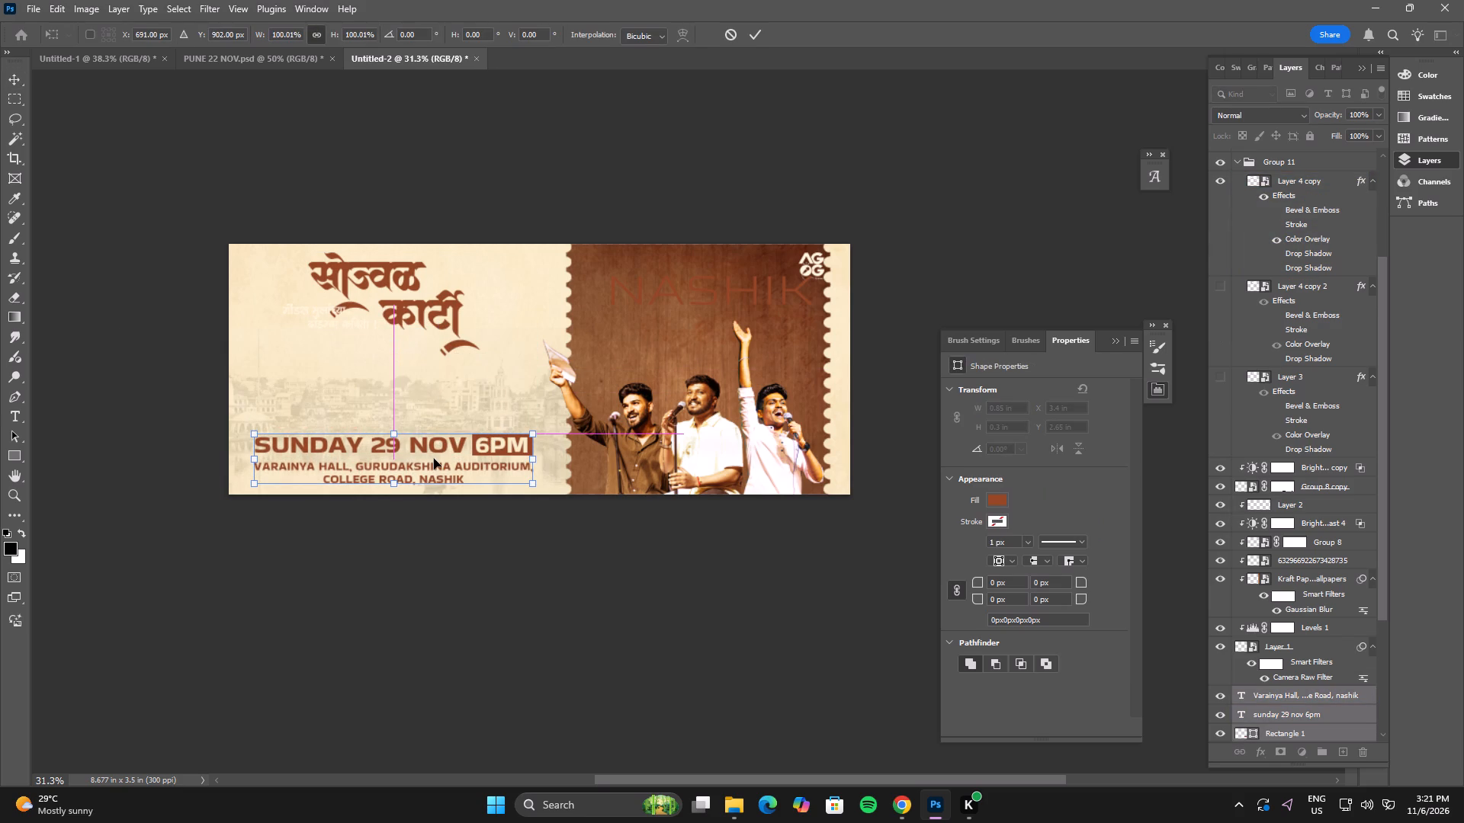
# Reposition both tagline lines just beneath the Marathi title's lower word.
pyautogui.click(299, 309)
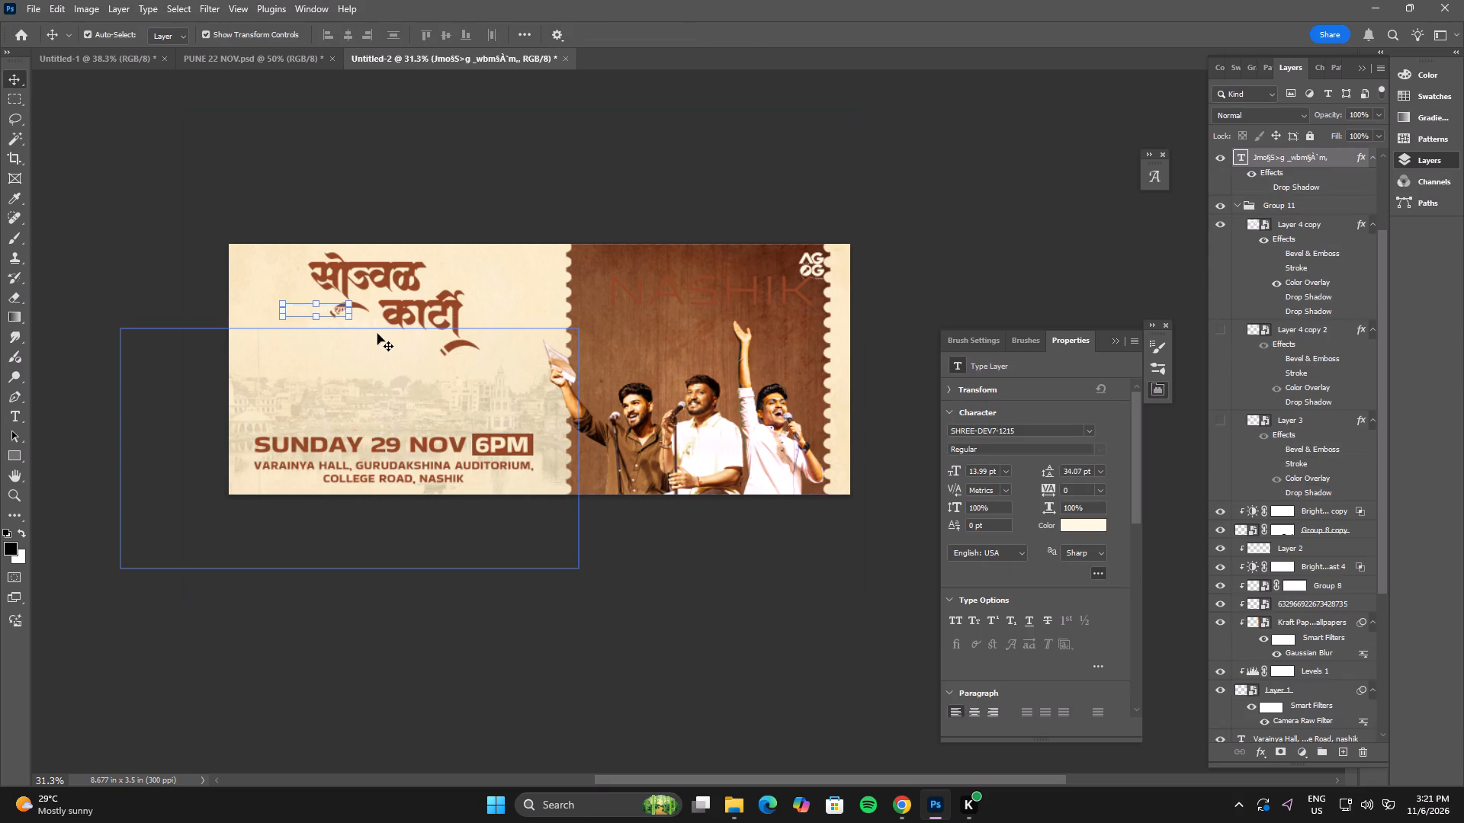
pyautogui.keyDown('shift'); pyautogui.click(374, 327); pyautogui.keyUp('shift')
pyautogui.moveTo(361, 323); pyautogui.dragTo(408, 354)
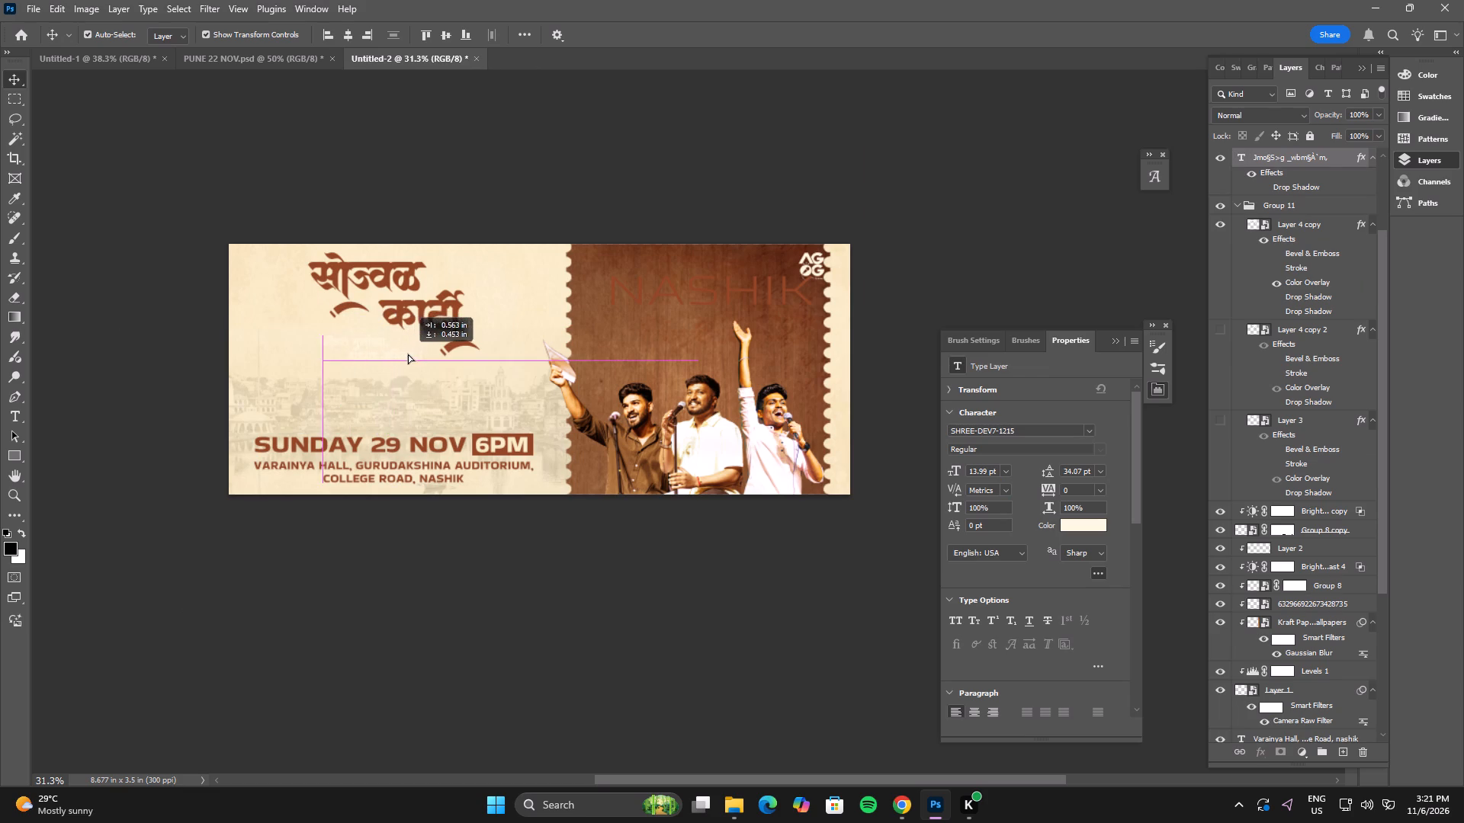
pyautogui.moveTo(408, 354); pyautogui.dragTo(413, 350)
# Set the text colour of both tagline lines to brown #934625, sampled from the Marathi title.
pyautogui.click(1092, 527)
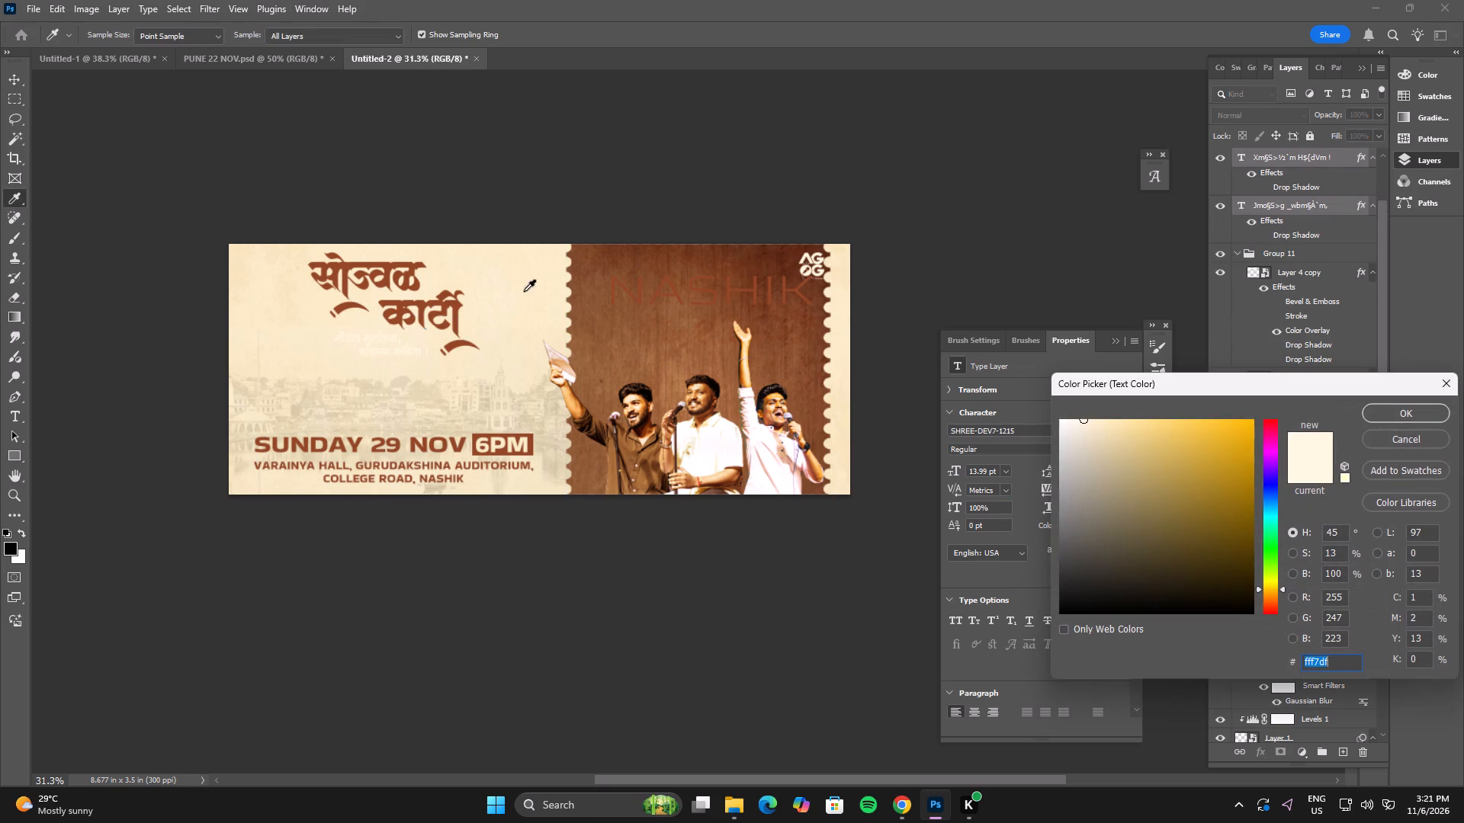
pyautogui.click(457, 306)
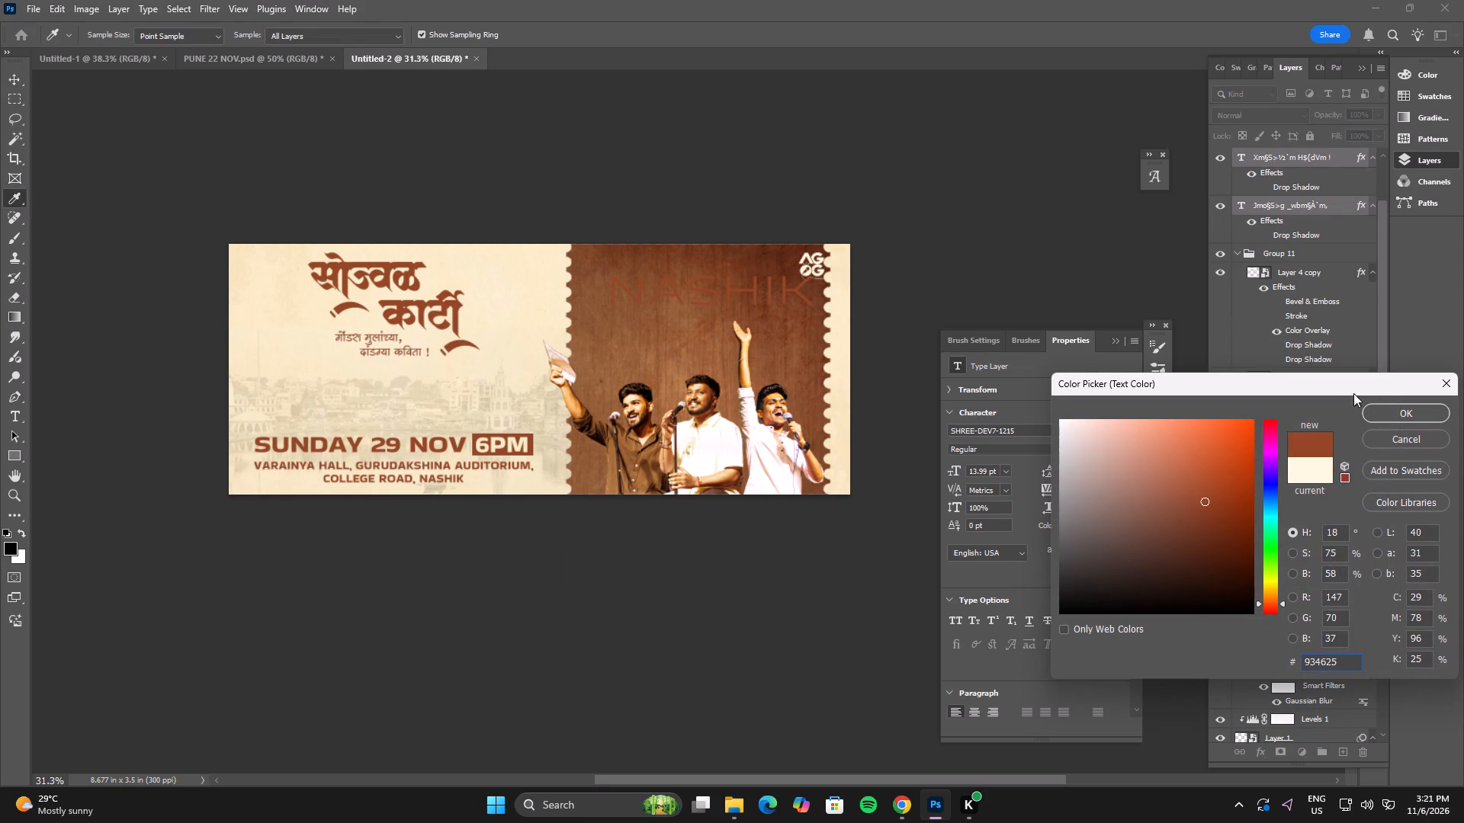
pyautogui.click(1382, 411)
# Enlarge the Marathi title and tagline together by a little over 8% and shift them slightly down on the cream area.
pyautogui.keyDown('shift'); pyautogui.click(459, 306); pyautogui.keyUp('shift')
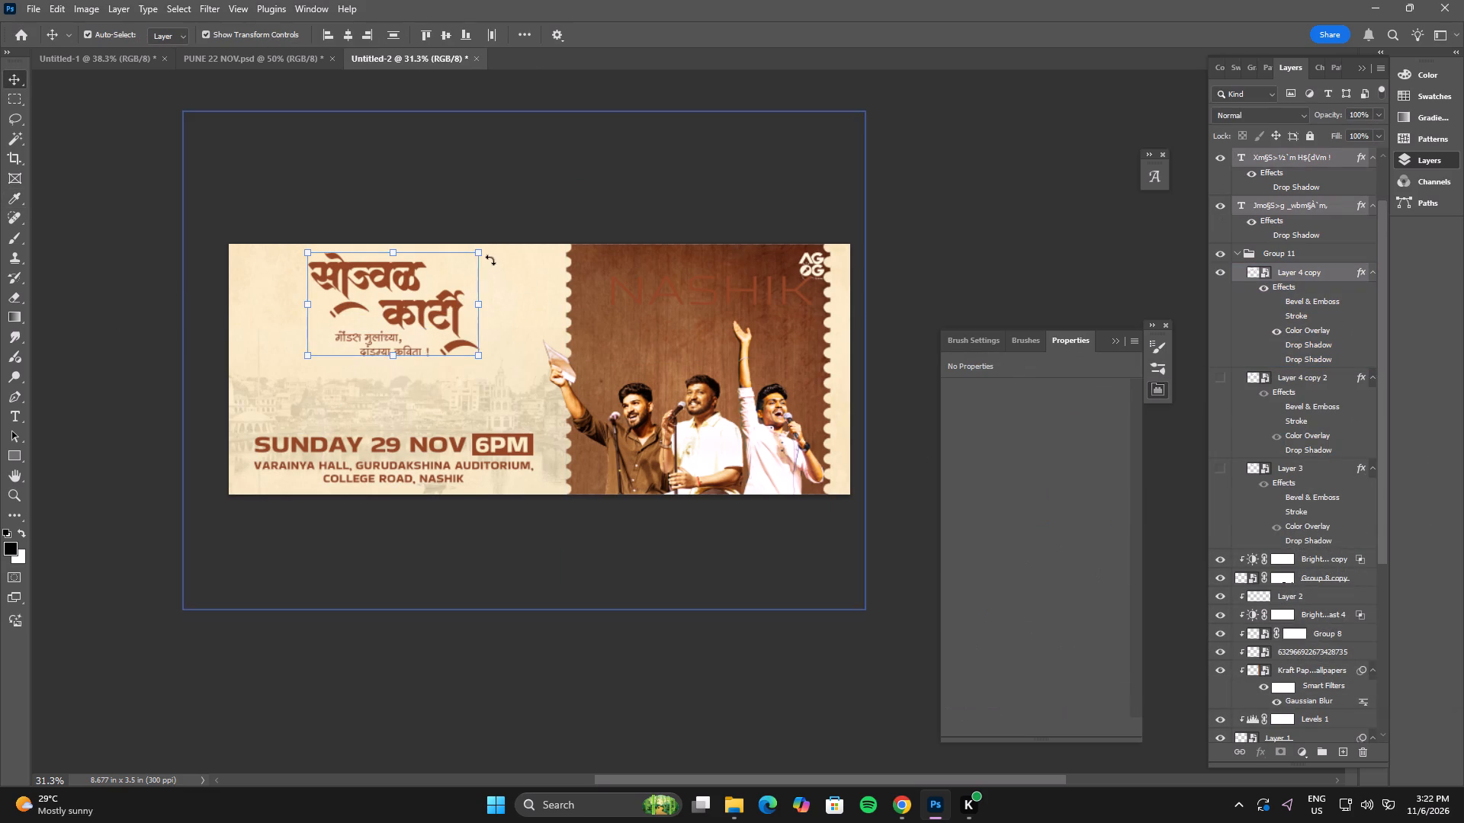
pyautogui.keyDown('alt'); pyautogui.moveTo(477, 257); pyautogui.dragTo(480, 245); pyautogui.keyUp('alt')
pyautogui.moveTo(431, 292); pyautogui.dragTo(430, 307)
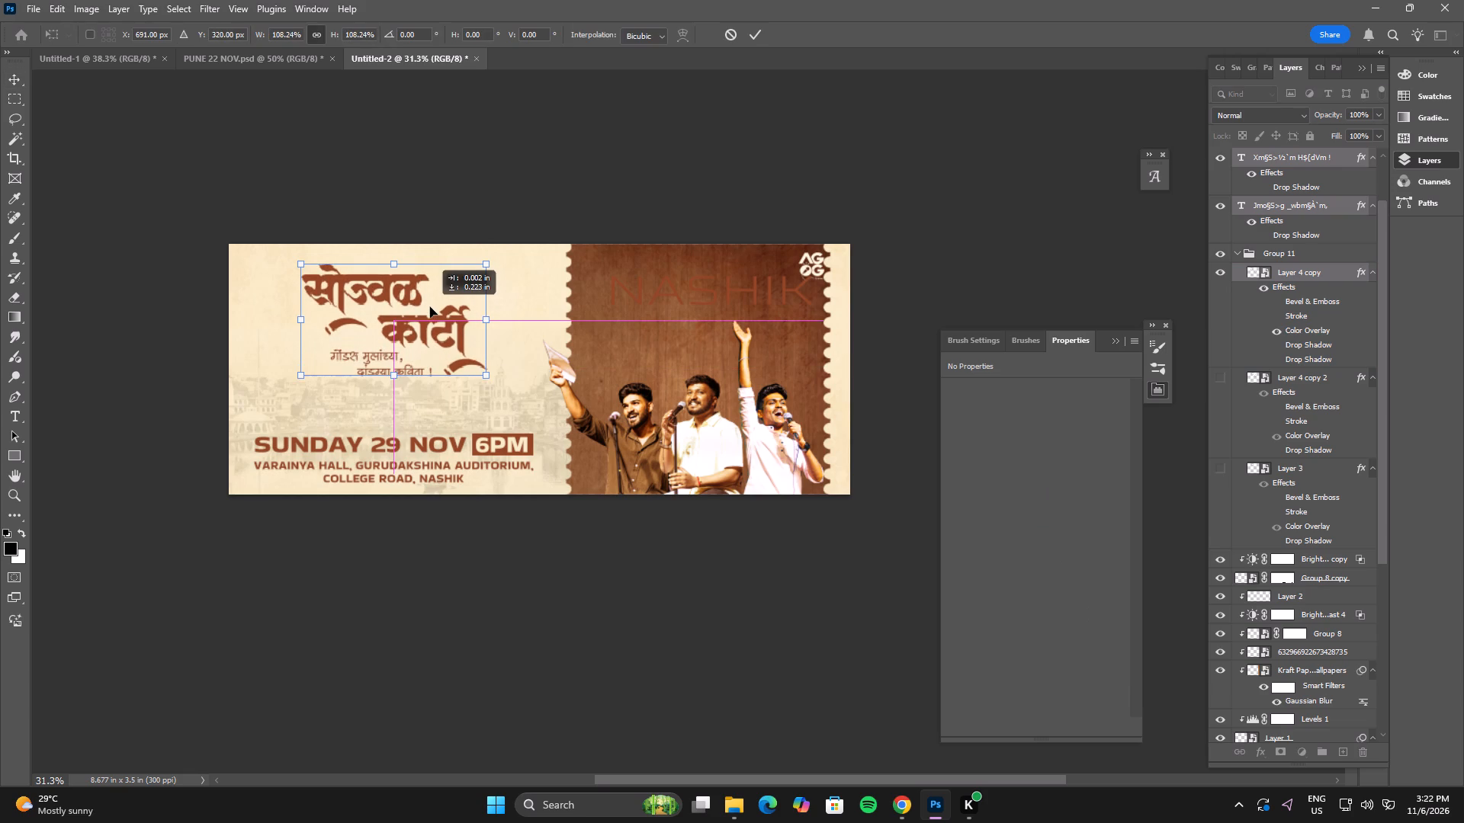
pyautogui.moveTo(430, 307); pyautogui.dragTo(430, 308)
pyautogui.moveTo(489, 261); pyautogui.dragTo(503, 258)
pyautogui.doubleClick(451, 290)
# Recolour the NASHIK text to cream #f8eac3, sampled from the background, and shift it slightly down on the stamp.
pyautogui.click(762, 287)
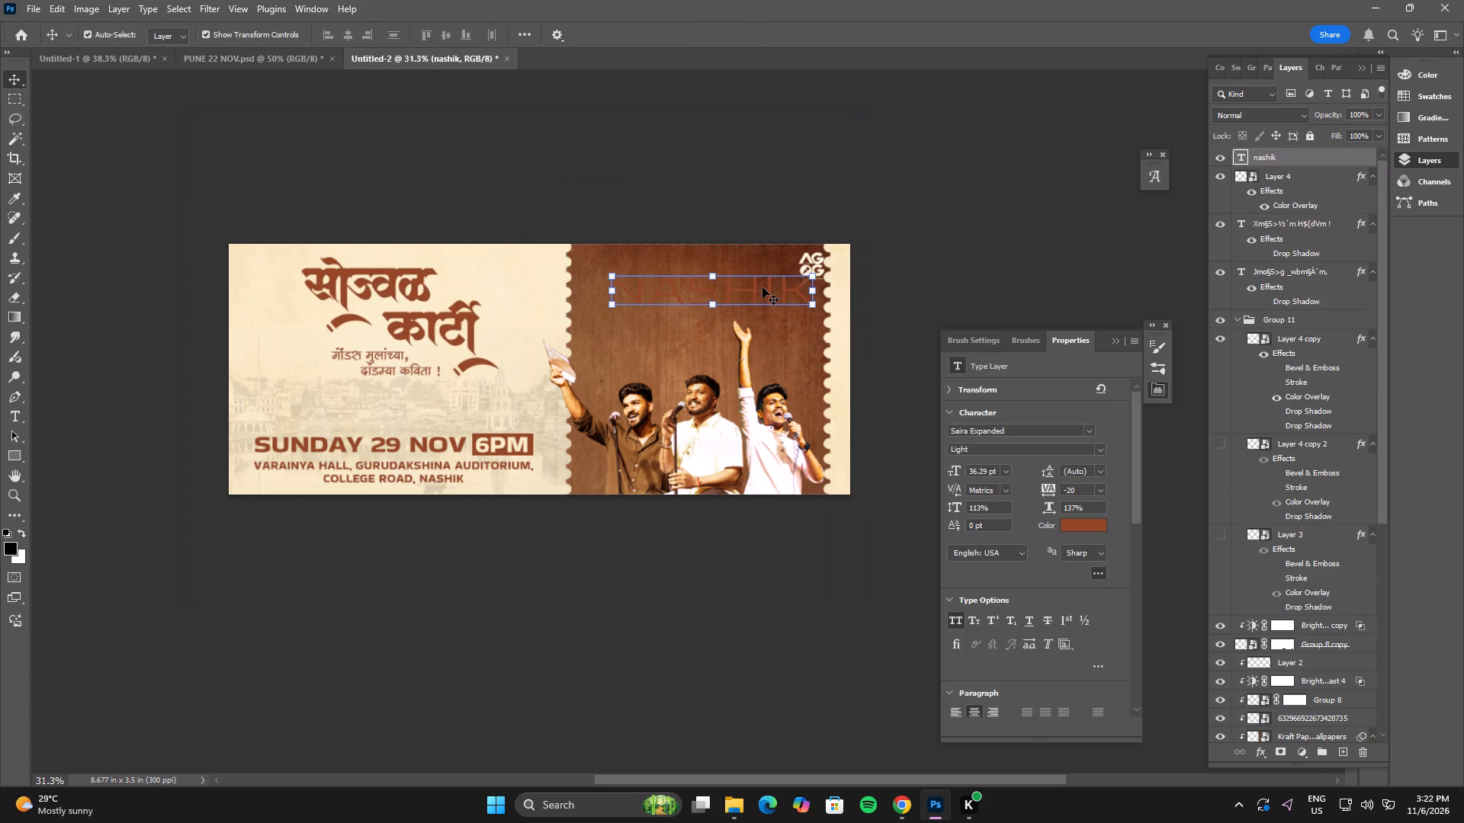
pyautogui.click(1071, 527)
pyautogui.click(542, 287)
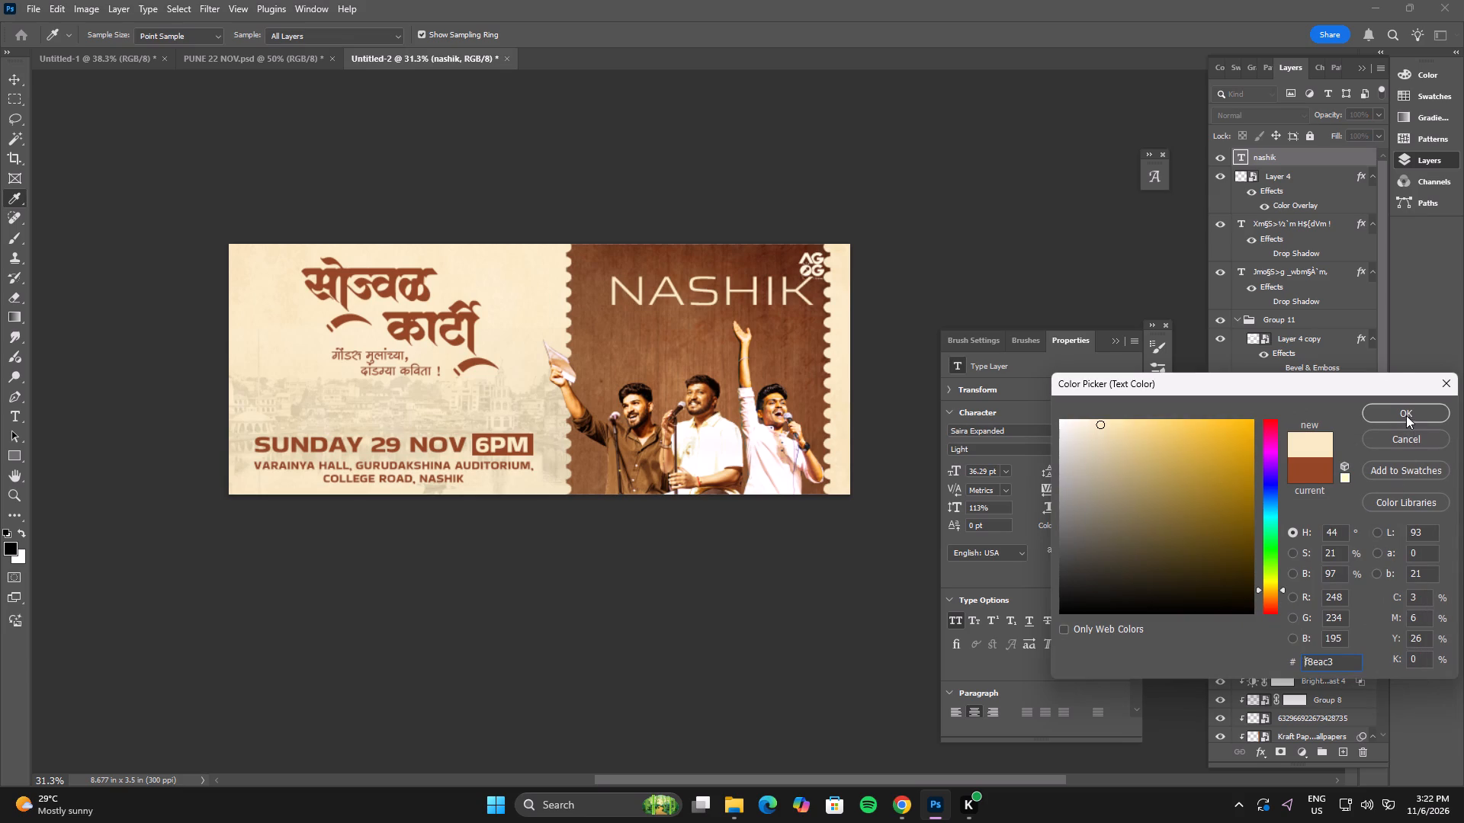
pyautogui.click(1406, 415)
pyautogui.moveTo(742, 290); pyautogui.dragTo(734, 303)
# Move the white logo from the stamp to the banner's upper-left corner, at about X 0.17 in, Y 0.1 in.
pyautogui.moveTo(811, 260); pyautogui.dragTo(307, 253)
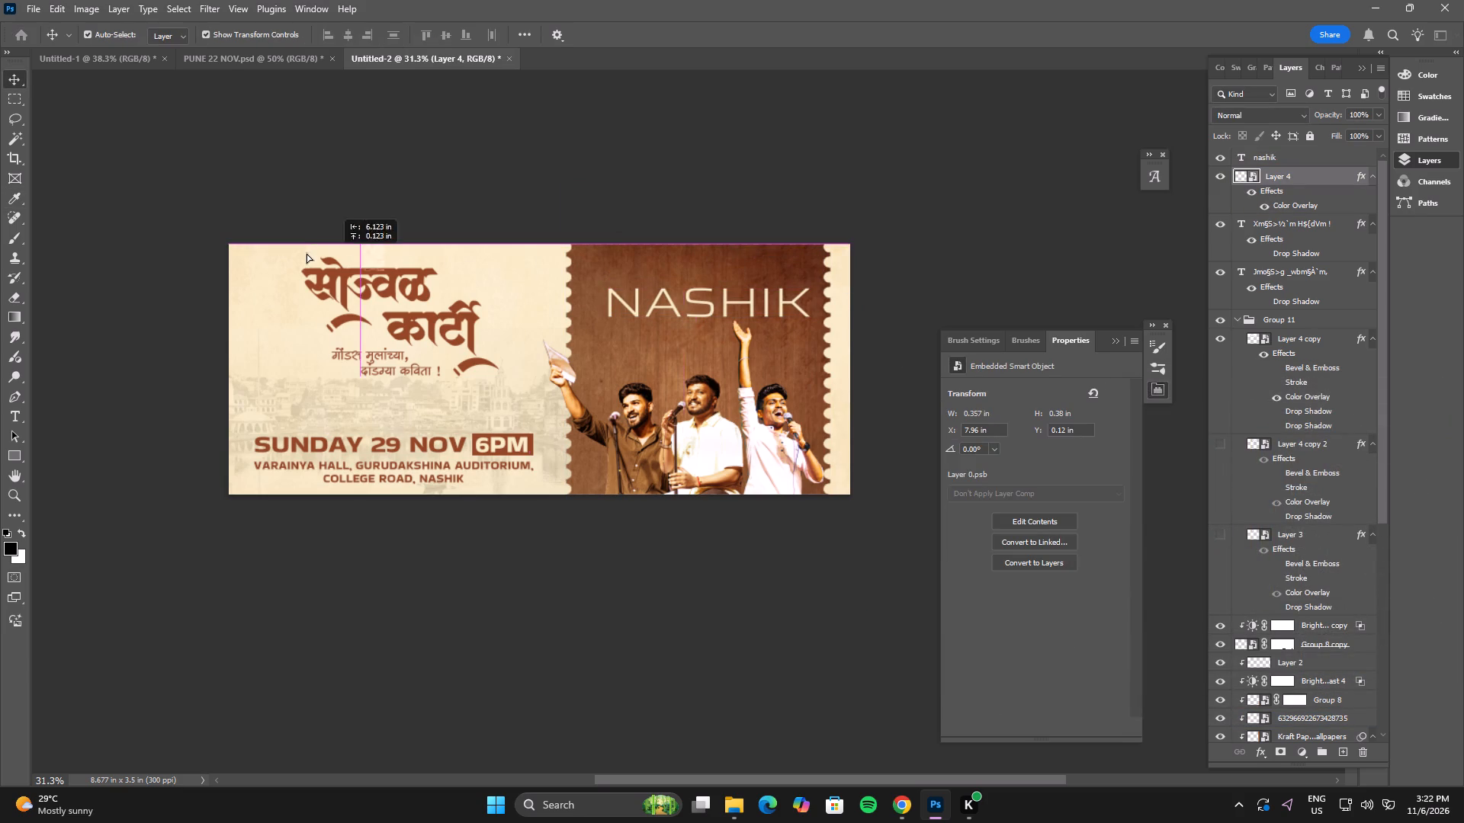
pyautogui.moveTo(307, 253); pyautogui.dragTo(252, 258)
# Set the logo's Color Overlay to brown #934625, sampled from the Marathi title.
pyautogui.doubleClick(1286, 206)
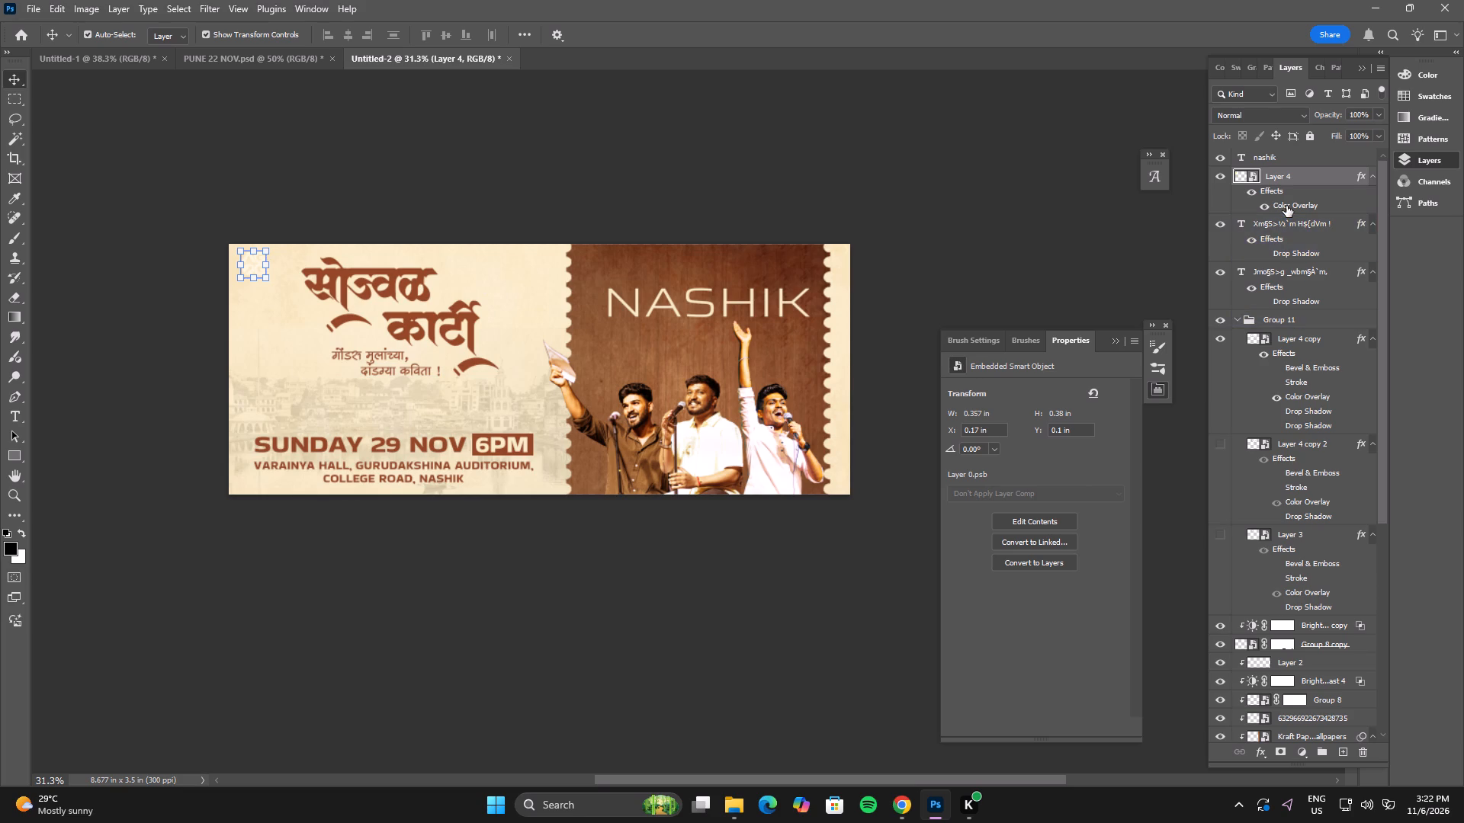
pyautogui.click(1218, 332)
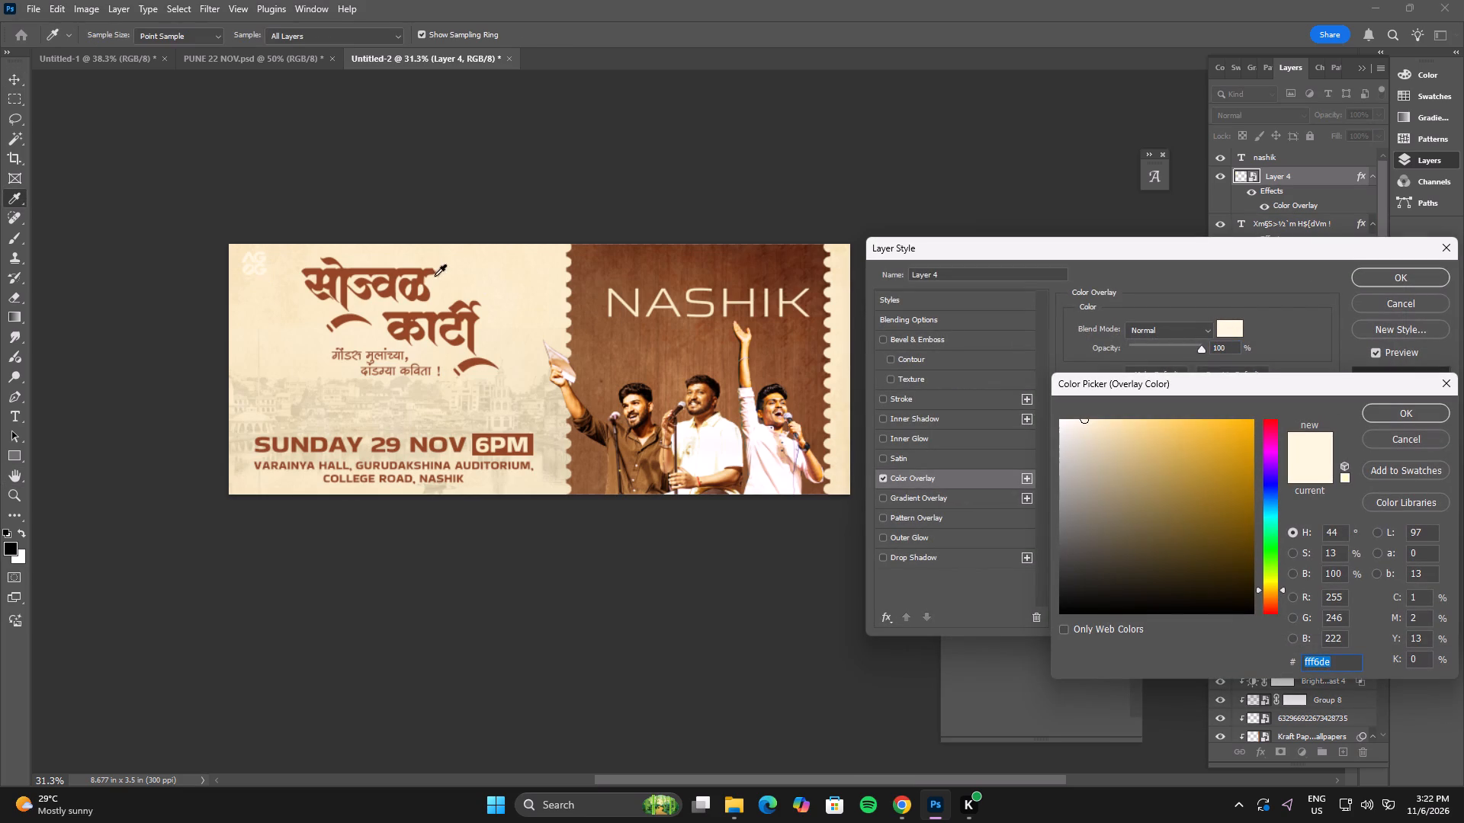
pyautogui.click(419, 270)
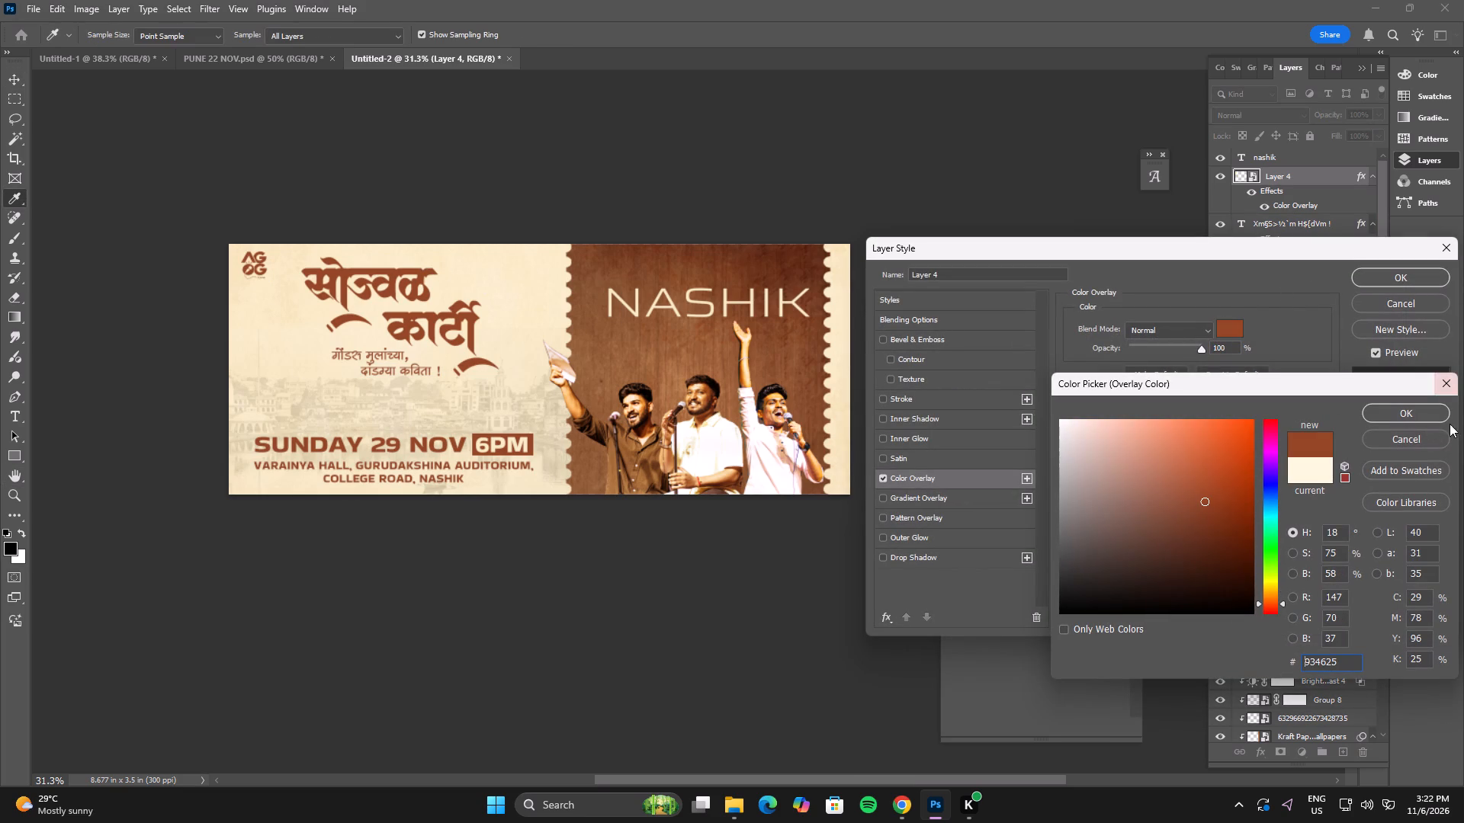
pyautogui.click(1430, 420)
pyautogui.click(1385, 278)
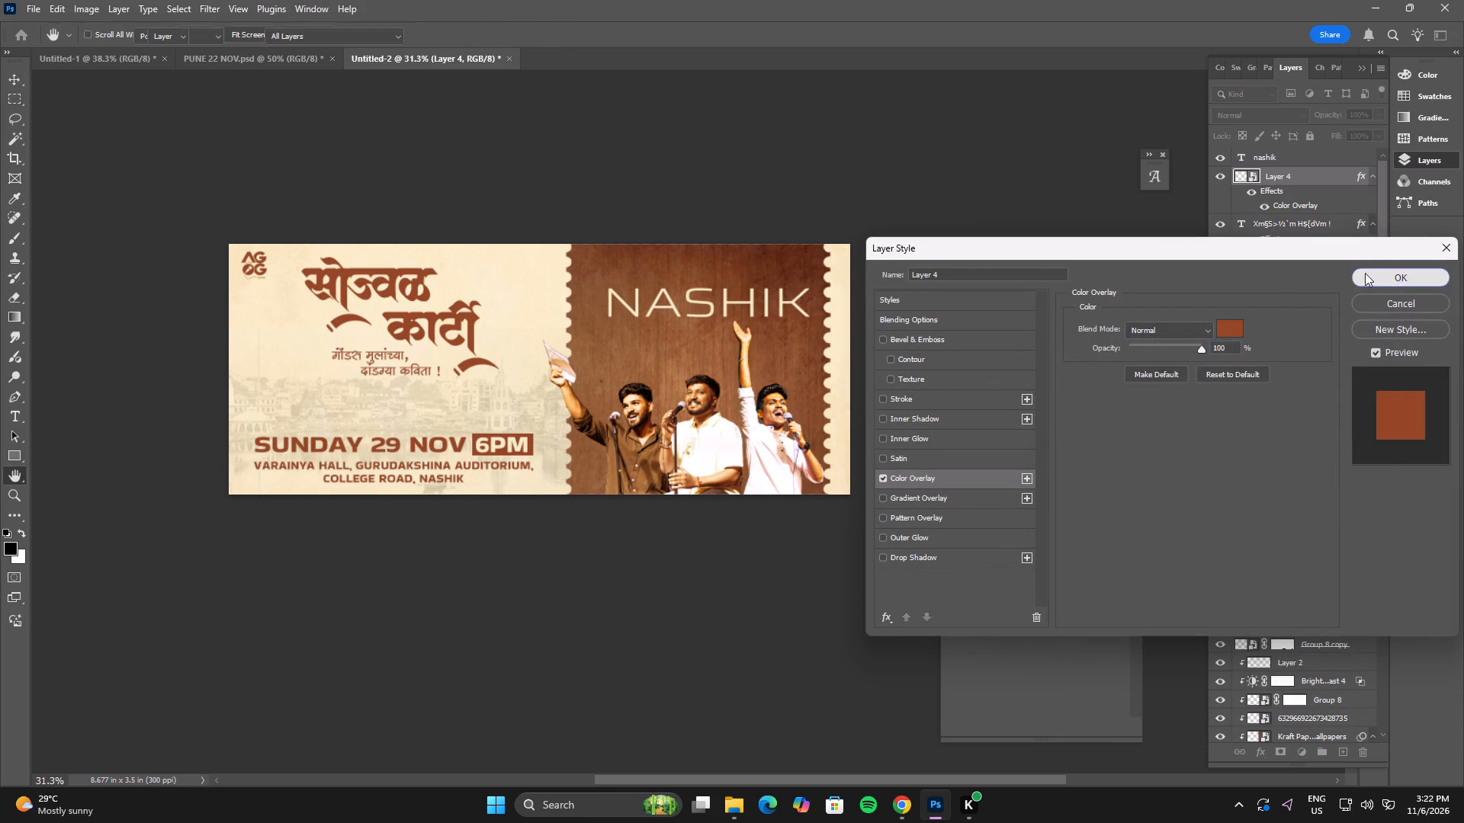
pyautogui.click(836, 168)
# Shift the NASHIK text slightly to centre it on the stamp and change its font to Impact.
pyautogui.moveTo(735, 306); pyautogui.dragTo(727, 291)
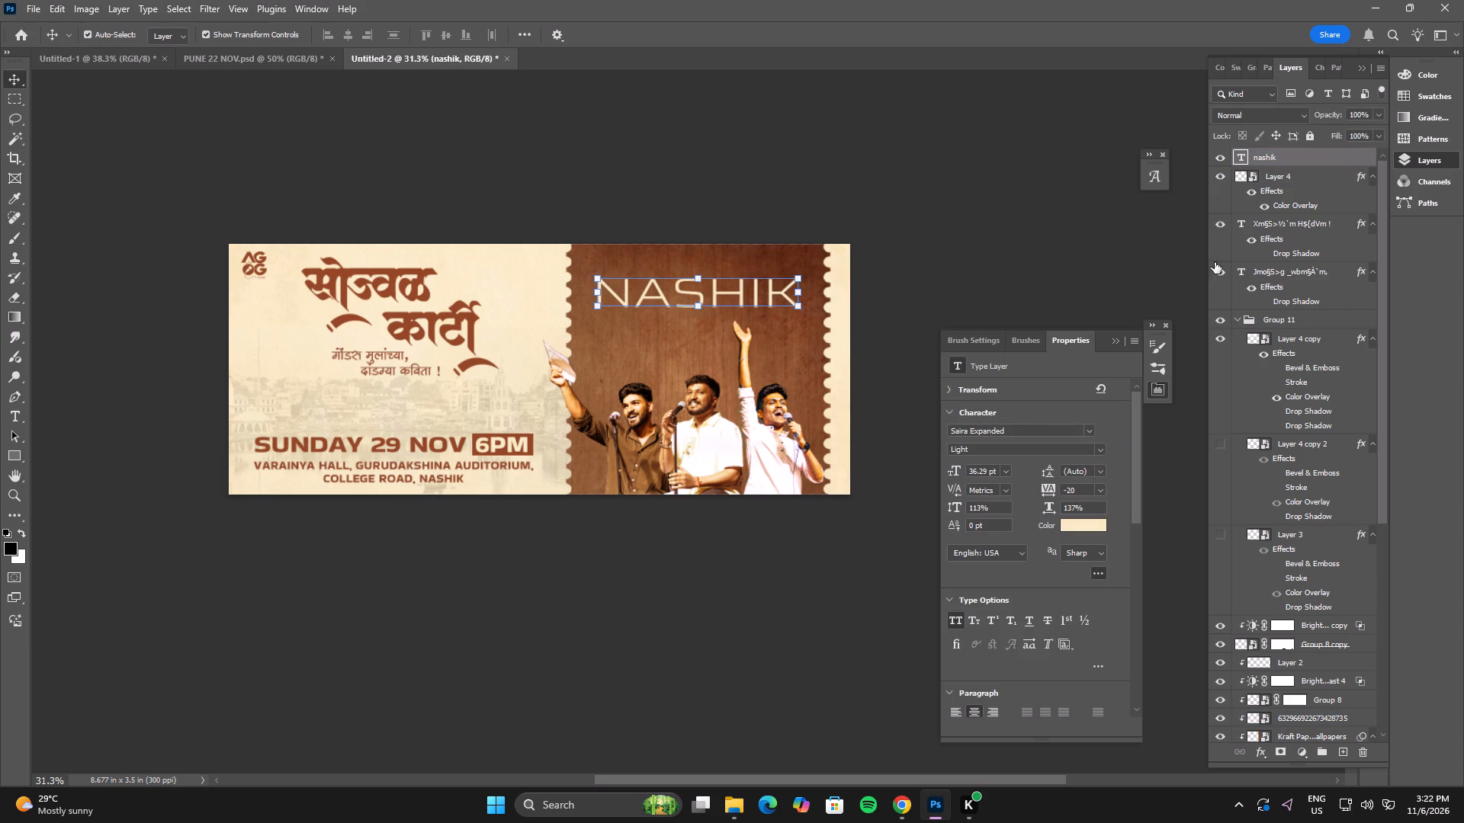
pyautogui.click(741, 287)
pyautogui.click(762, 538)
pyautogui.click(739, 286)
pyautogui.click(1085, 433)
pyautogui.scroll(2, 1241, 178)
pyautogui.click(1298, 136)
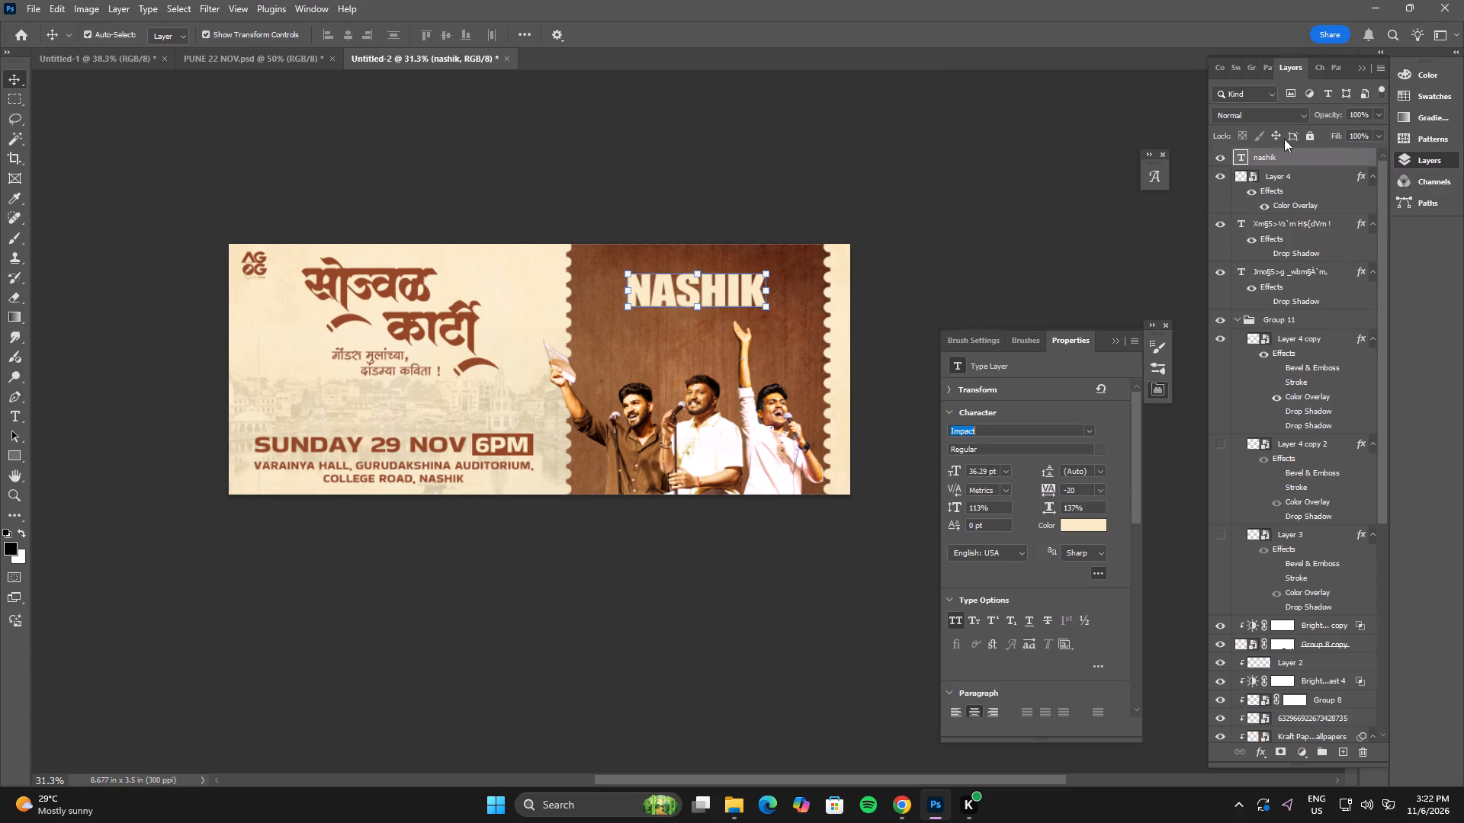
# Scale the NASHIK text to about 3.47 in wide, spanning the stamp, and position it near the stamp's top edge.
pyautogui.moveTo(698, 306); pyautogui.dragTo(701, 369)
pyautogui.moveTo(696, 331); pyautogui.dragTo(695, 293)
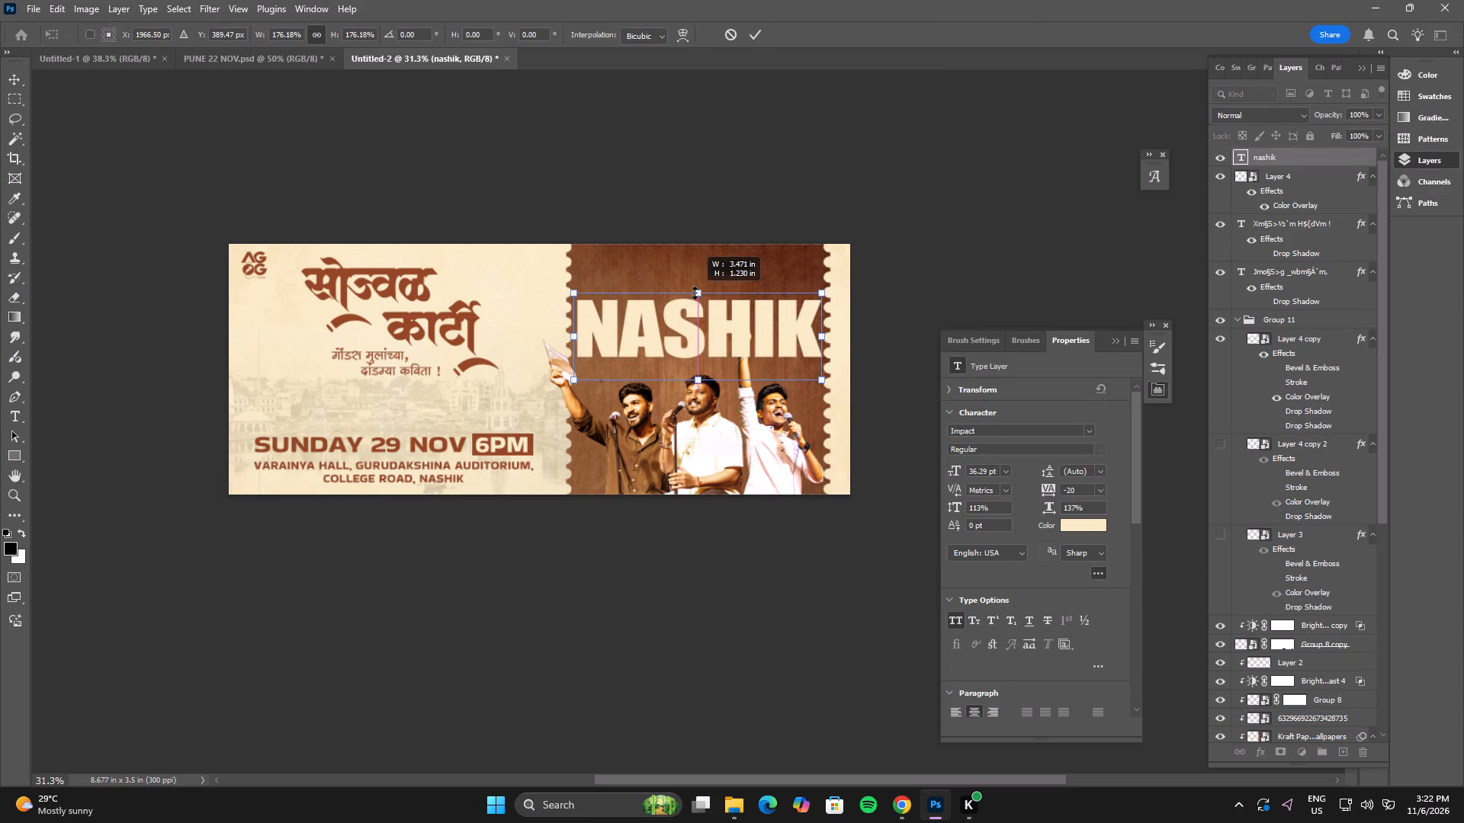
pyautogui.moveTo(695, 293); pyautogui.dragTo(694, 293)
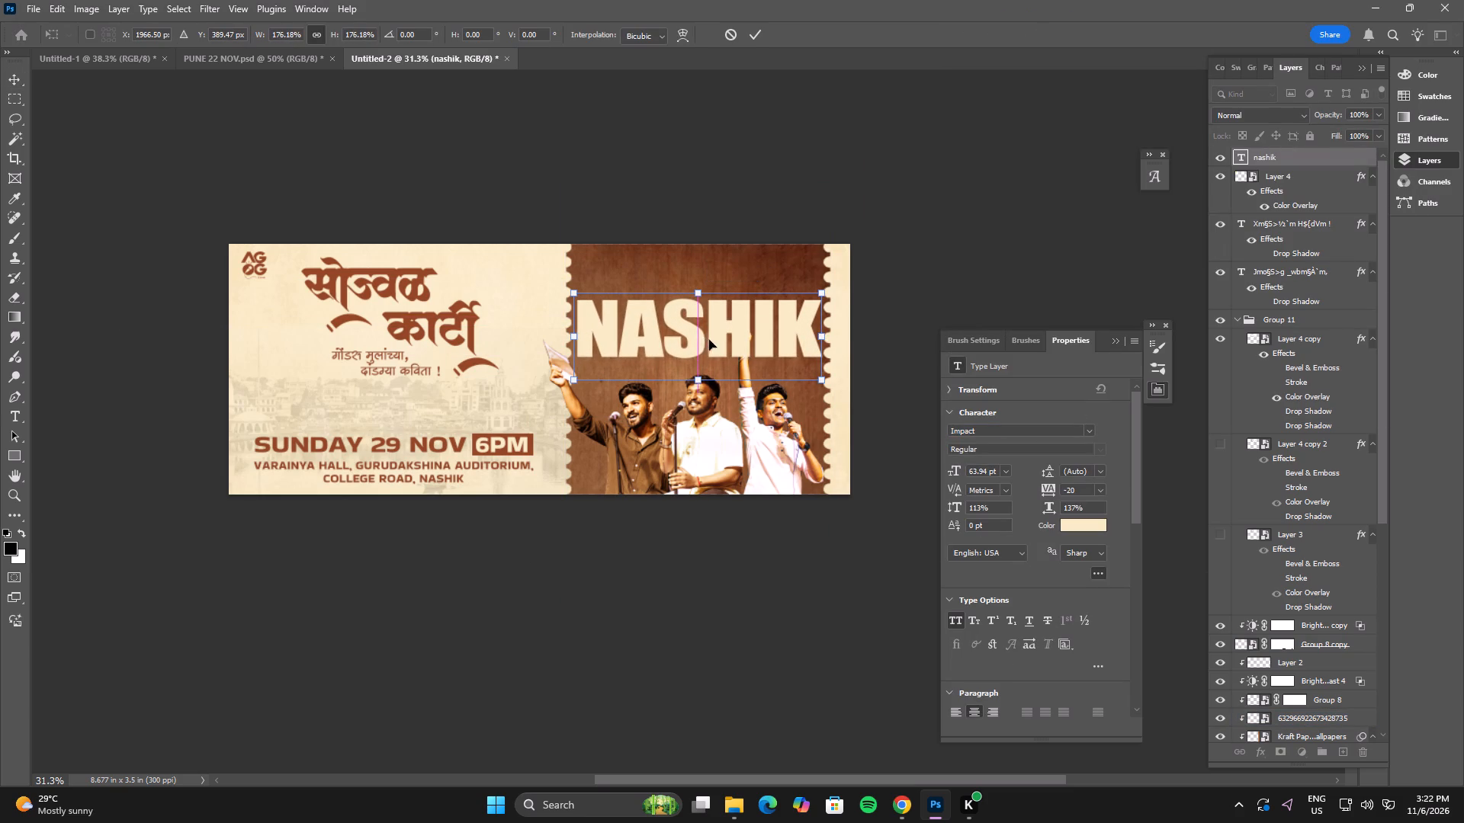
pyautogui.keyDown('shift'); pyautogui.moveTo(712, 338); pyautogui.dragTo(714, 299); pyautogui.keyUp('shift')
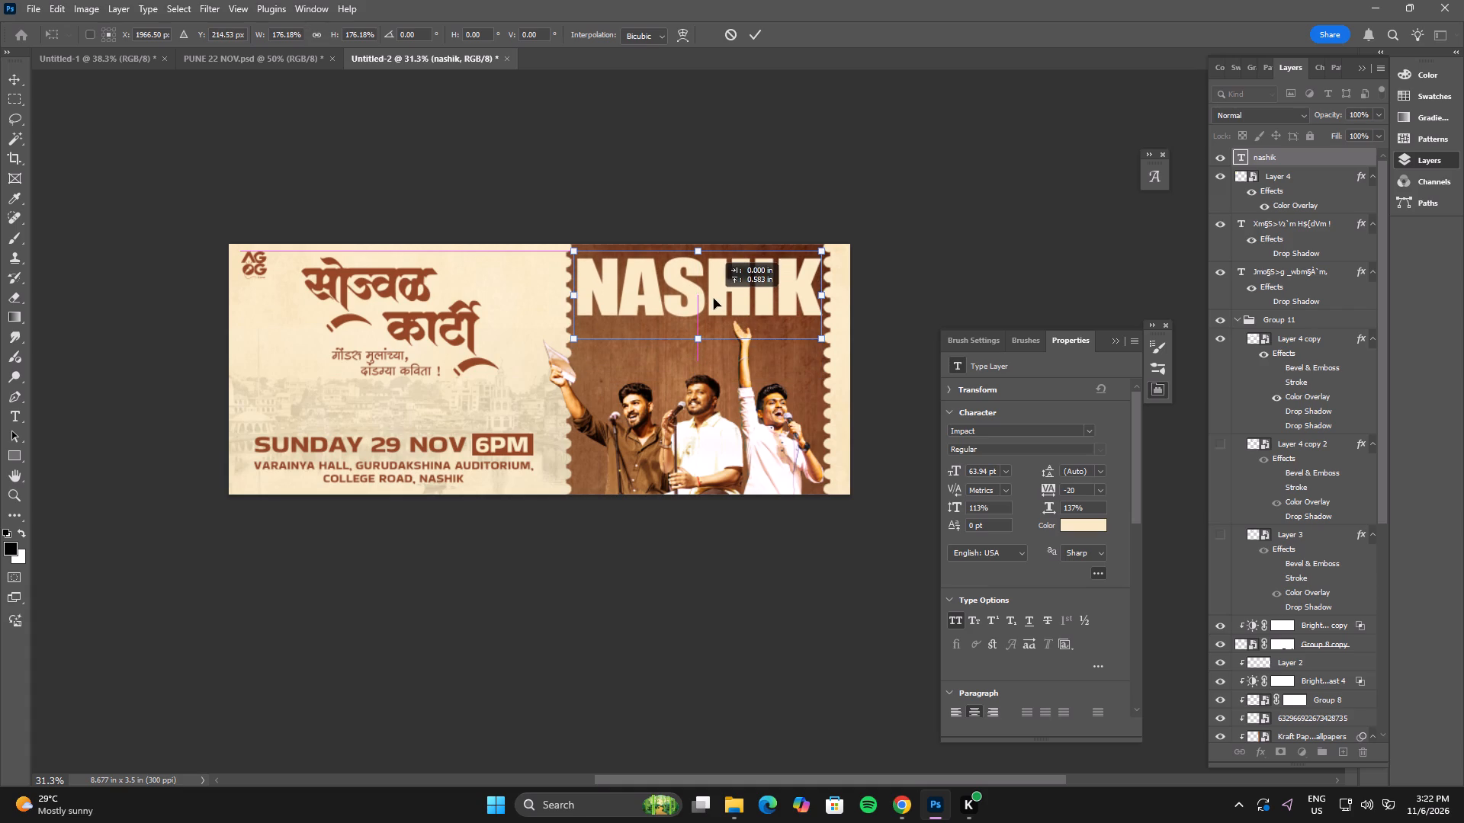
pyautogui.keyDown('shift'); pyautogui.moveTo(714, 299); pyautogui.dragTo(714, 298); pyautogui.keyUp('shift')
pyautogui.doubleClick(714, 298)
pyautogui.click(162, 477)
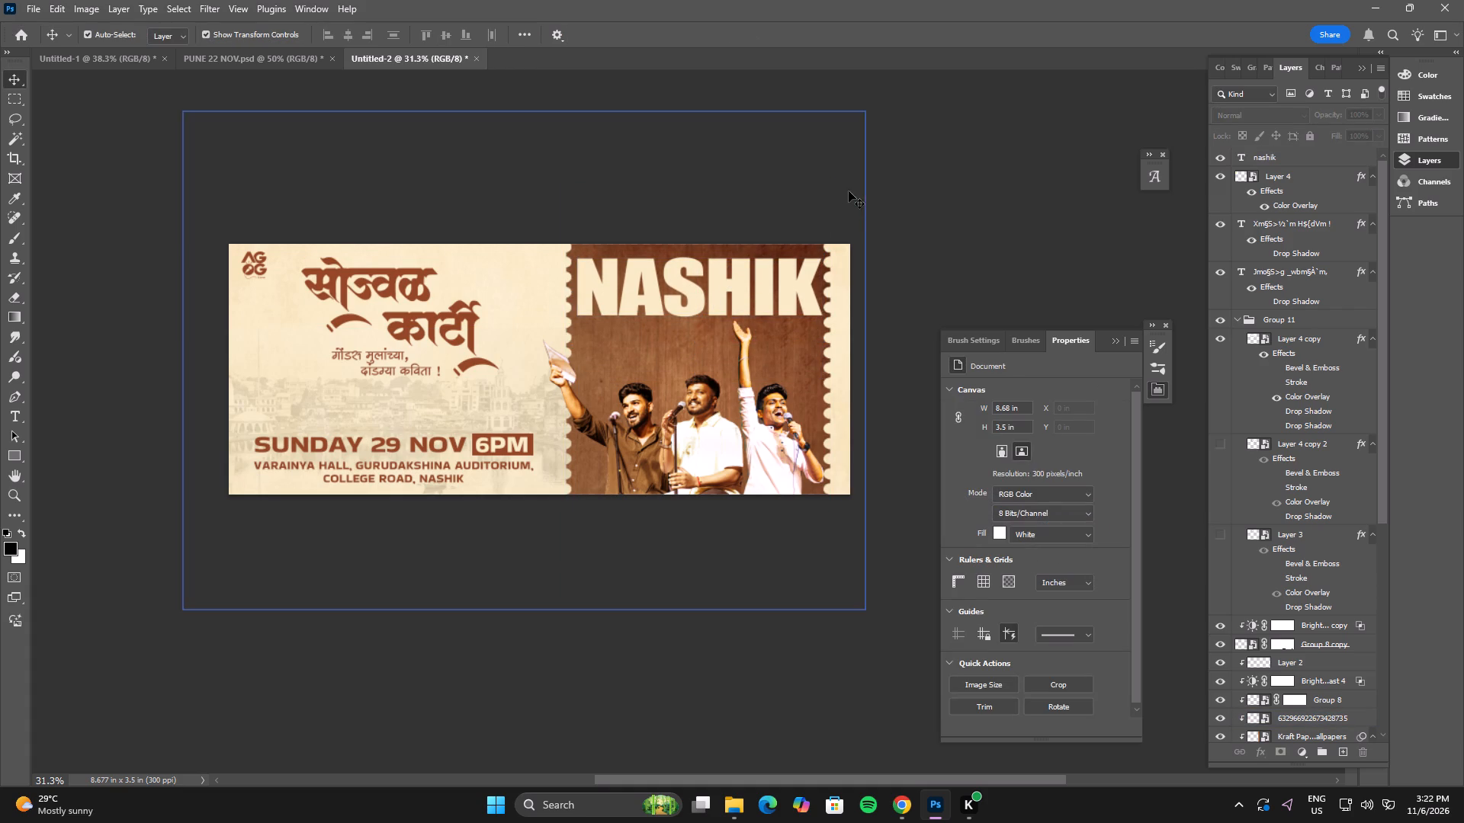
# Select all performer and stamp layers down to Layer 1 and nudge them up to reveal the stamp's bottom perforated edge.
pyautogui.keyDown('alt'); pyautogui.scroll(-2, 861, 223); pyautogui.keyUp('alt')
pyautogui.click(975, 203)
pyautogui.press('space')
pyautogui.press('space')
pyautogui.press('space')
pyautogui.press('space')
pyautogui.press('space')
pyautogui.press('space')
pyautogui.press('space')
pyautogui.press('space')
pyautogui.press('space')
pyautogui.press('space')
pyautogui.press('space')
pyautogui.press('space')
pyautogui.press('space')
pyautogui.press('space')
pyautogui.press('space')
pyautogui.press('space')
pyautogui.press('space')
pyautogui.press('space')
pyautogui.press('space')
pyautogui.press('space')
pyautogui.moveTo(979, 248); pyautogui.dragTo(921, 290)
pyautogui.click(705, 483)
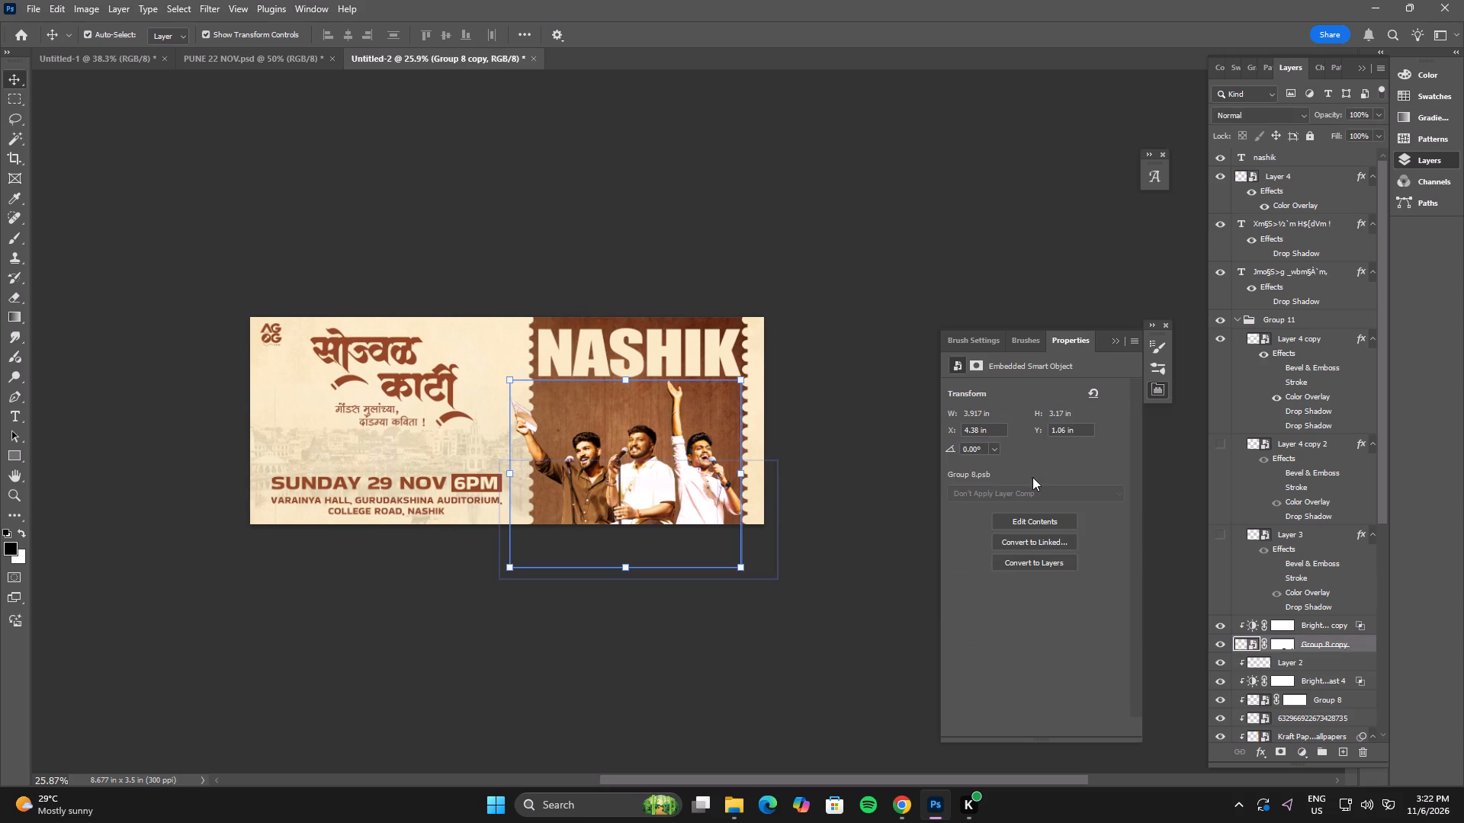
pyautogui.click(1302, 628)
pyautogui.scroll(-9, 1303, 628)
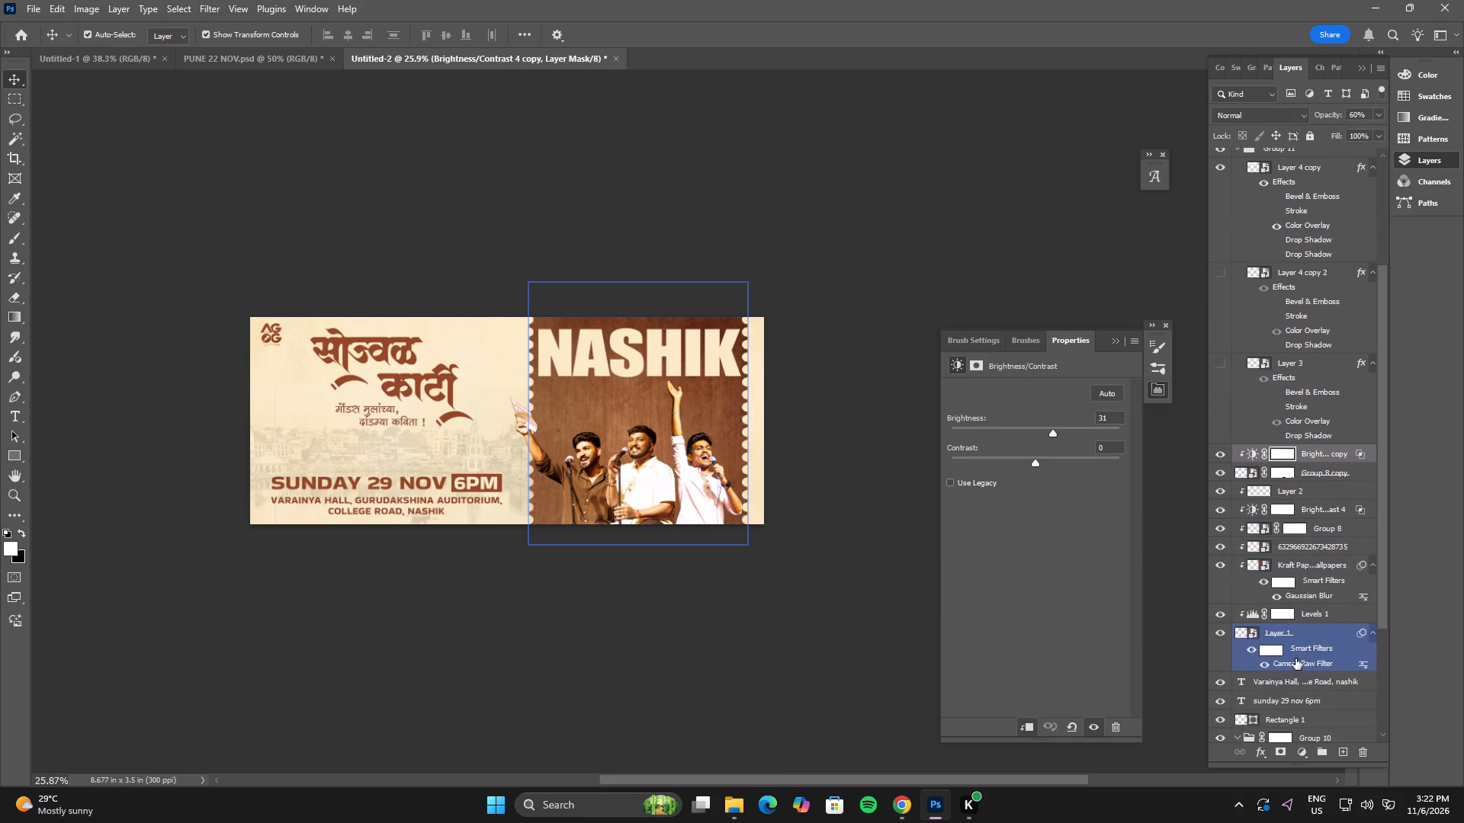
pyautogui.keyDown('shift'); pyautogui.click(1315, 643); pyautogui.keyUp('shift')
pyautogui.hotkey('shift', 'Up')
pyautogui.hotkey('shift', 'Up')
pyautogui.hotkey('shift', 'Up')
pyautogui.hotkey('shift', 'Up')
pyautogui.hotkey('shift', 'Up')
pyautogui.hotkey('shift', 'Up')
pyautogui.hotkey('shift', 'Up')
pyautogui.hotkey('shift', 'Up')
pyautogui.hotkey('shift', 'Up')
pyautogui.hotkey('shift', 'Up')
pyautogui.hotkey('shift', 'Up')
pyautogui.hotkey('shift', 'Up')
pyautogui.hotkey('shift', 'Up')
pyautogui.hotkey('shift', 'Up')
pyautogui.hotkey('shift', 'Up')
pyautogui.hotkey('shift', 'Up')
pyautogui.hotkey('shift', 'Up')
pyautogui.hotkey('shift', 'Up')
pyautogui.hotkey('shift', 'Up')
pyautogui.hotkey('shift', 'Up')
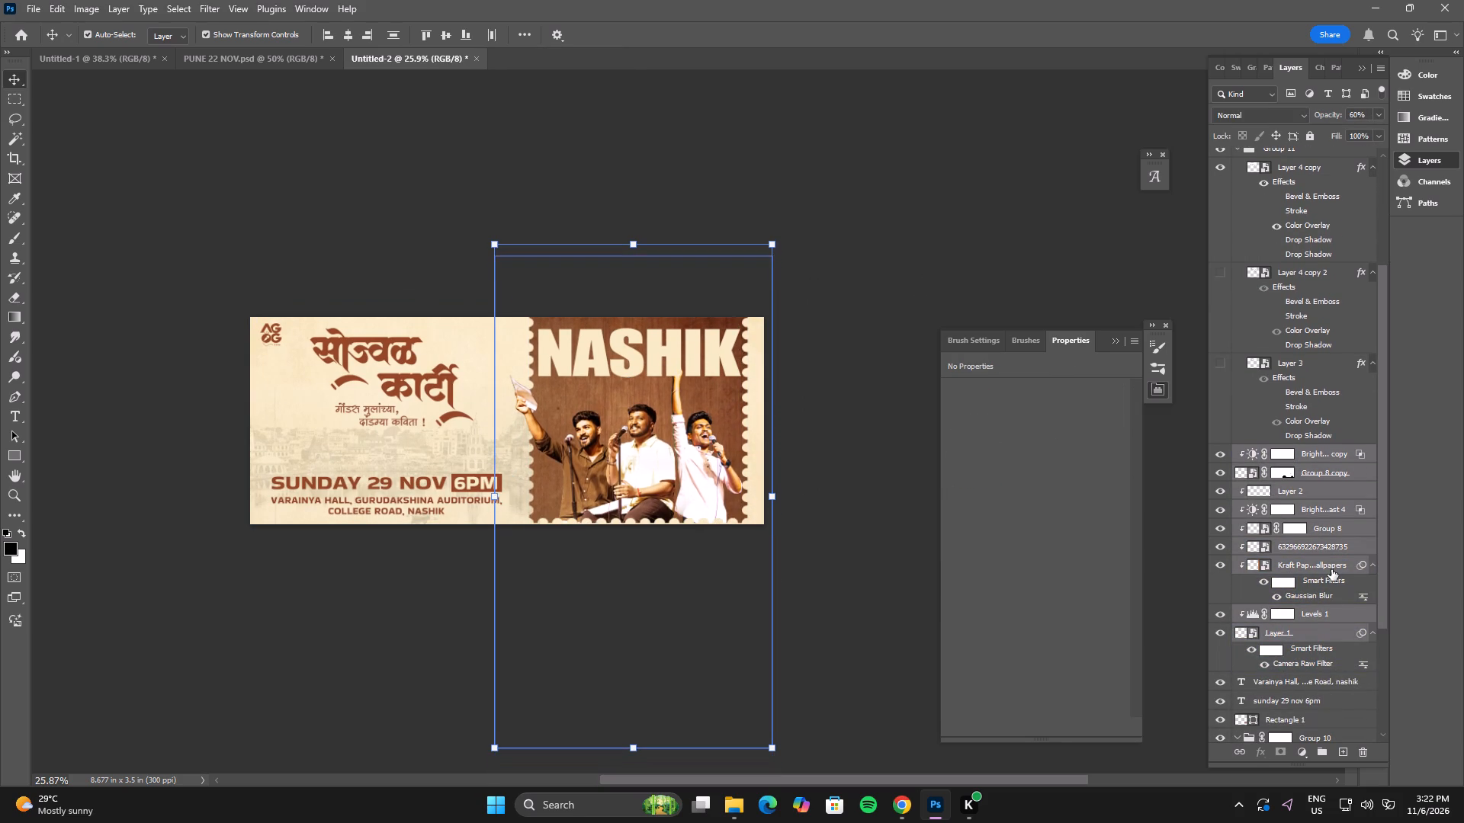
pyautogui.hotkey('shift', 'Up')
pyautogui.hotkey('shift', 'Up')
pyautogui.hotkey('shift', 'Up')
pyautogui.hotkey('shift', 'Up')
pyautogui.hotkey('shift', 'Up')
pyautogui.hotkey('shift', 'Up')
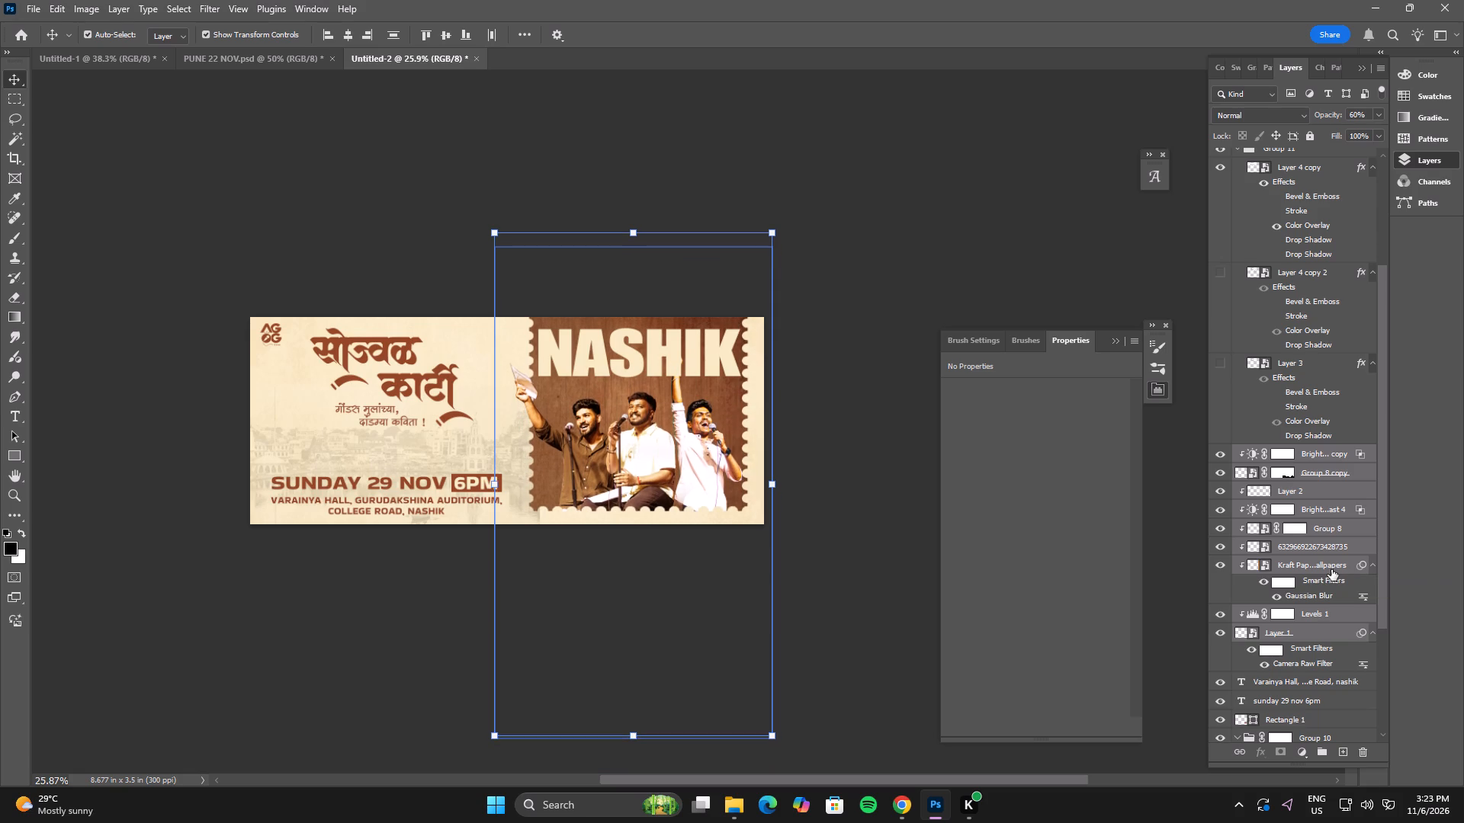
pyautogui.hotkey('shift', 'Down')
pyautogui.hotkey('shift', 'Down')
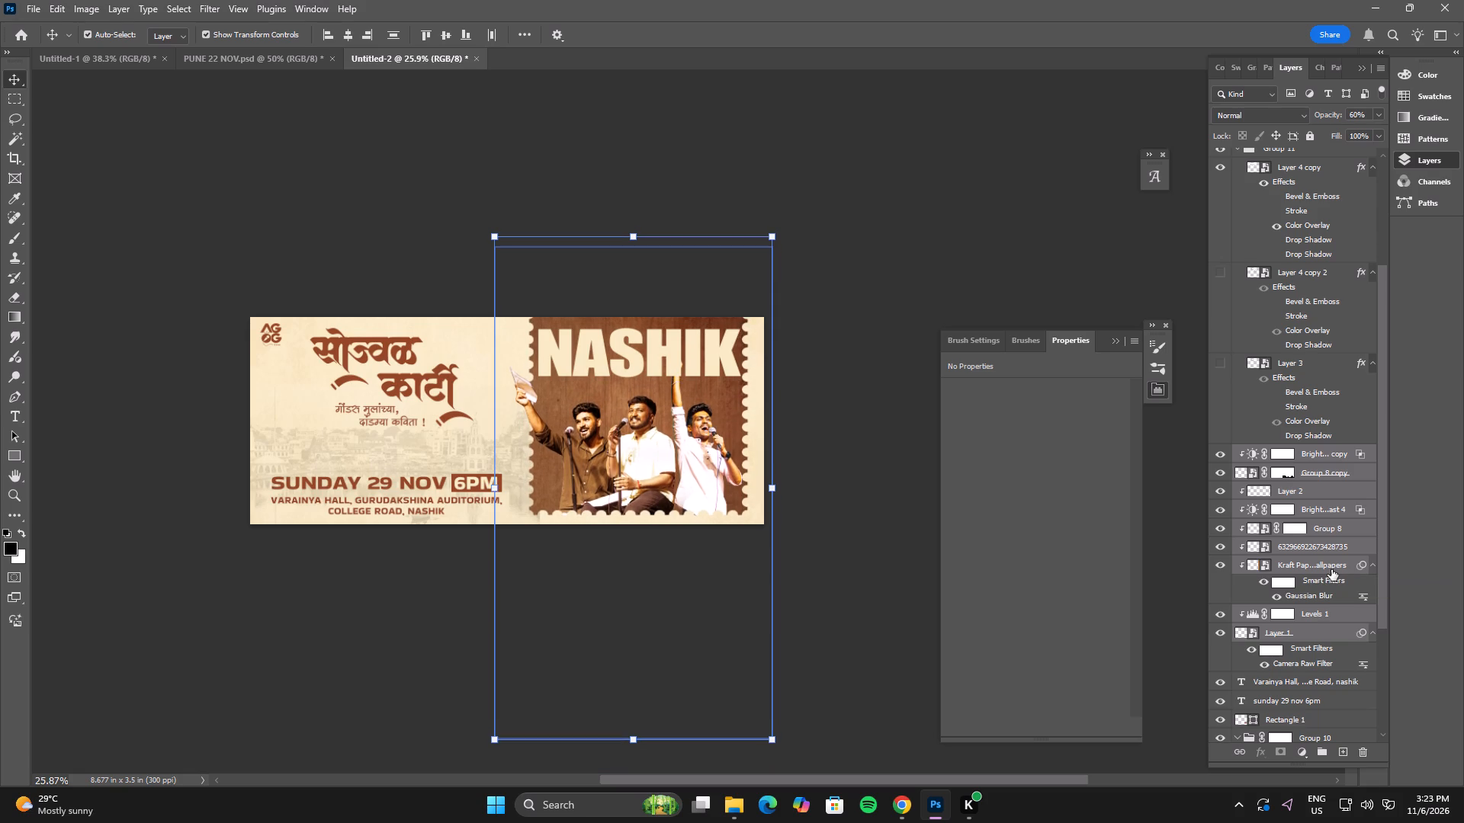
pyautogui.hotkey('shift', 'Up')
pyautogui.hotkey('shift', 'Up')
pyautogui.hotkey('shift', 'Up')
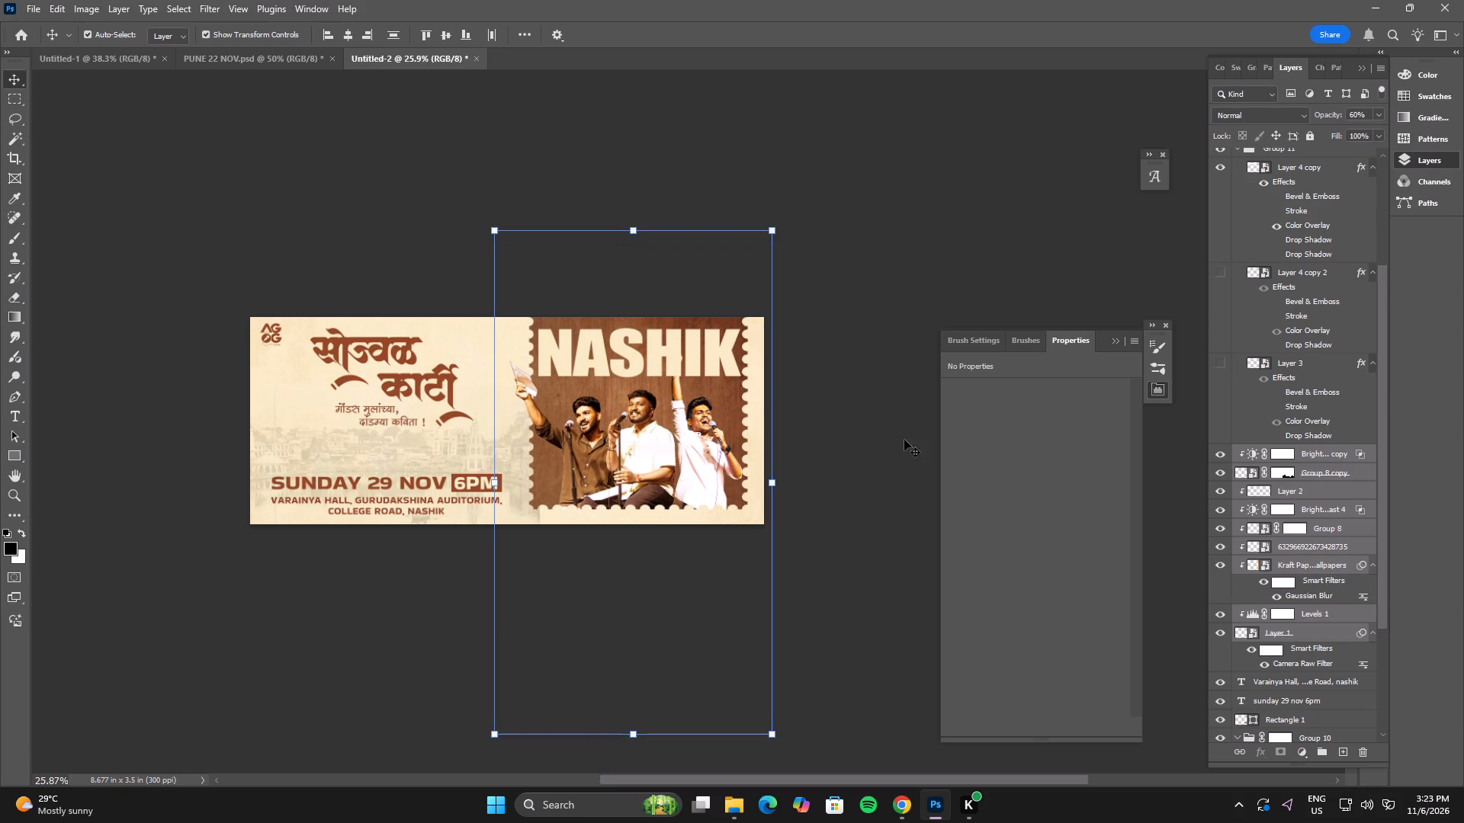
pyautogui.click(863, 420)
# Scale the NASHIK text down to about 60.5 pt so it fits between the stamp's side edges.
pyautogui.click(712, 350)
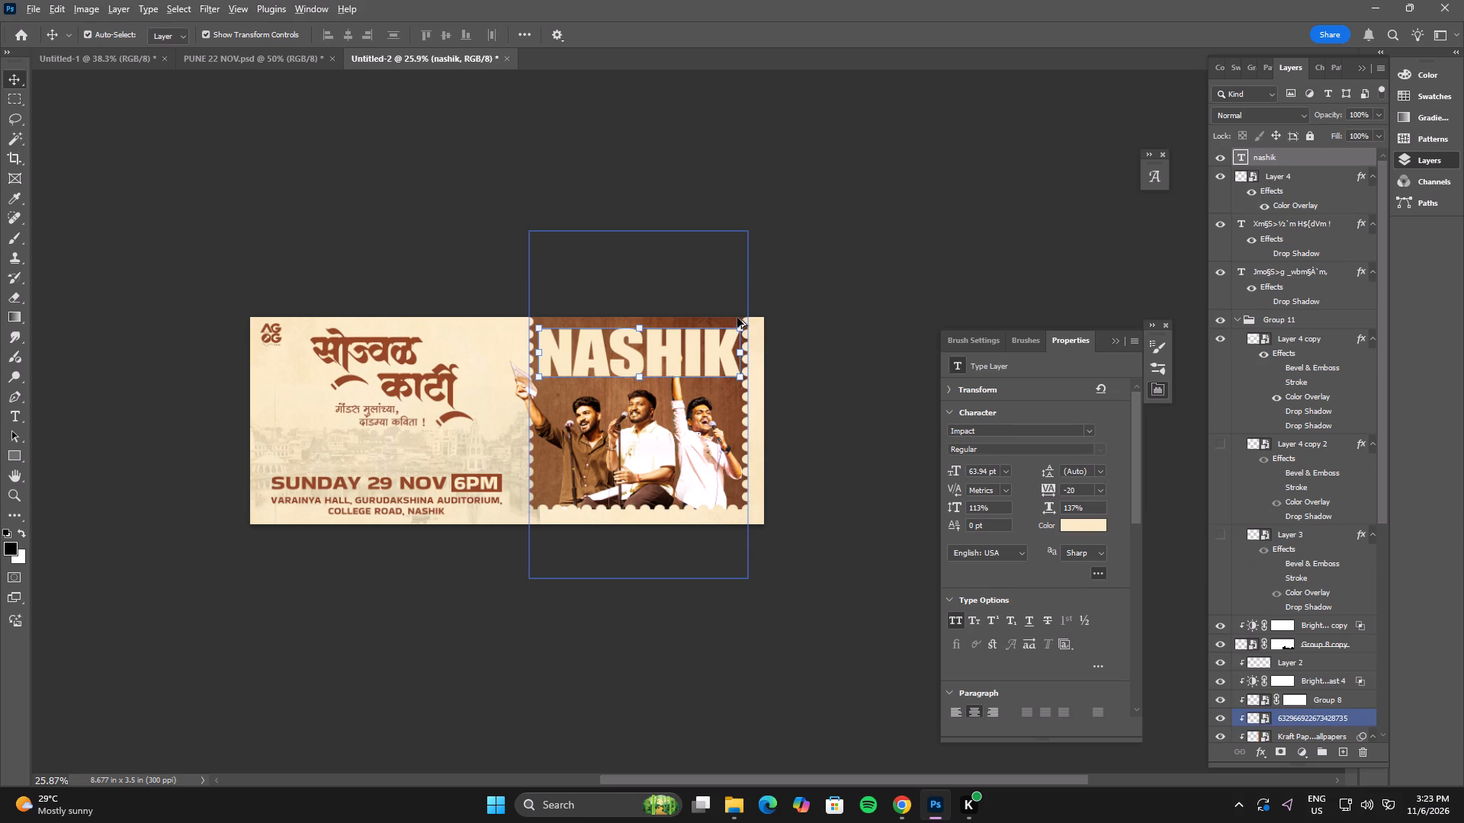
pyautogui.keyDown('alt'); pyautogui.click(740, 329); pyautogui.keyUp('alt')
pyautogui.keyDown('alt'); pyautogui.click(743, 321); pyautogui.keyUp('alt')
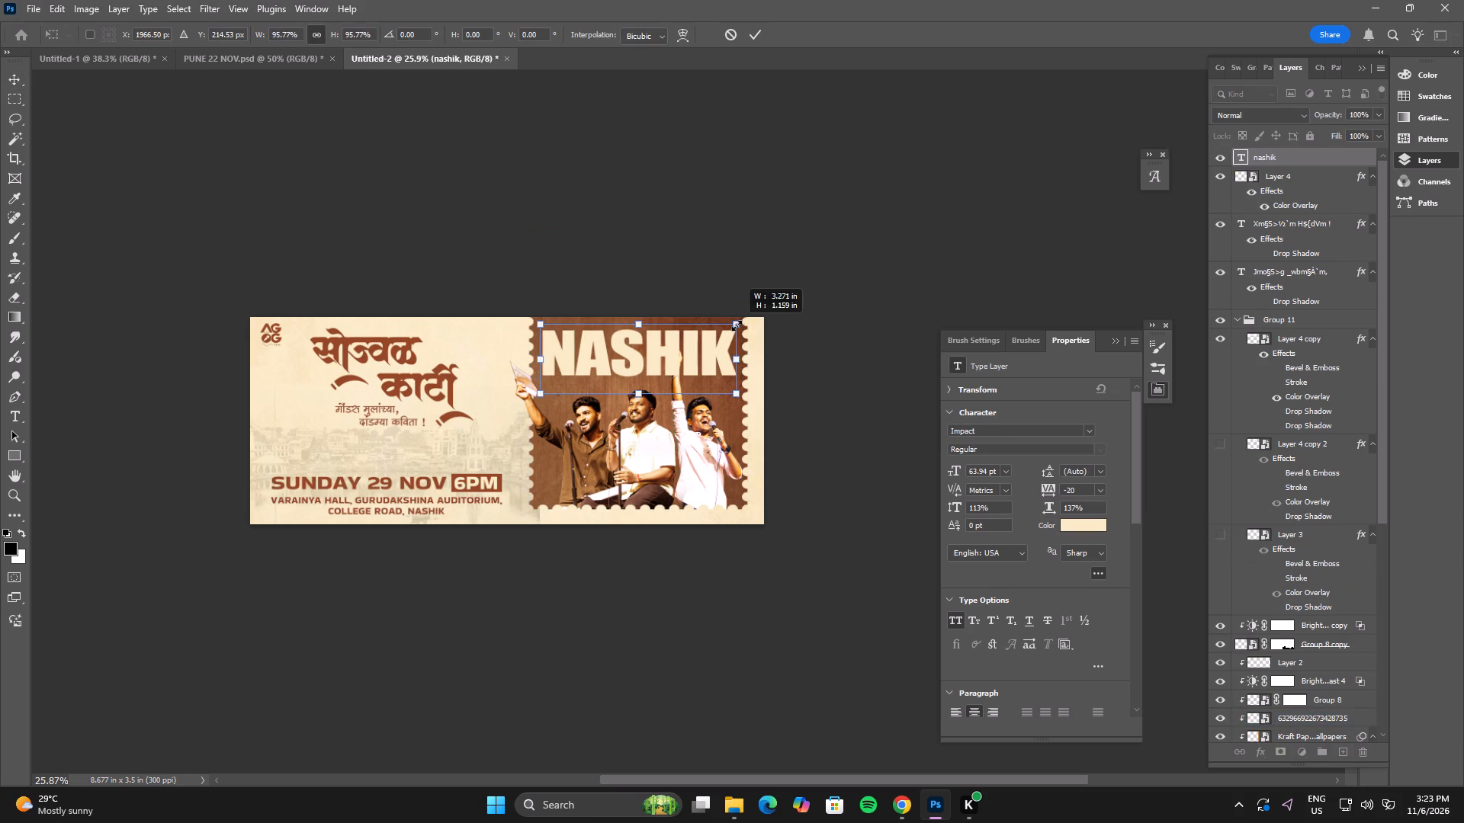
pyautogui.doubleClick(712, 350)
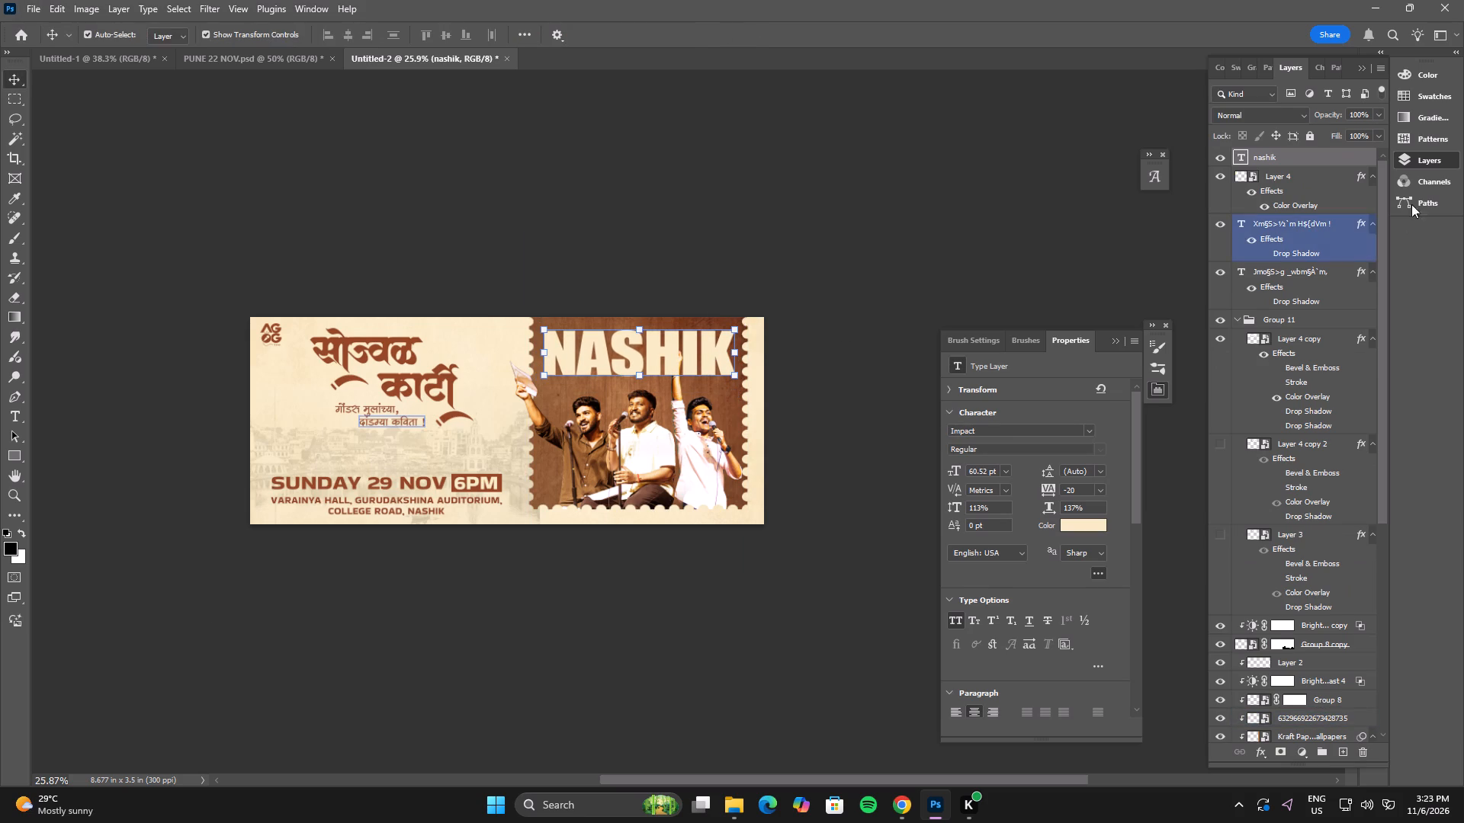
pyautogui.press('Up')
# Collapse Group 11 and move the nashik text layer below the Group 8 copy performer layer, behind the raised hand.
pyautogui.click(1324, 154)
pyautogui.click(1236, 315)
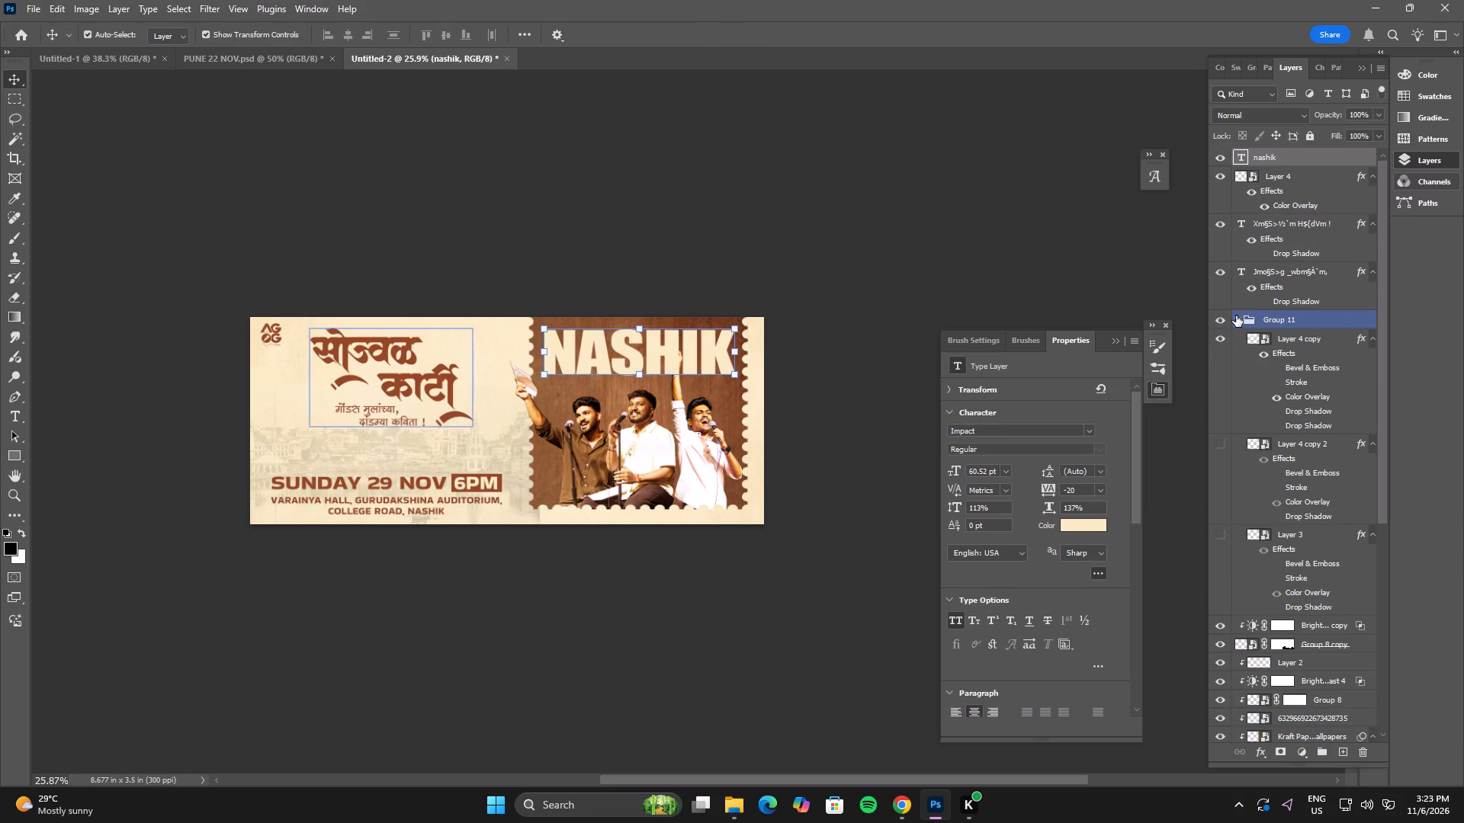
pyautogui.doubleClick(1222, 323)
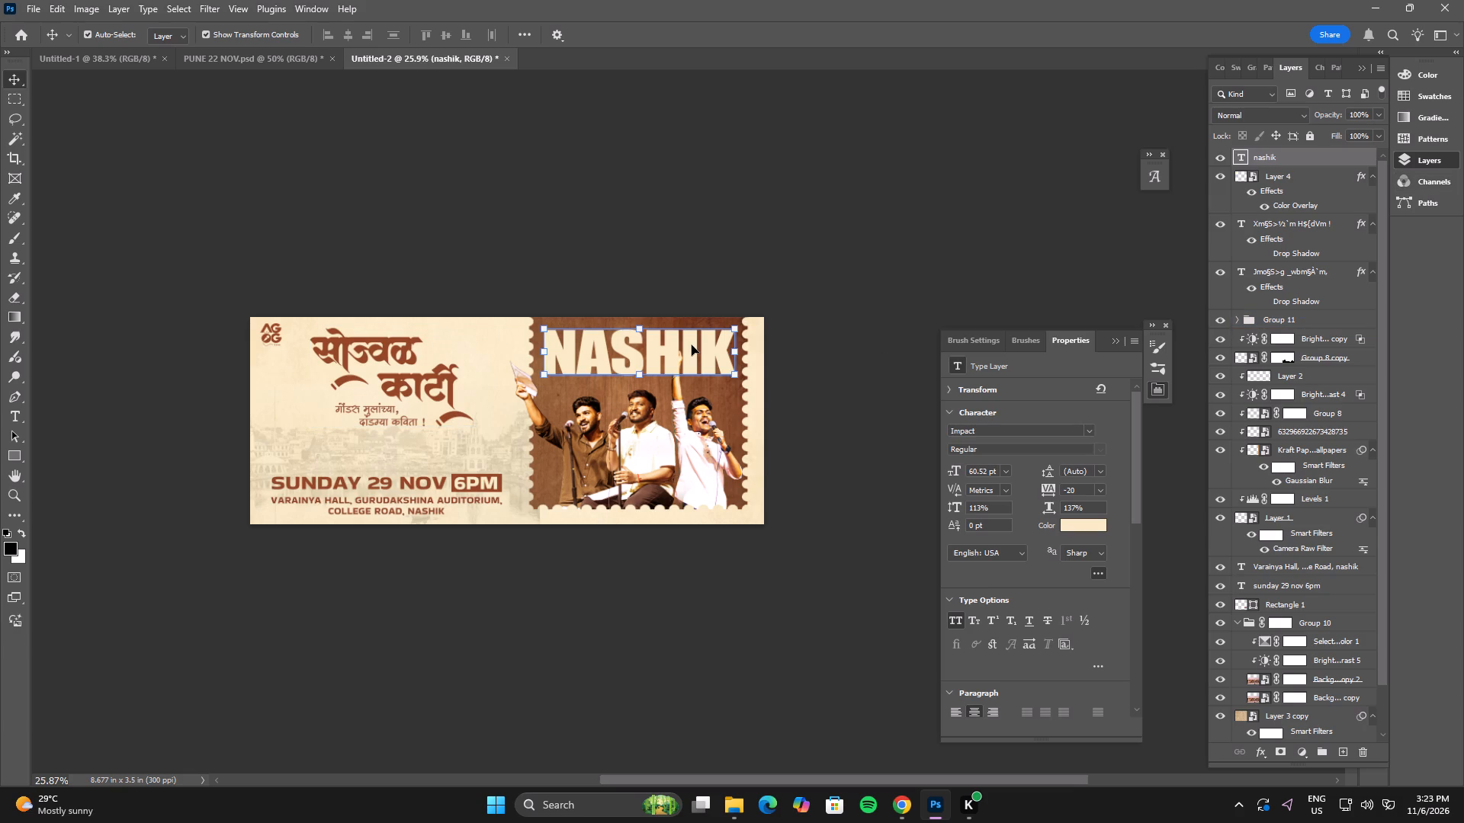
pyautogui.click(692, 345)
pyautogui.moveTo(1315, 161); pyautogui.dragTo(1296, 357)
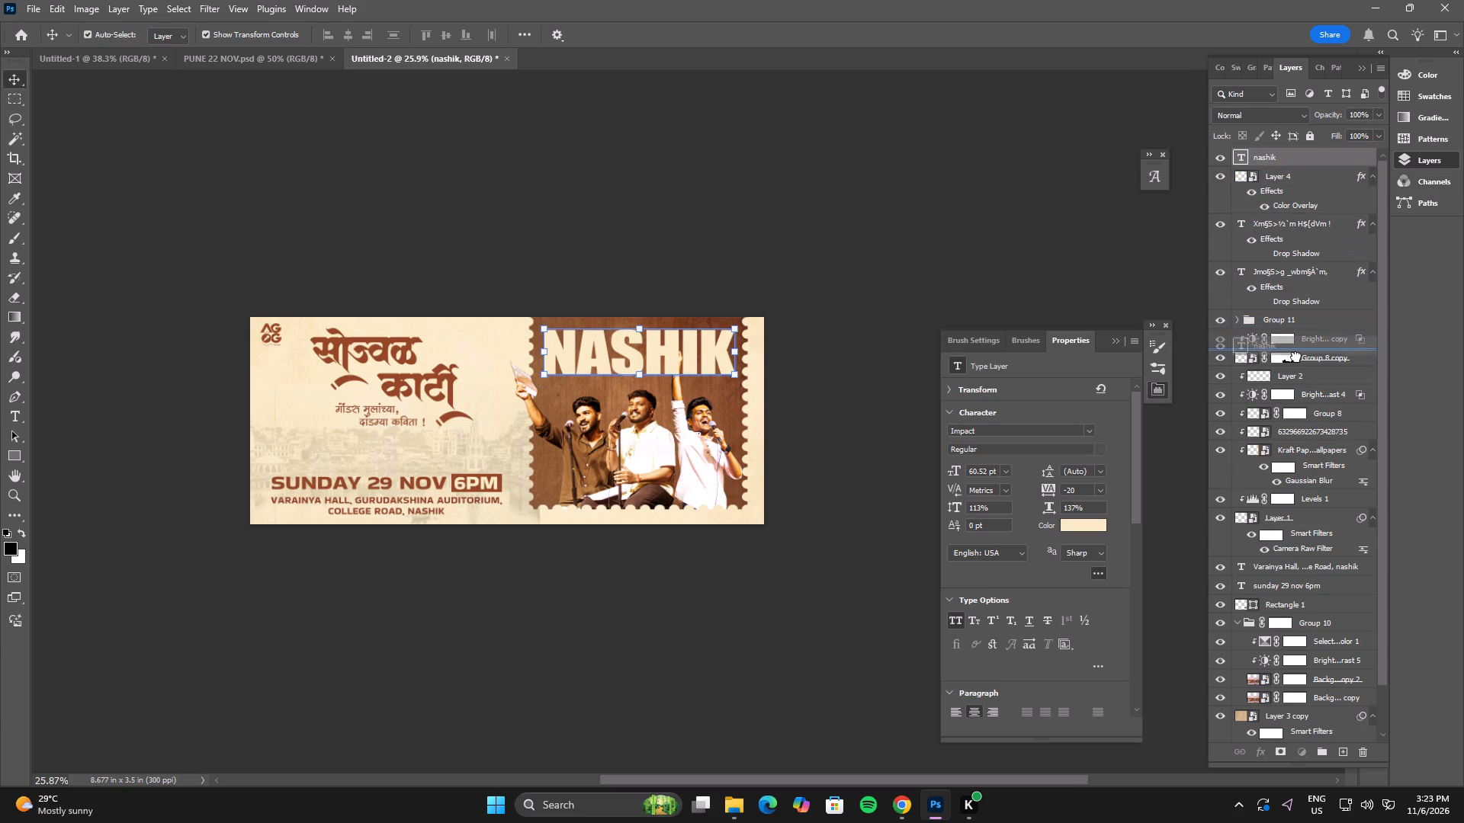
pyautogui.moveTo(1296, 357); pyautogui.dragTo(1296, 373)
pyautogui.click(814, 207)
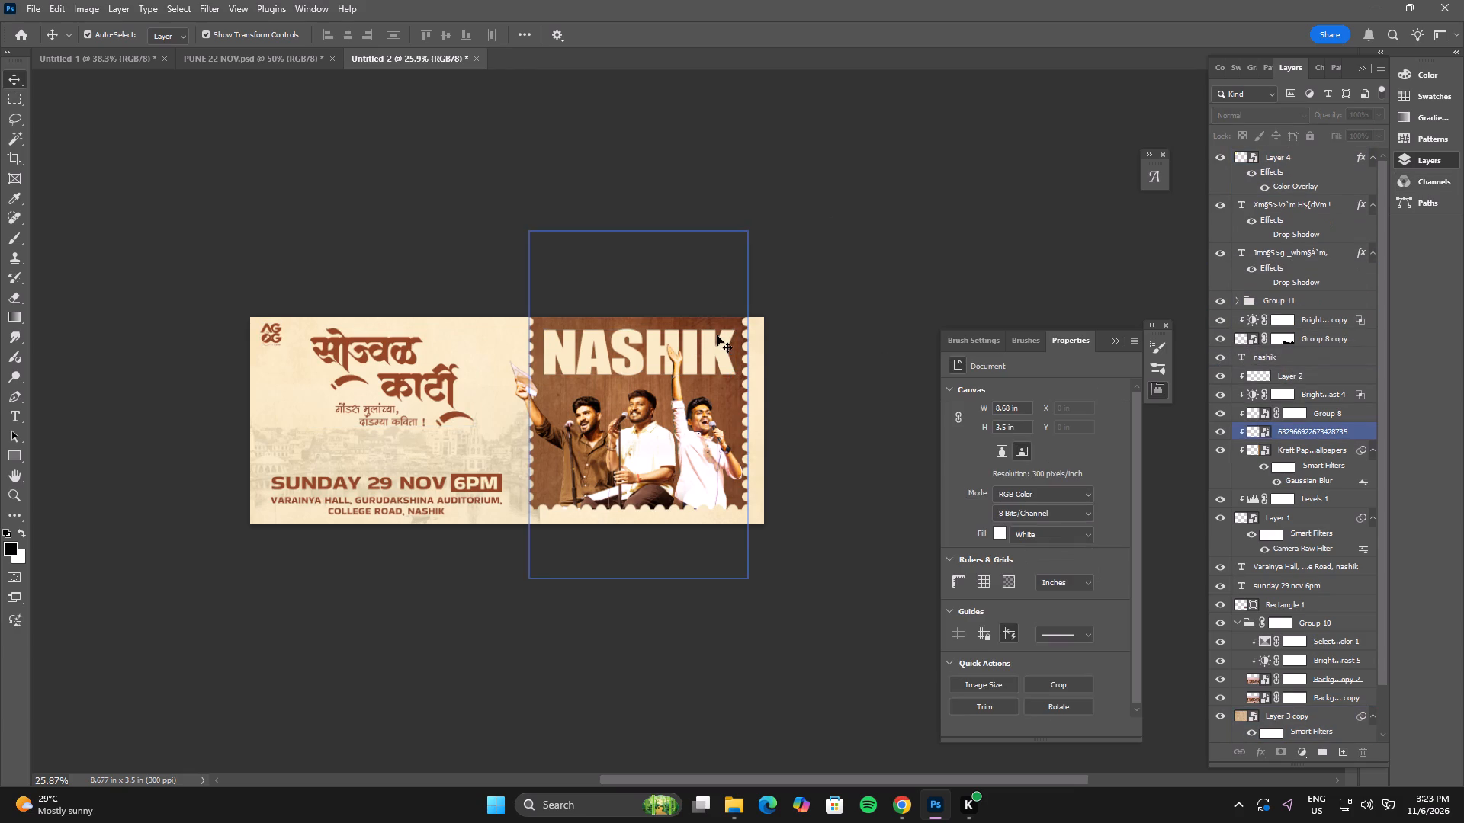
# Nudge the NASHIK text slightly upward on the stamp.
pyautogui.click(717, 338)
pyautogui.press('Up')
pyautogui.press('Up')
pyautogui.press('Down')
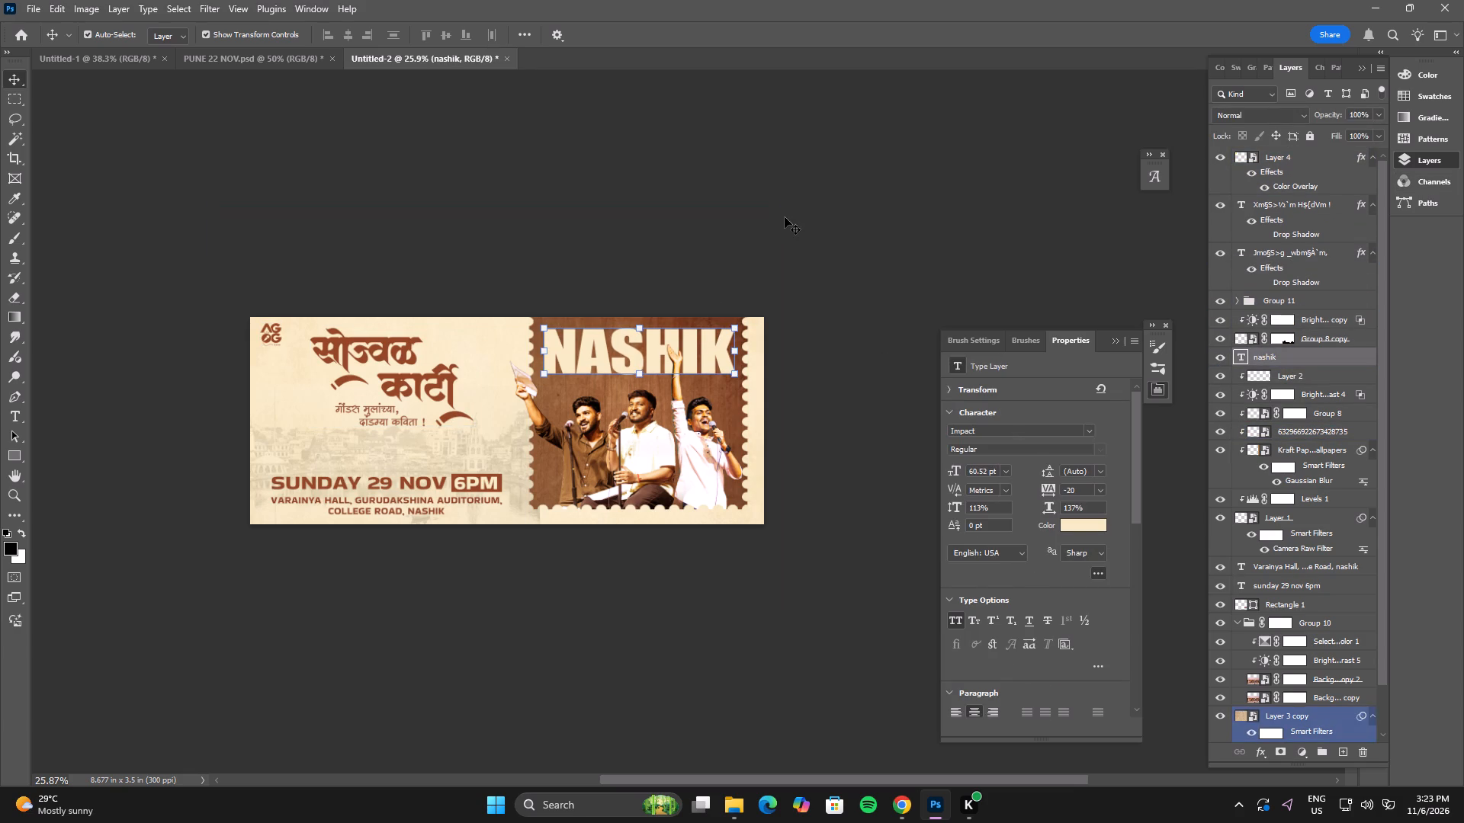
pyautogui.click(785, 217)
# Enlarge the Marathi title to about 3.17 in wide and nudge it slightly up and to the left.
pyautogui.click(451, 380)
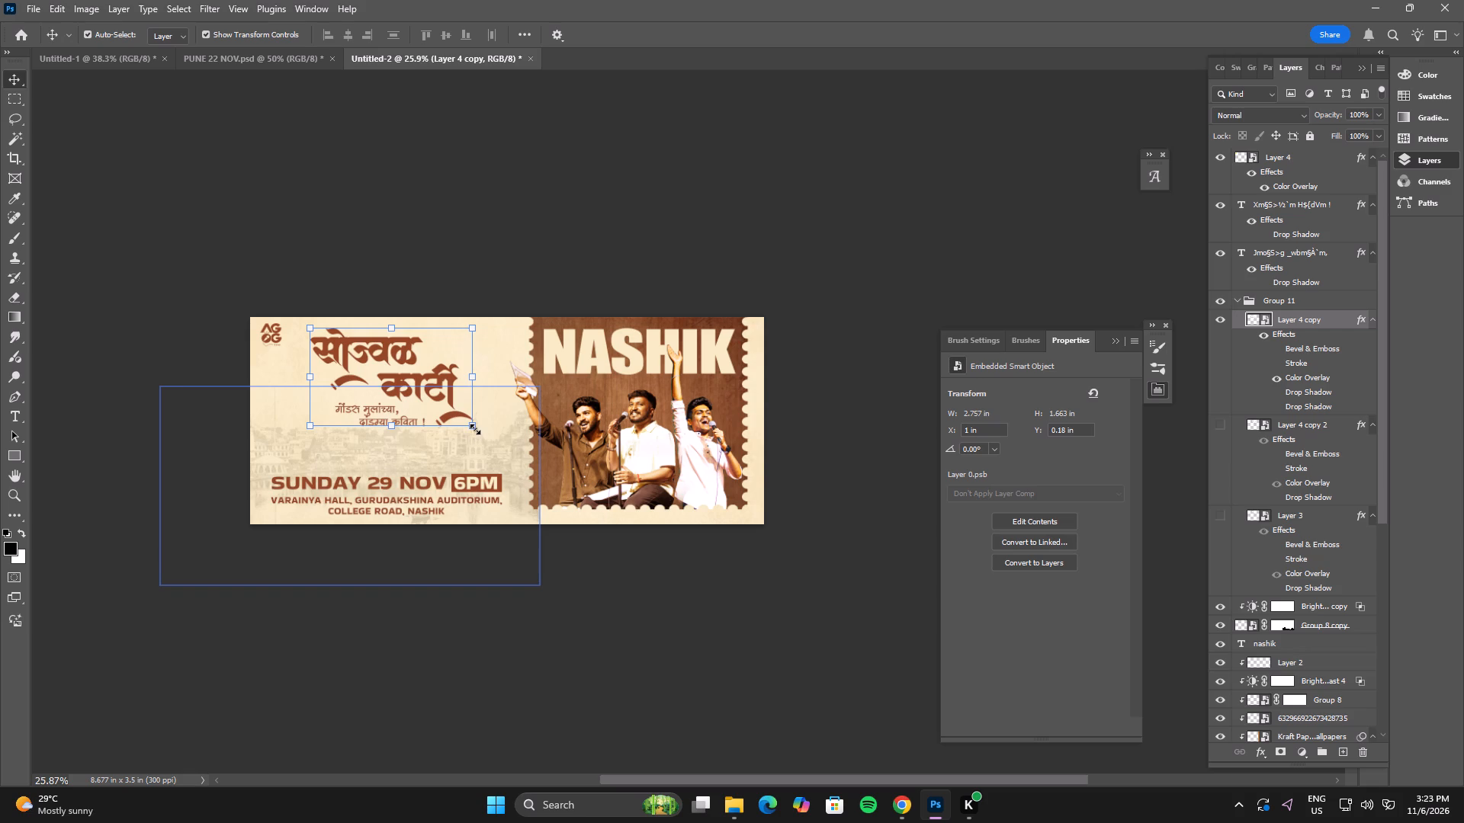
pyautogui.keyDown('alt'); pyautogui.moveTo(475, 428); pyautogui.dragTo(486, 437); pyautogui.keyUp('alt')
pyautogui.moveTo(465, 408); pyautogui.dragTo(471, 416)
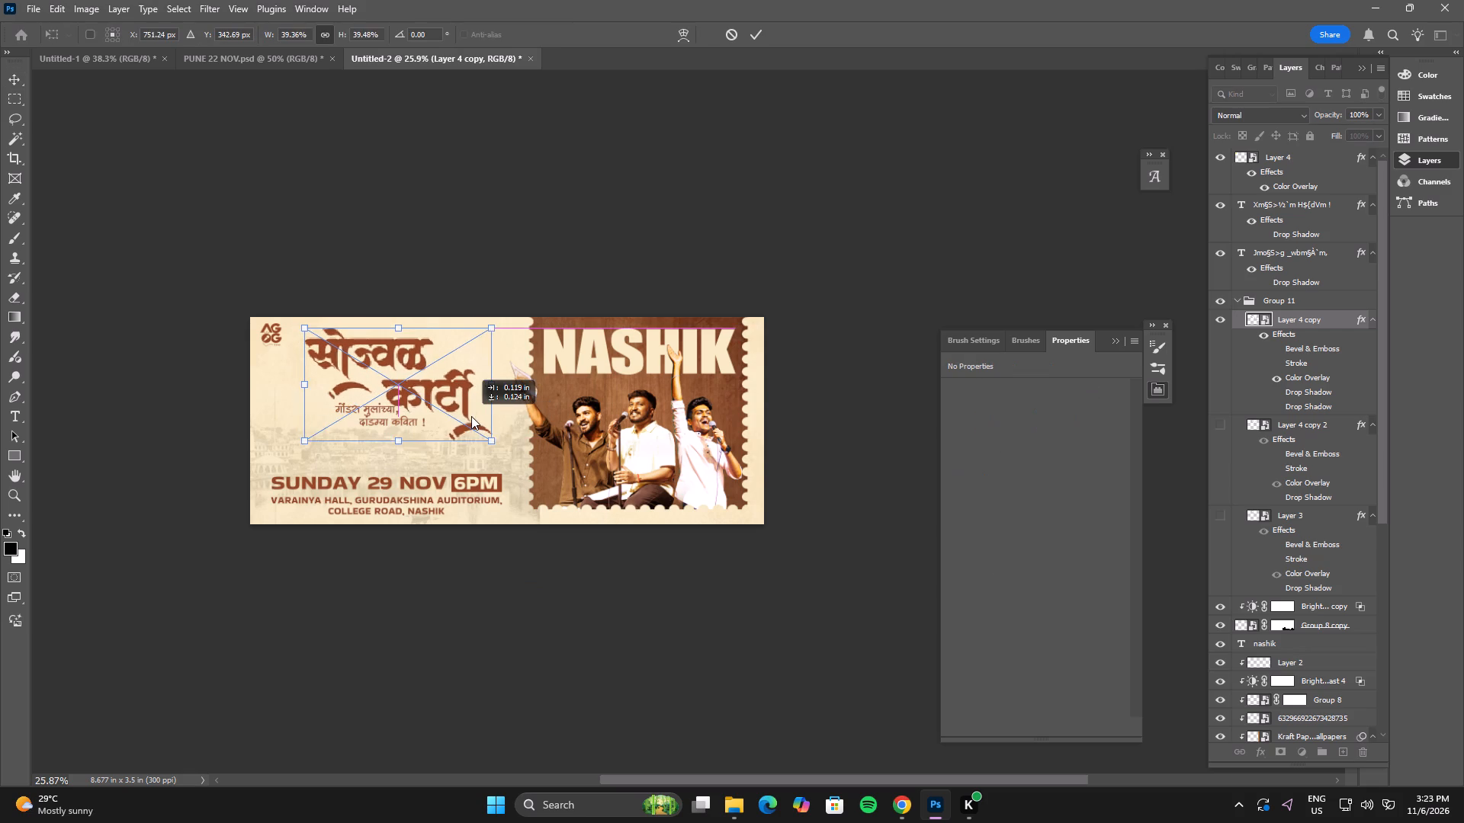
pyautogui.moveTo(471, 416); pyautogui.dragTo(475, 418)
pyautogui.doubleClick(475, 418)
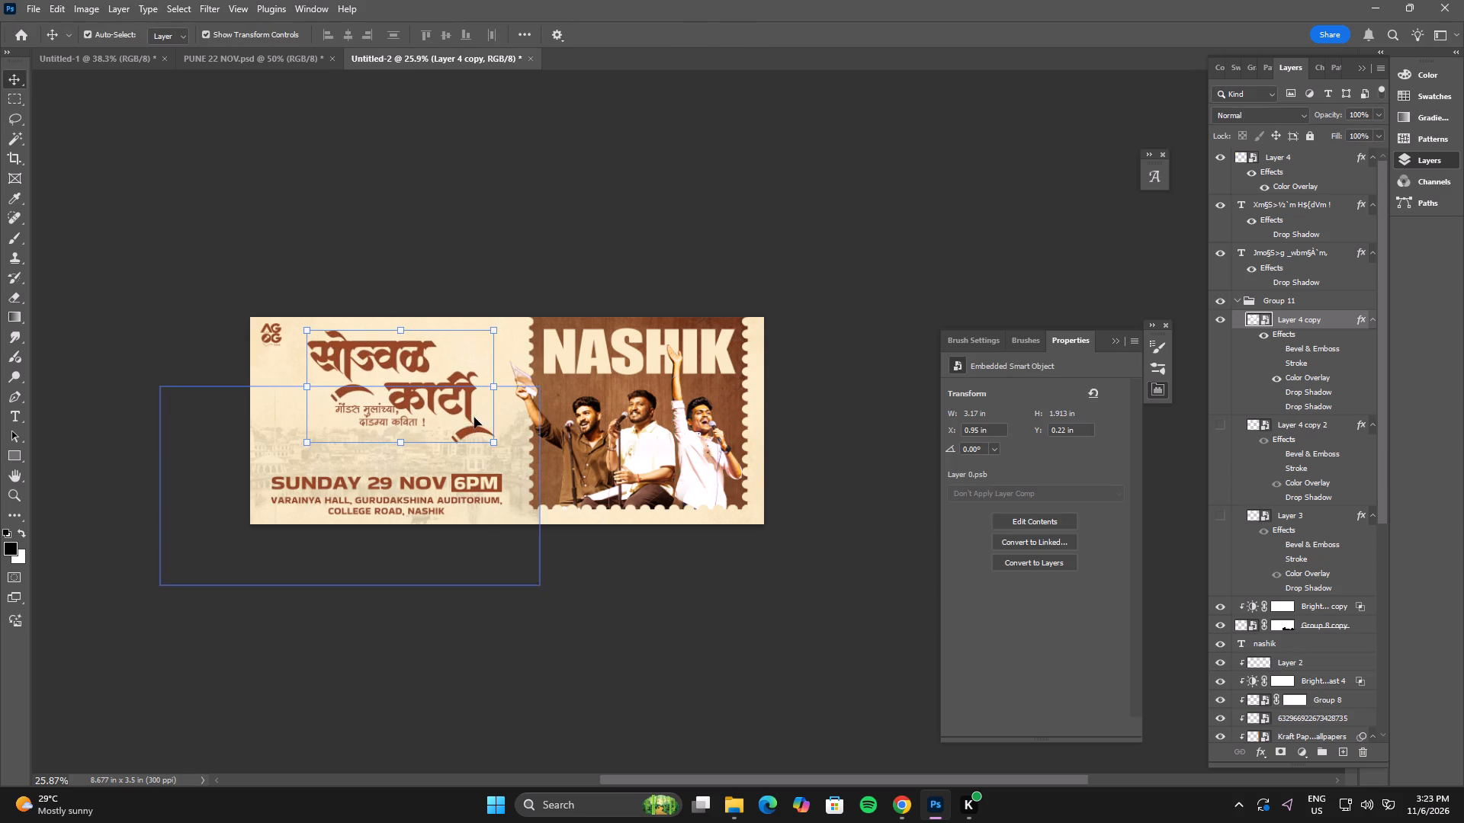
pyautogui.press('Up')
pyautogui.press('Up')
pyautogui.press('Left')
pyautogui.click(482, 225)
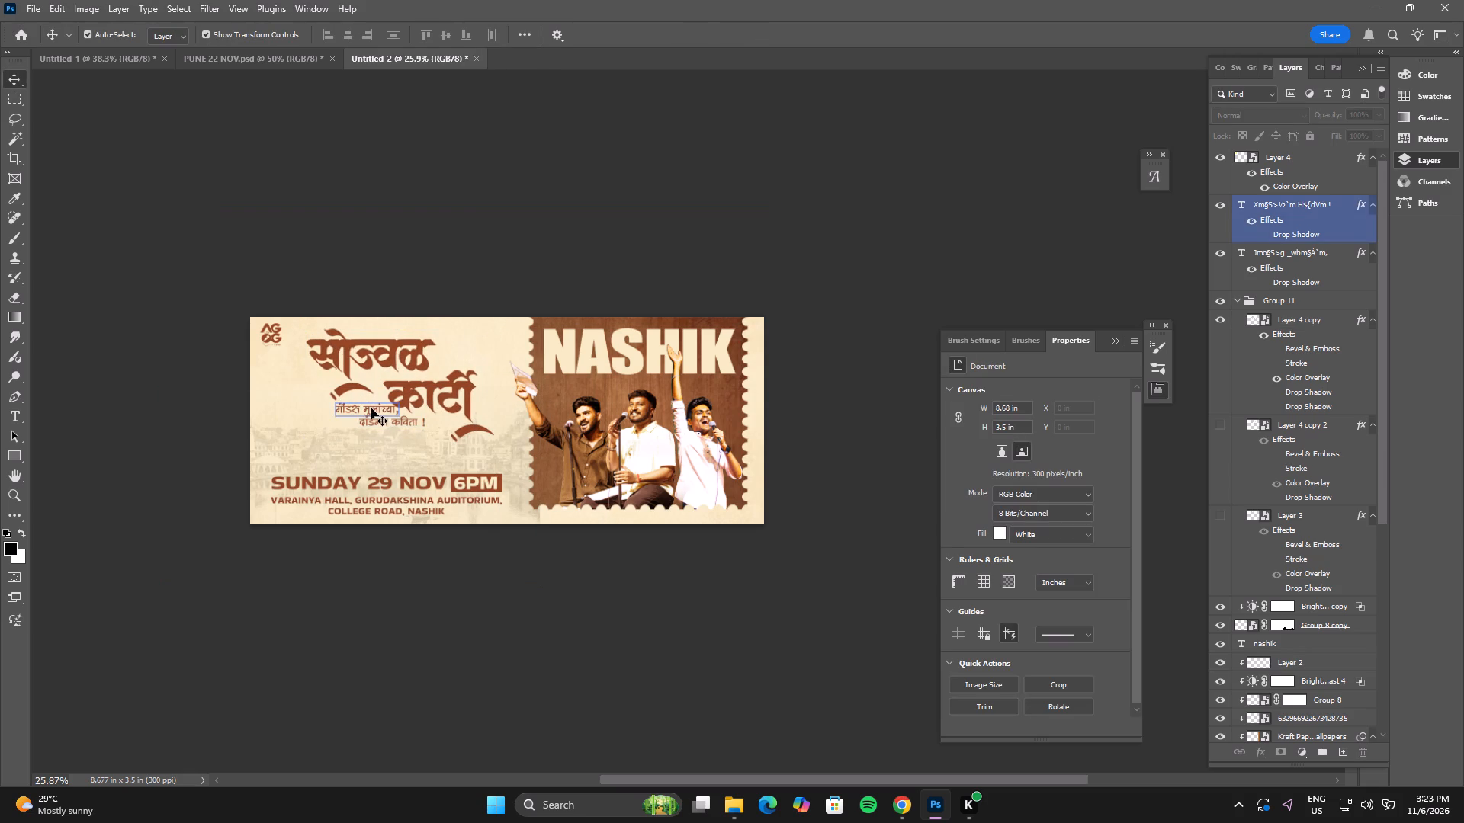
# Enlarge both tagline lines together to about 18 pt and position them just below the Marathi title, beside its lower-right flourish.
pyautogui.click(367, 408)
pyautogui.keyDown('shift'); pyautogui.click(425, 422); pyautogui.keyUp('shift')
pyautogui.moveTo(407, 418); pyautogui.dragTo(419, 427)
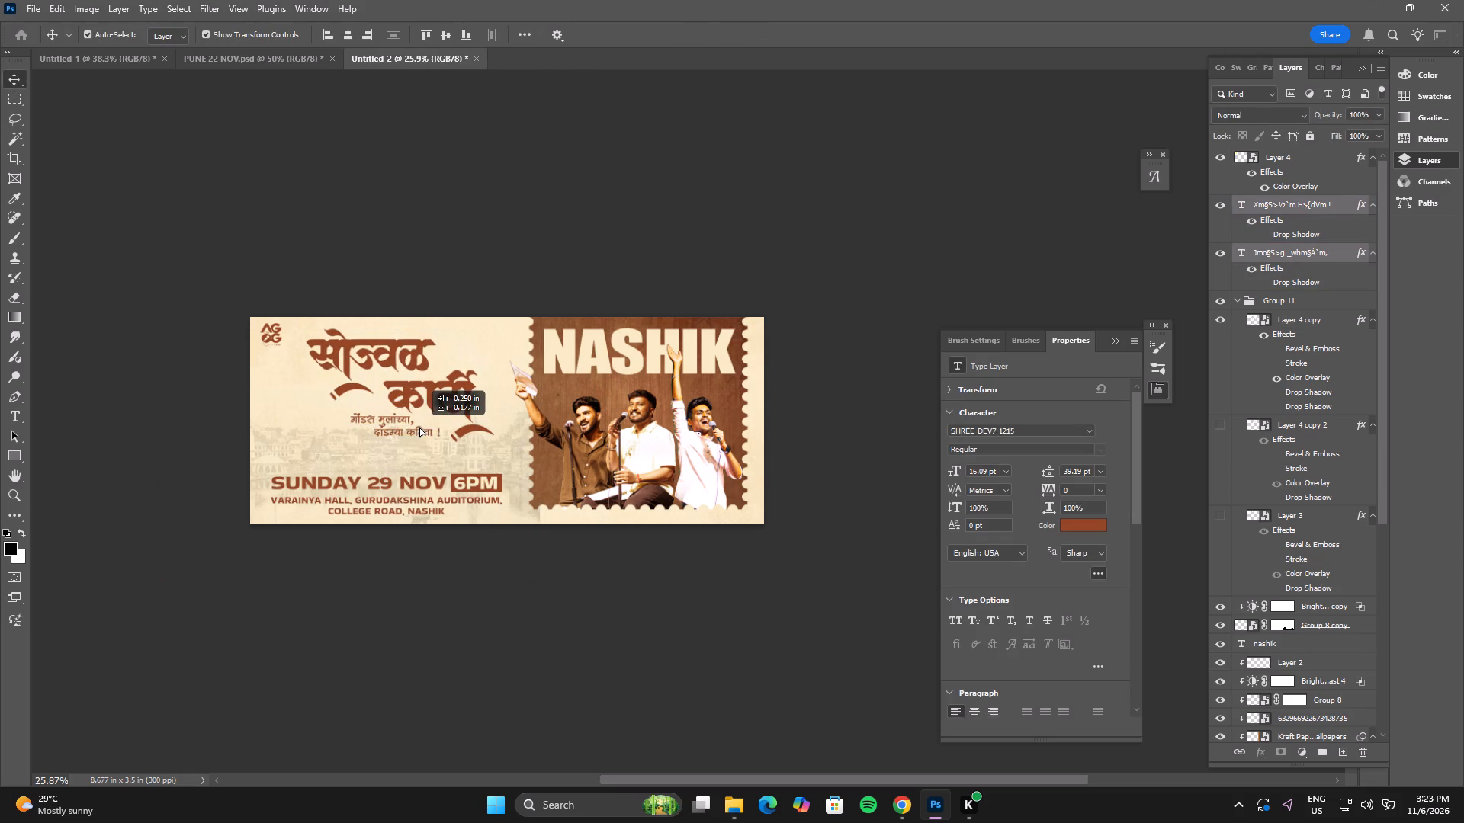
pyautogui.moveTo(419, 427); pyautogui.dragTo(413, 431)
pyautogui.moveTo(431, 412); pyautogui.dragTo(443, 415)
pyautogui.doubleClick(413, 424)
pyautogui.press('Left')
pyautogui.press('Left')
pyautogui.press('Left')
pyautogui.press('Left')
pyautogui.press('Left')
pyautogui.press('Left')
pyautogui.press('Left')
pyautogui.press('Left')
pyautogui.press('Left')
pyautogui.press('Left')
pyautogui.press('Left')
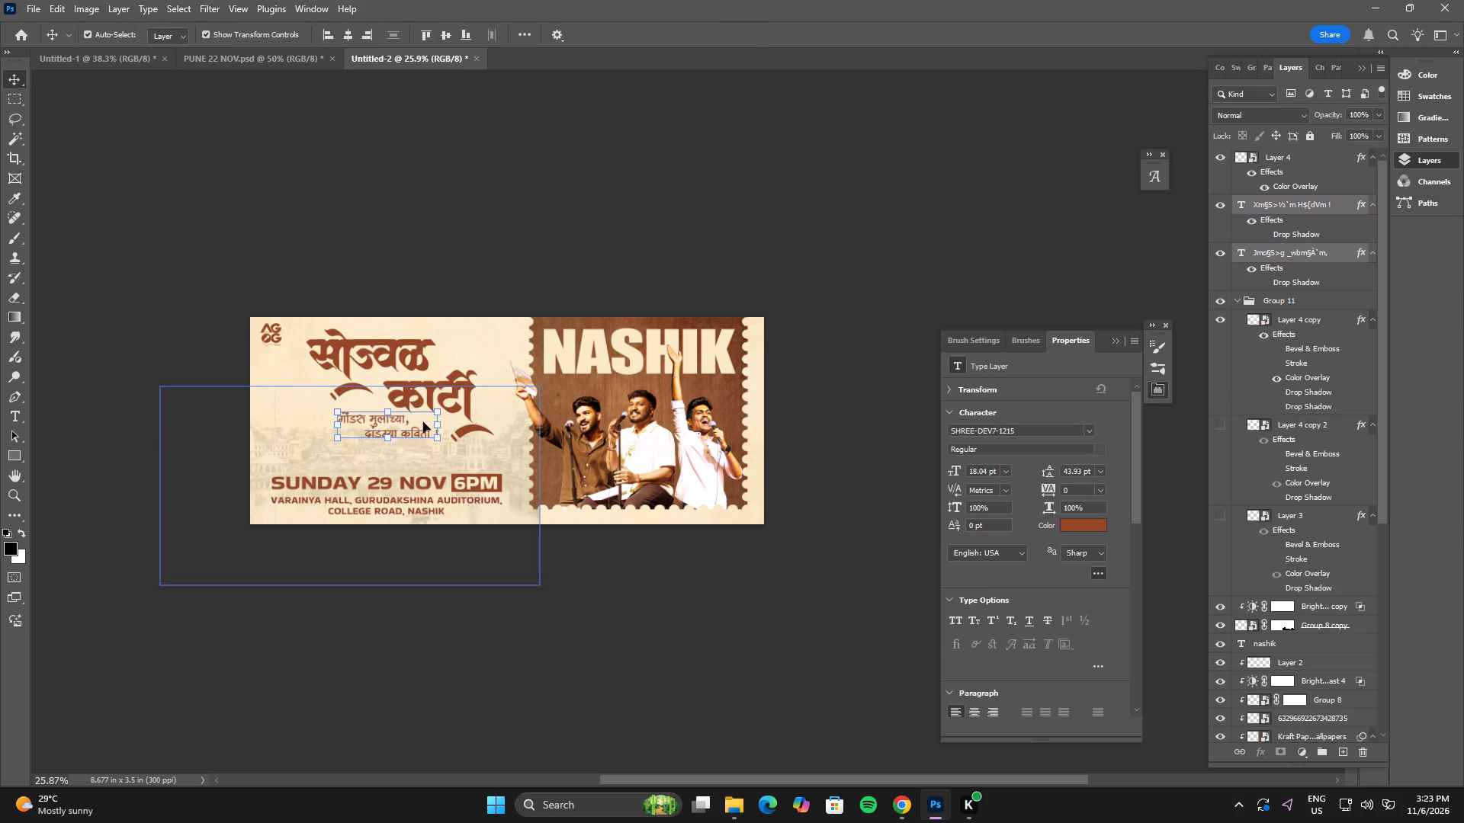
pyautogui.press('Down')
pyautogui.press('Down')
pyautogui.click(469, 232)
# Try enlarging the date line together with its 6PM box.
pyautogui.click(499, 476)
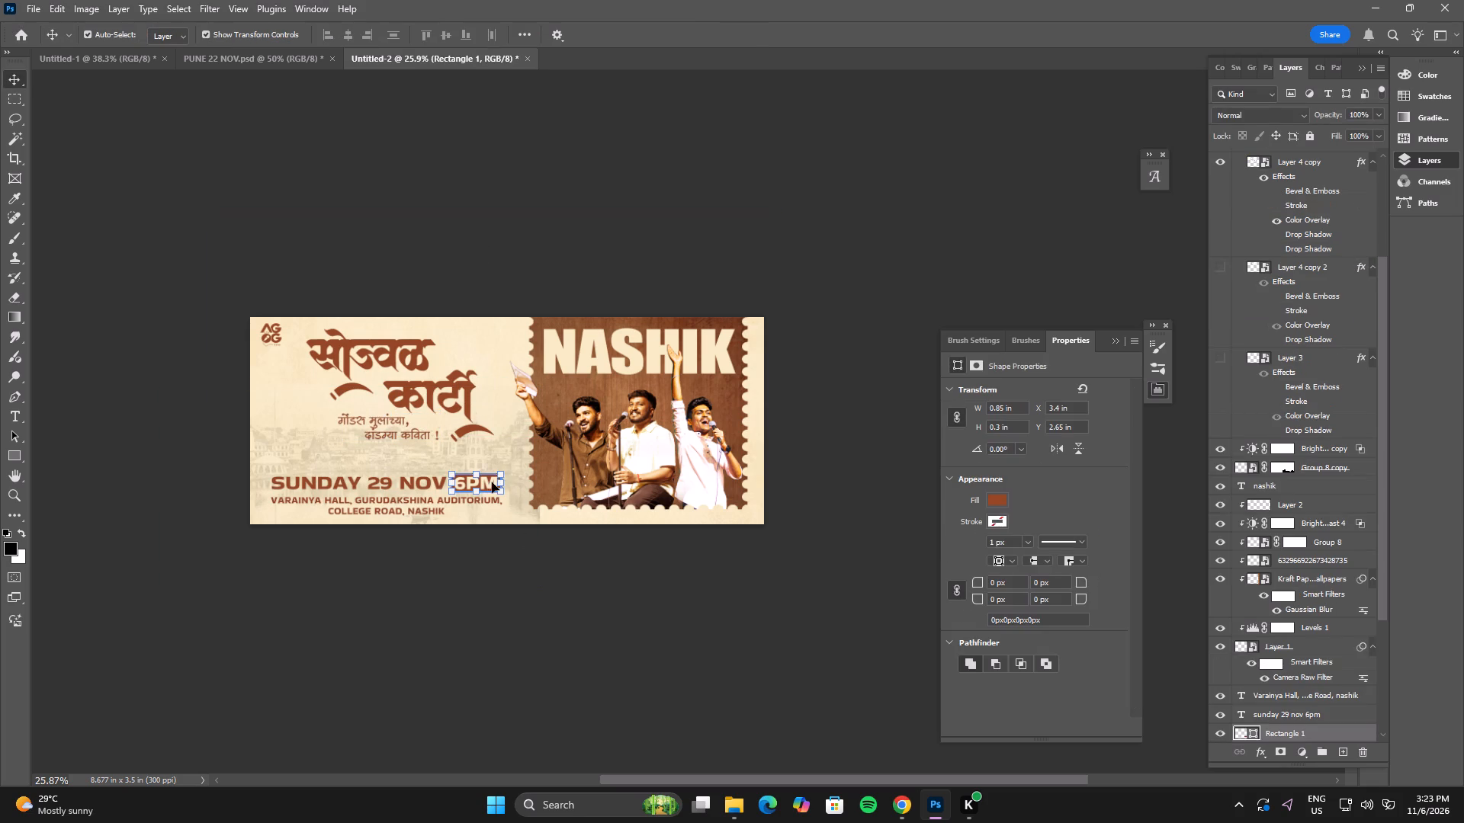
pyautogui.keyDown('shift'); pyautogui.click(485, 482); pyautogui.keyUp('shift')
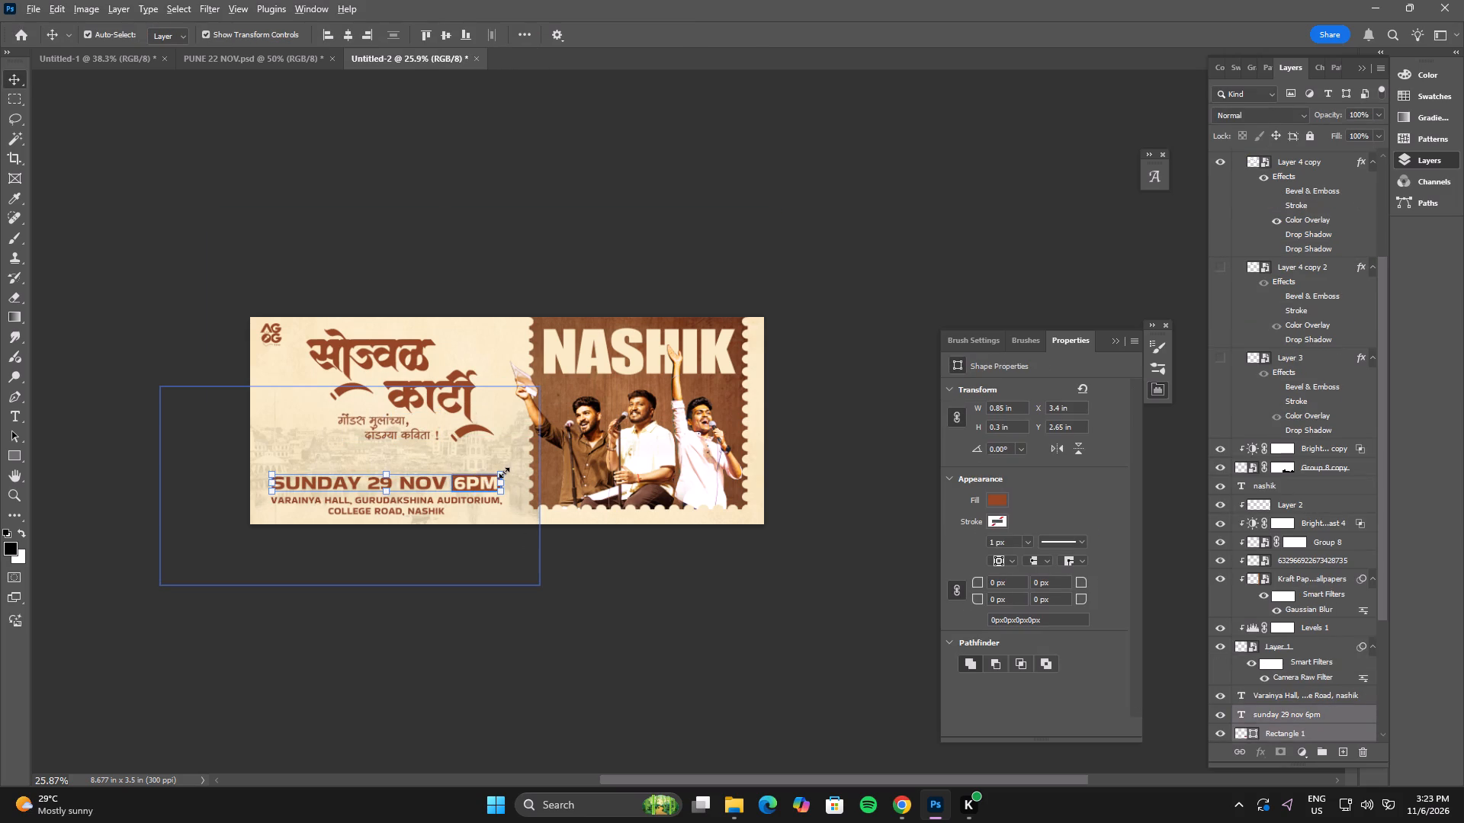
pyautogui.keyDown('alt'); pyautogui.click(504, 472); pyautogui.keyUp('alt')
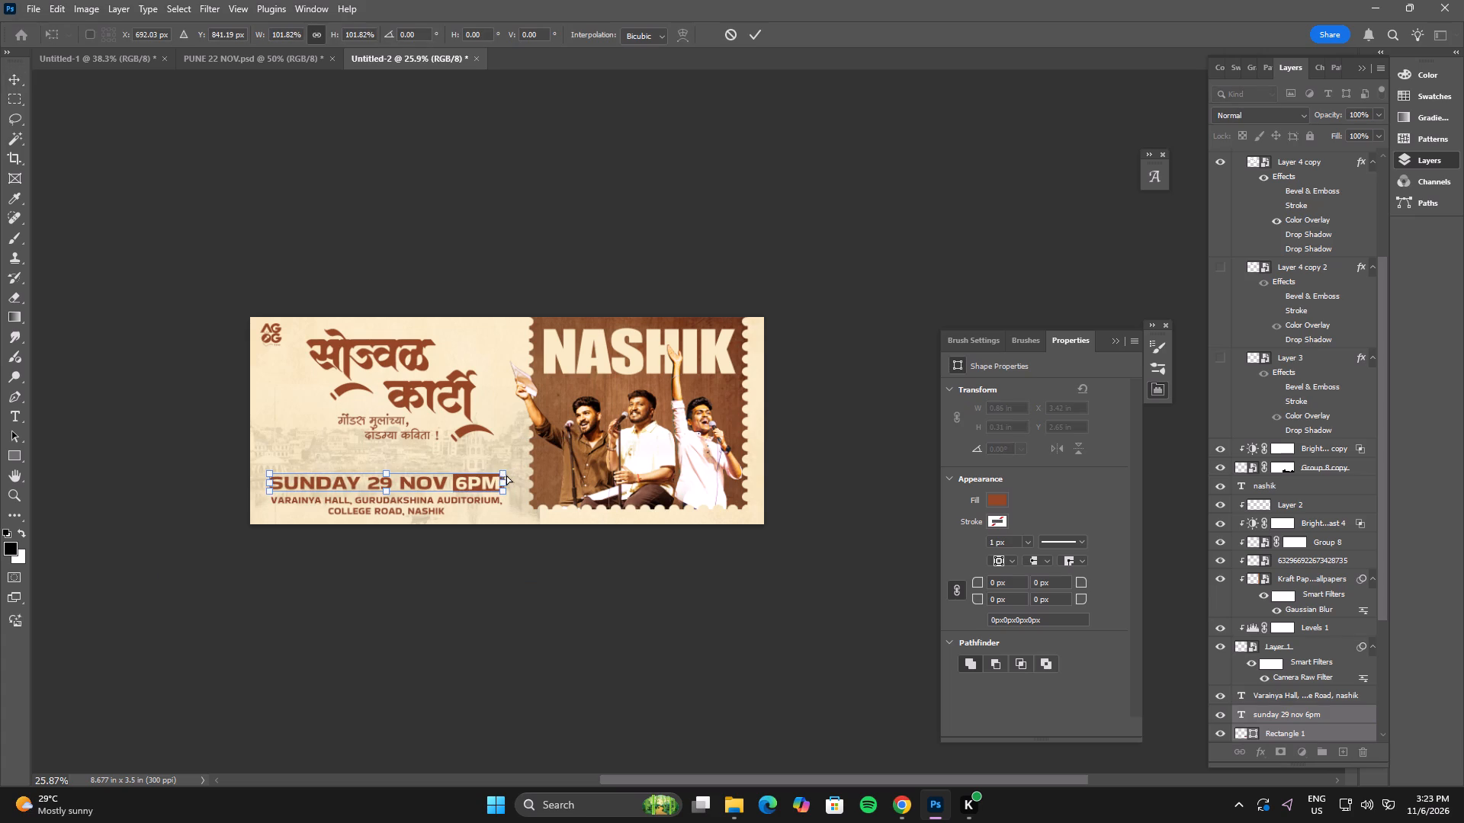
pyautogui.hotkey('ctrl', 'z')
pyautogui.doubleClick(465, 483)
# Add the venue text to the selected date line and 6PM box and move them up together, with the box at Y 2.52 in.
pyautogui.keyDown('shift'); pyautogui.click(403, 512); pyautogui.keyUp('shift')
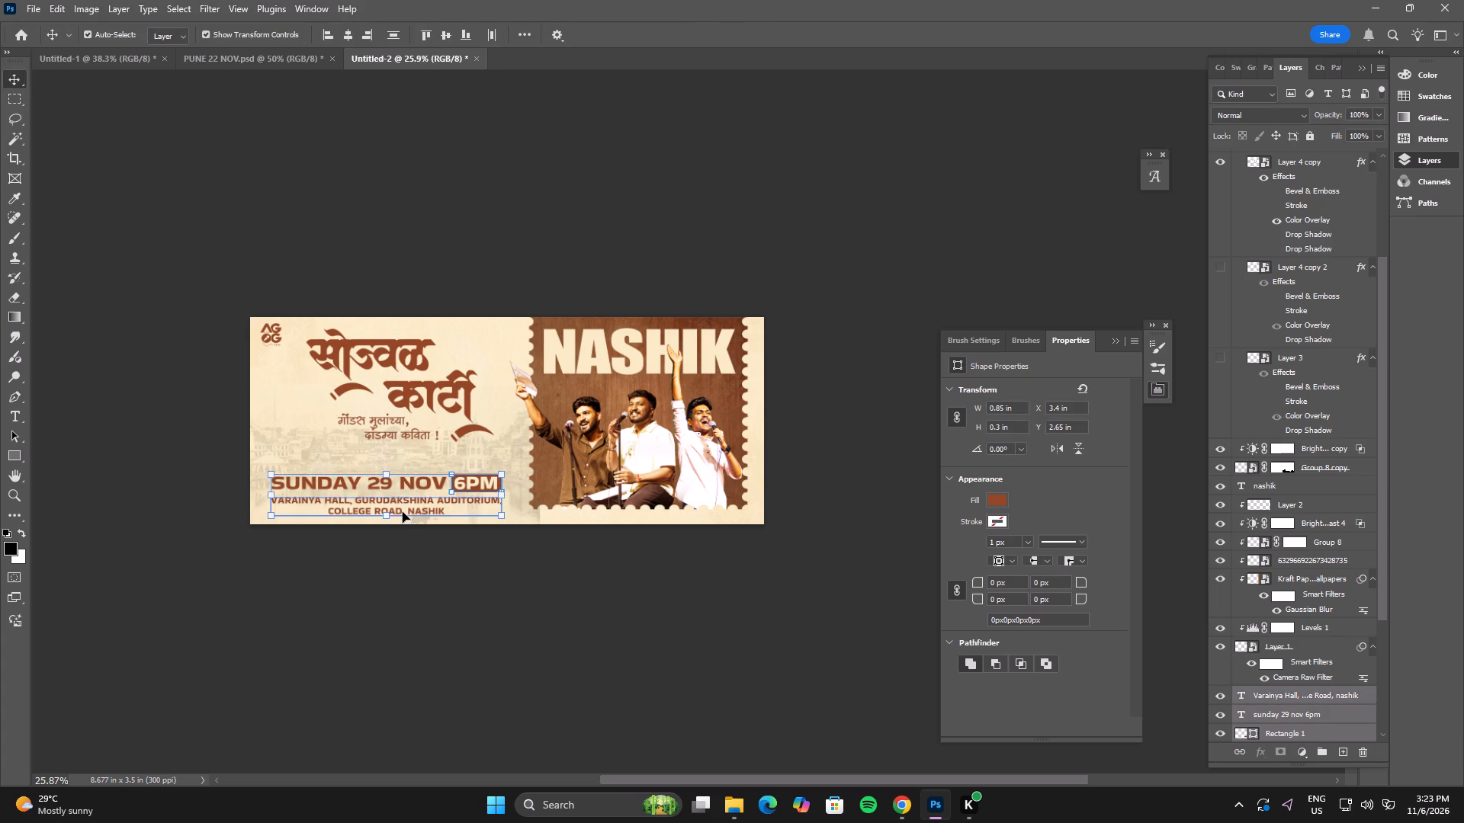
pyautogui.click(390, 471)
pyautogui.keyDown('shift'); pyautogui.moveTo(415, 501); pyautogui.dragTo(416, 488); pyautogui.keyUp('shift')
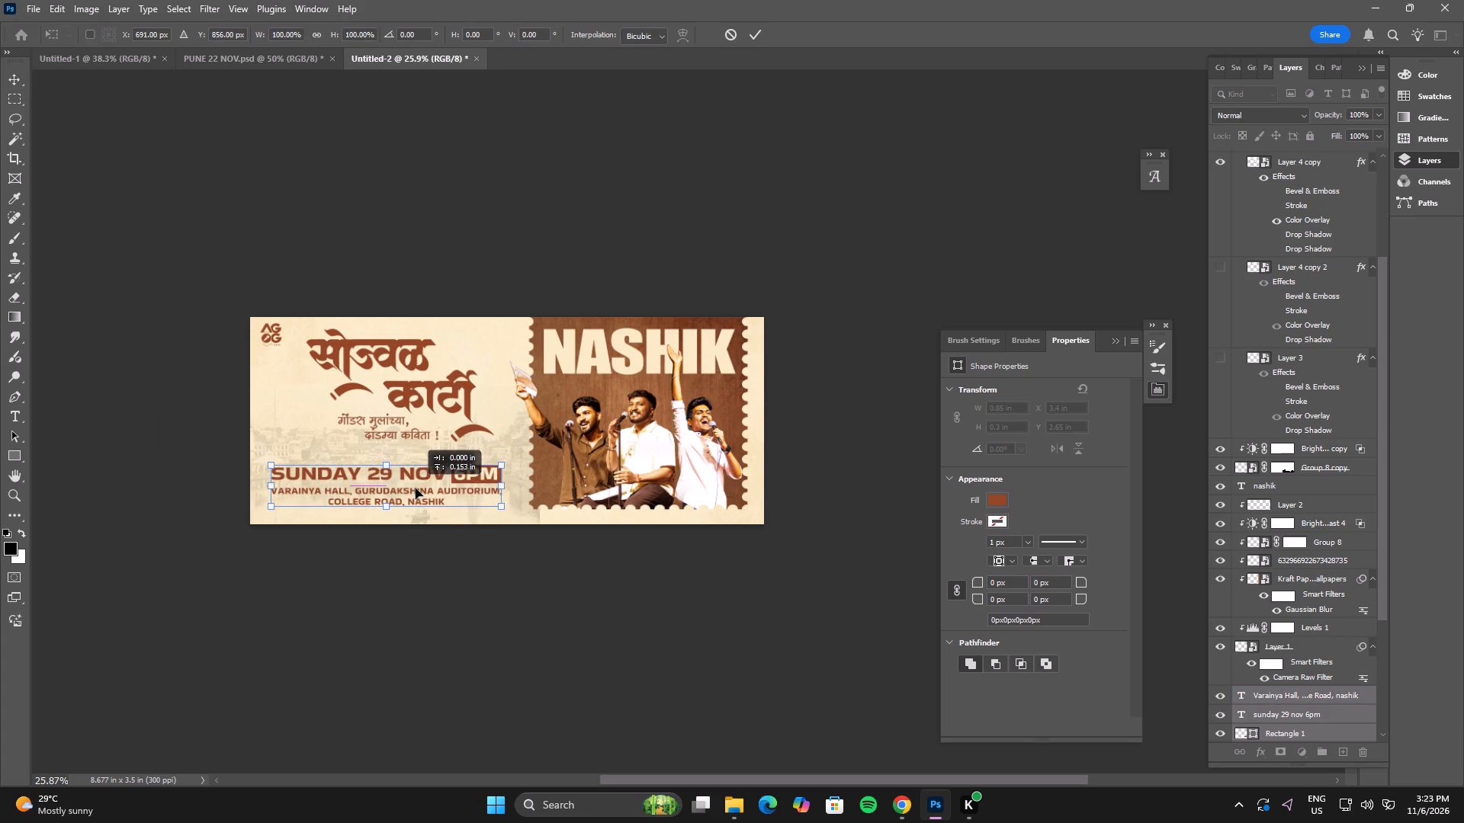
pyautogui.keyDown('shift'); pyautogui.moveTo(416, 488); pyautogui.dragTo(415, 487); pyautogui.keyUp('shift')
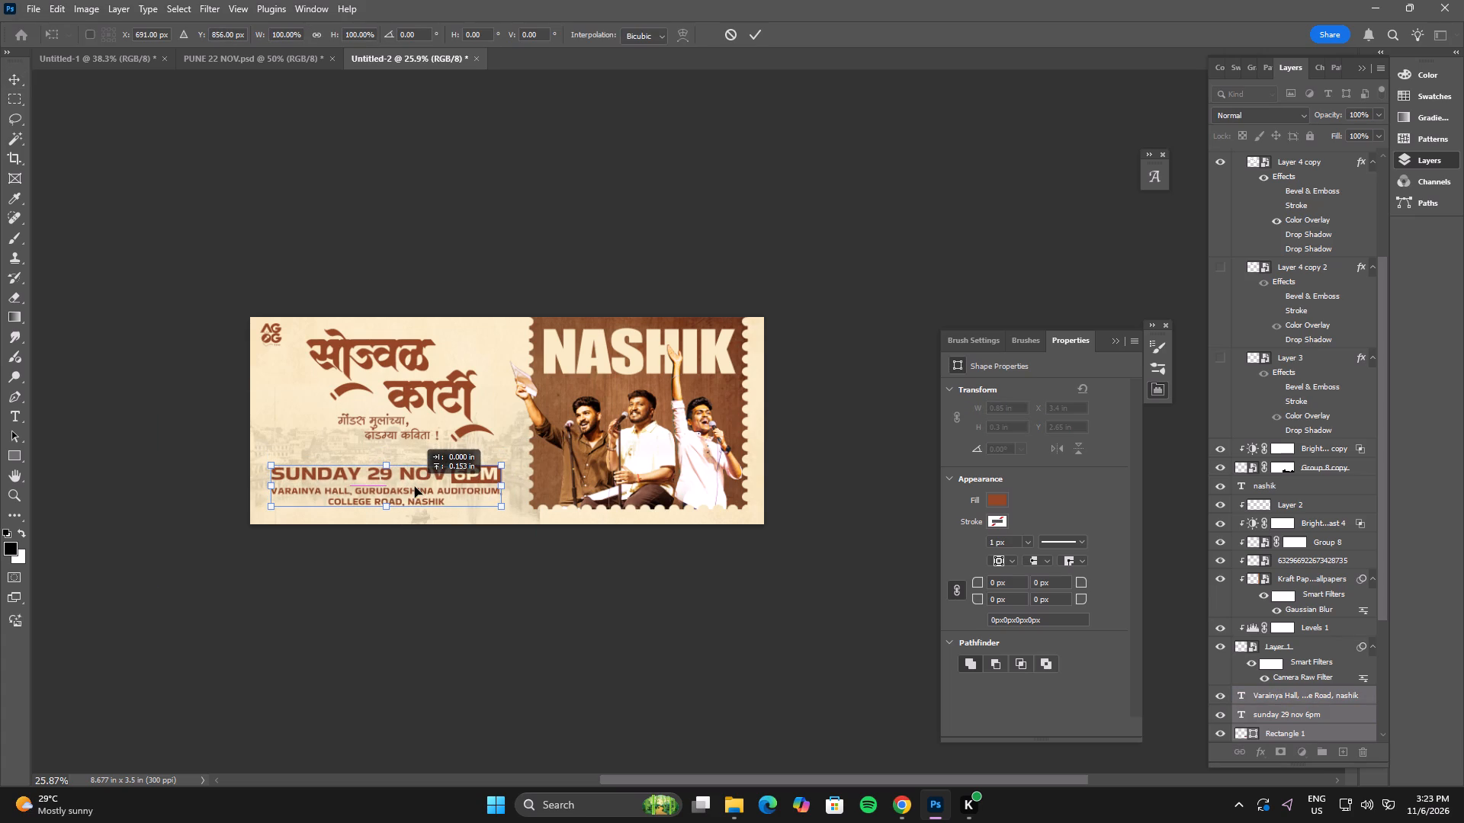
pyautogui.keyDown('shift'); pyautogui.moveTo(415, 487); pyautogui.dragTo(415, 492); pyautogui.keyUp('shift')
pyautogui.doubleClick(415, 492)
pyautogui.press('Down')
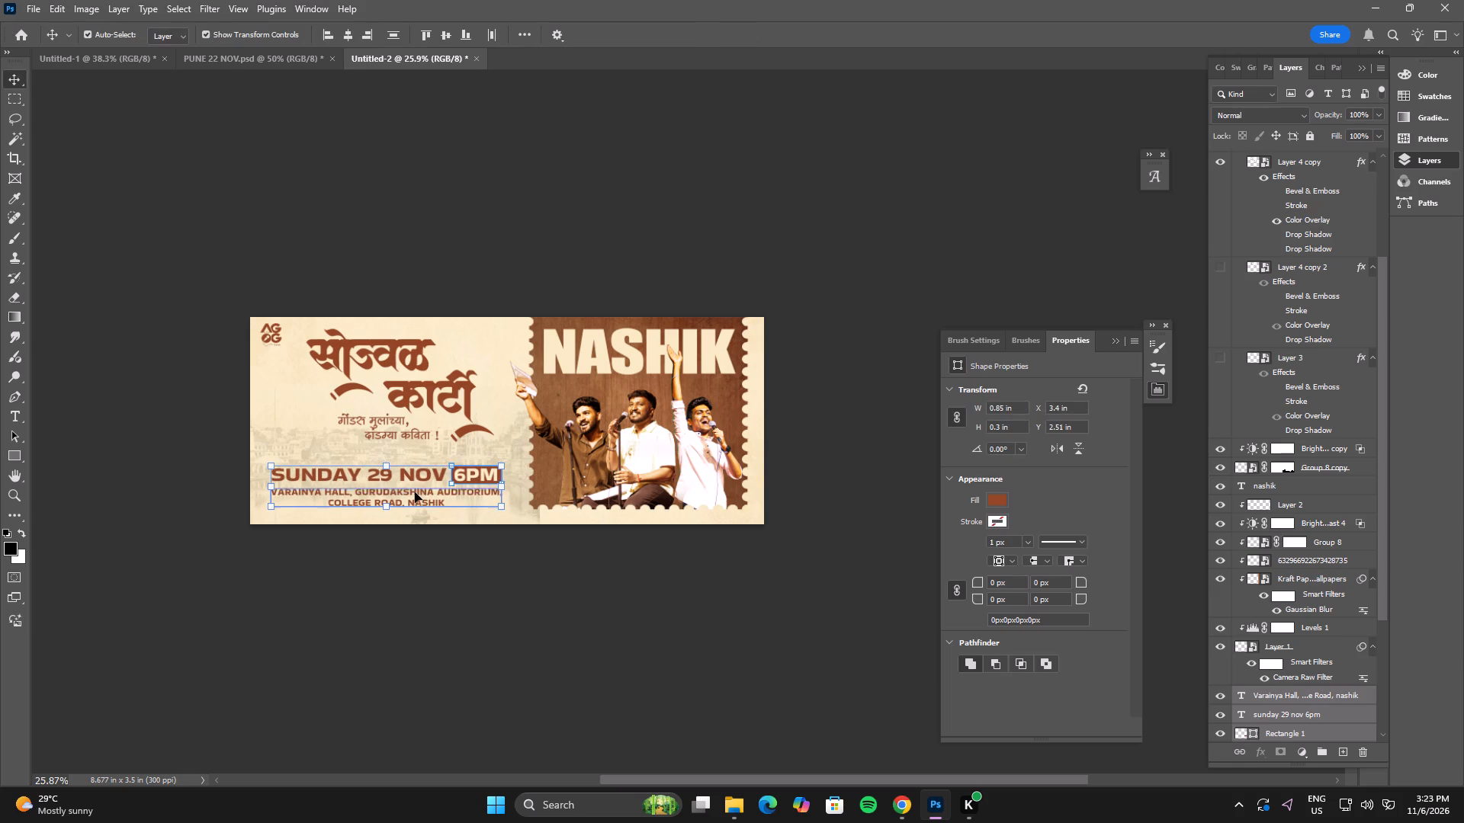
pyautogui.press('Down')
# Add a new layer and place it directly above Group 10, below Rectangle 1.
pyautogui.scroll(-3, 1348, 700)
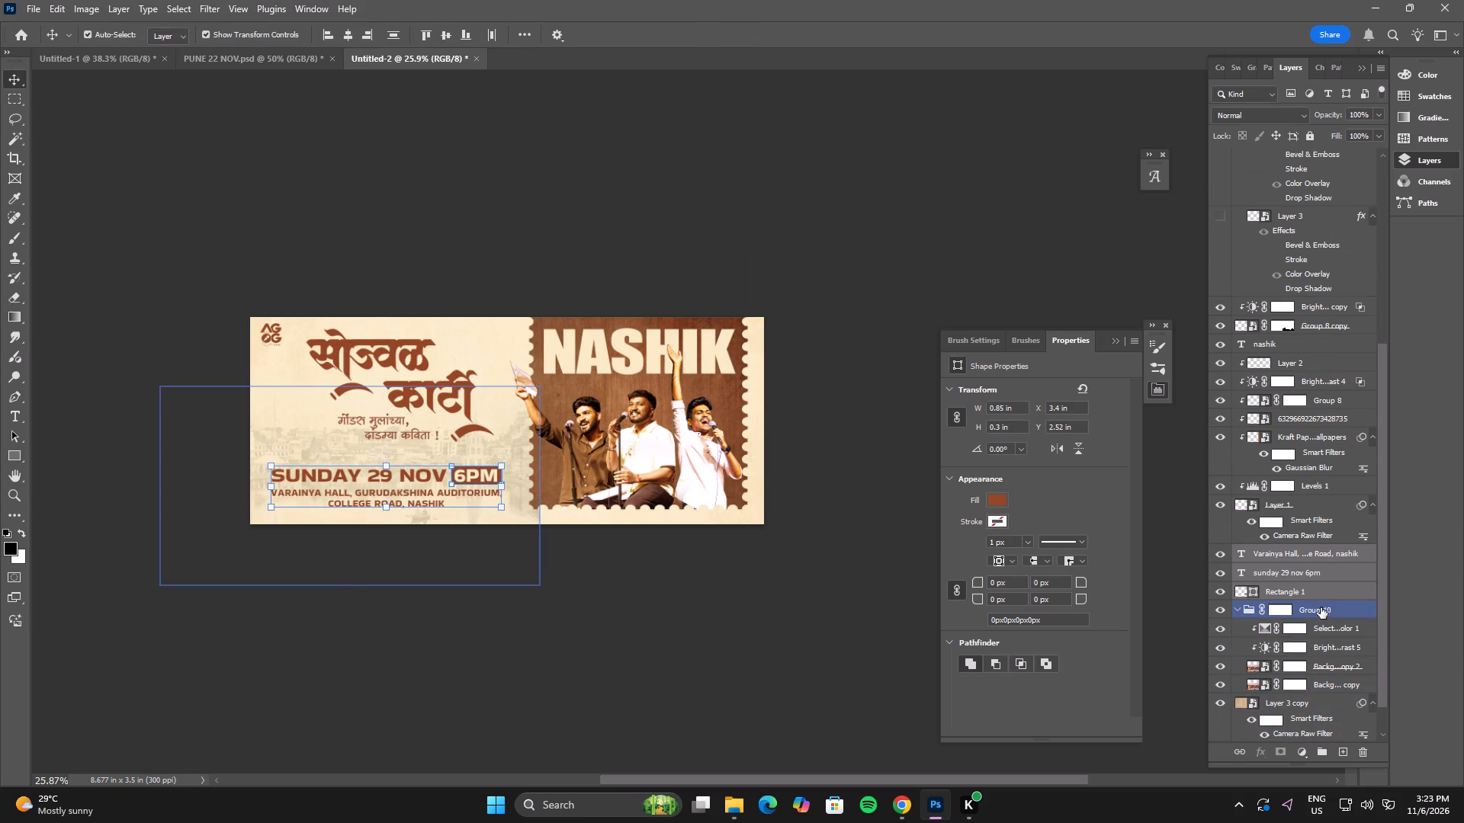
pyautogui.click(1321, 609)
pyautogui.click(1347, 752)
pyautogui.moveTo(1321, 625); pyautogui.dragTo(1315, 602)
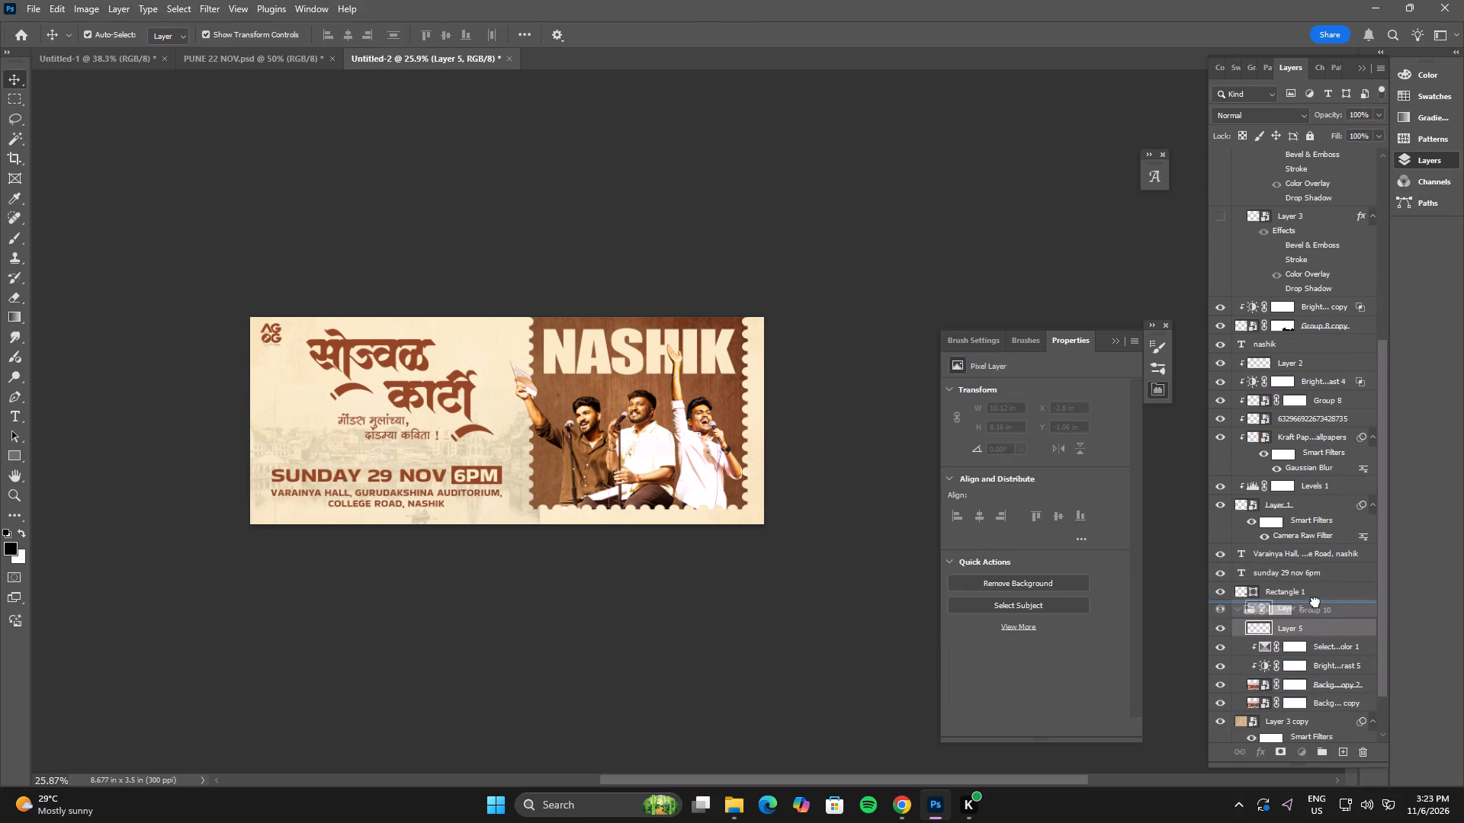
pyautogui.moveTo(1315, 602); pyautogui.dragTo(1315, 601)
# Paint cream sampled from the banner background behind the date and venue text on the new layer, using a 400 px soft brush.
pyautogui.press('b')
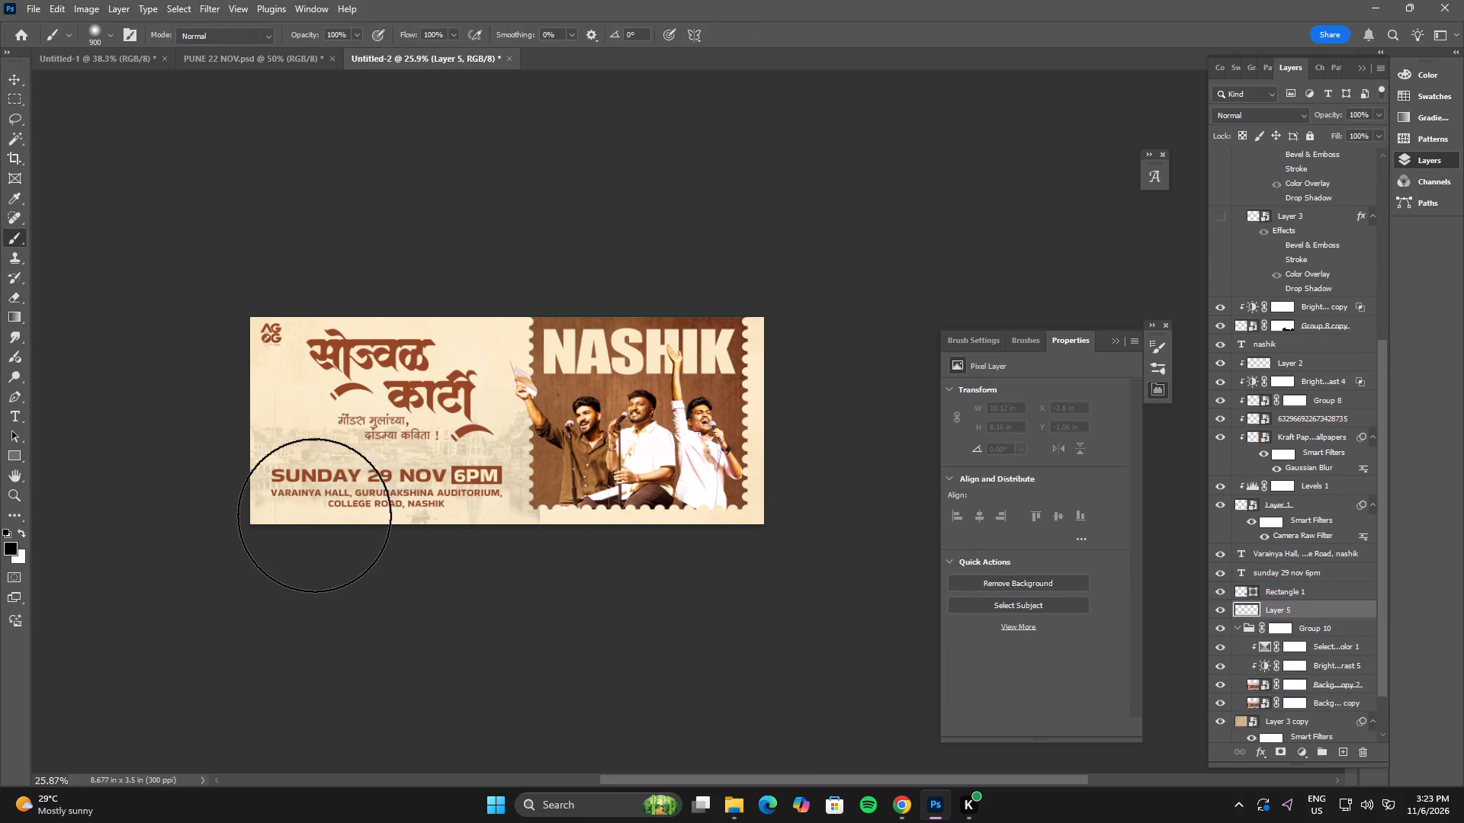
pyautogui.click(291, 516)
pyautogui.hotkey('ctrl', 'z')
pyautogui.keyDown('alt'); pyautogui.click(464, 351); pyautogui.keyUp('alt')
pyautogui.press('[')
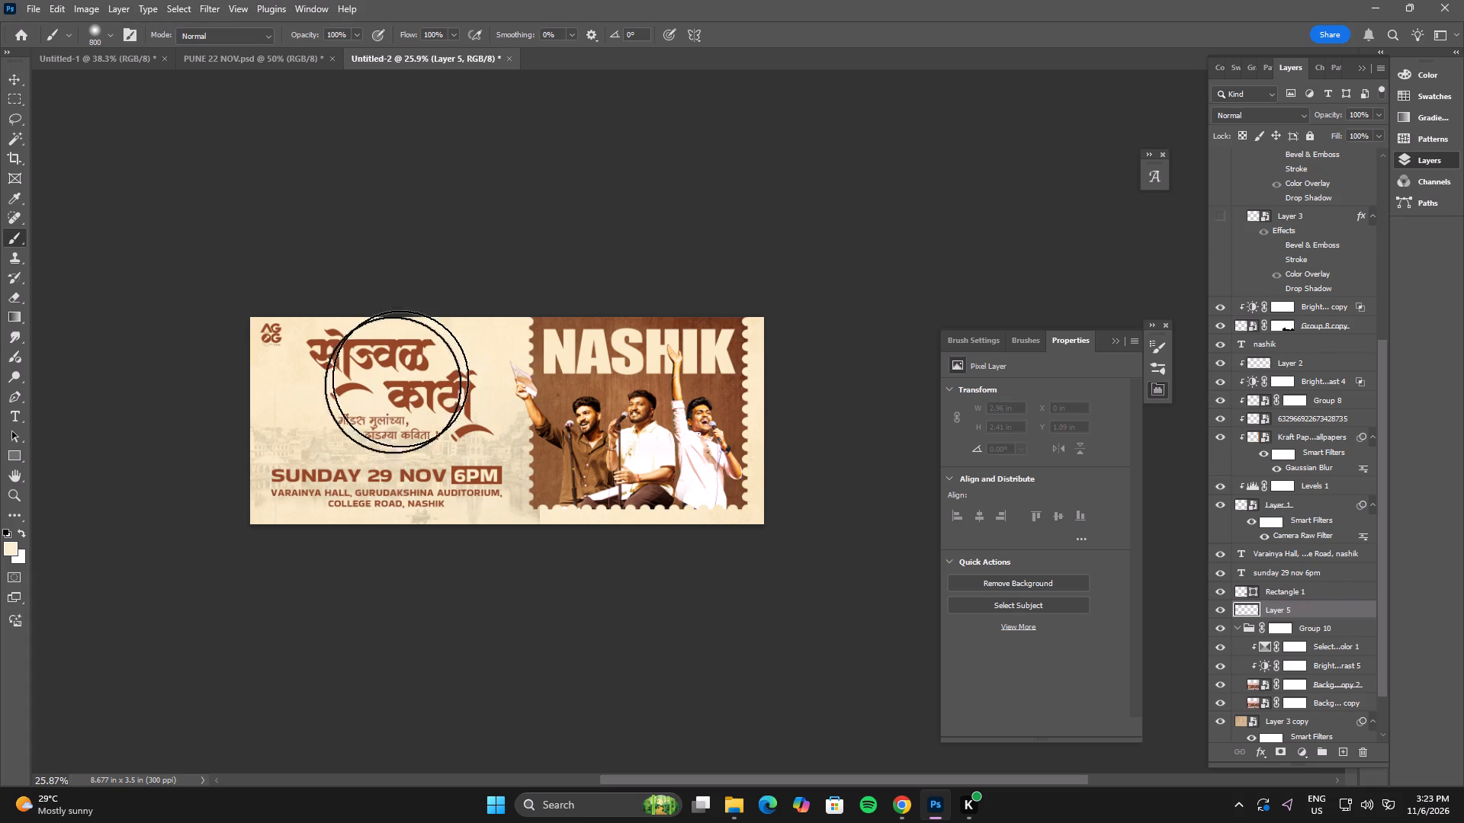
pyautogui.press('[')
pyautogui.press('[')
pyautogui.press('[')
pyautogui.press('[')
pyautogui.click(283, 488)
pyautogui.click(312, 486)
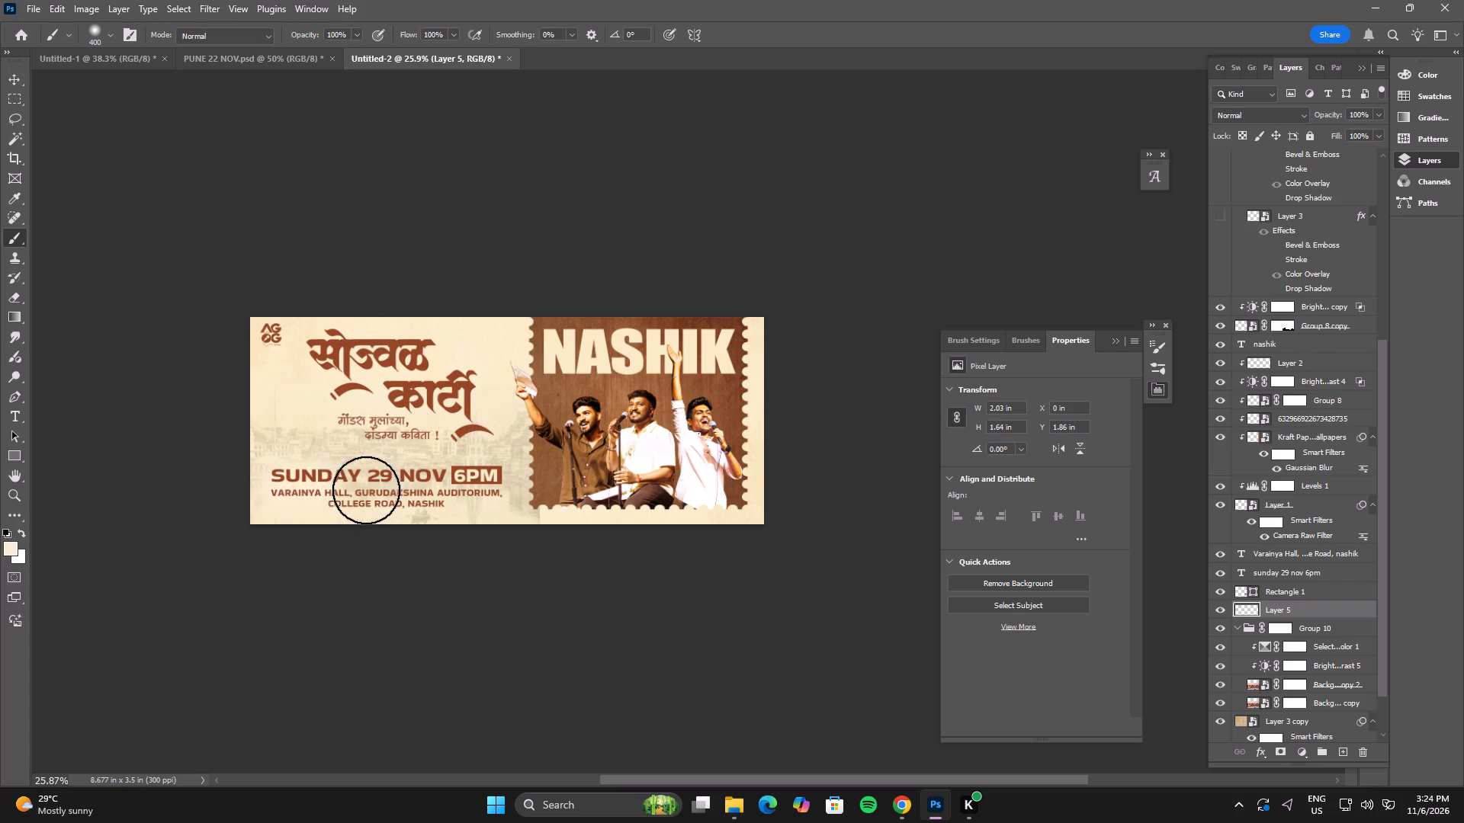
pyautogui.click(366, 490)
pyautogui.click(419, 489)
pyautogui.click(482, 485)
pyautogui.click(486, 488)
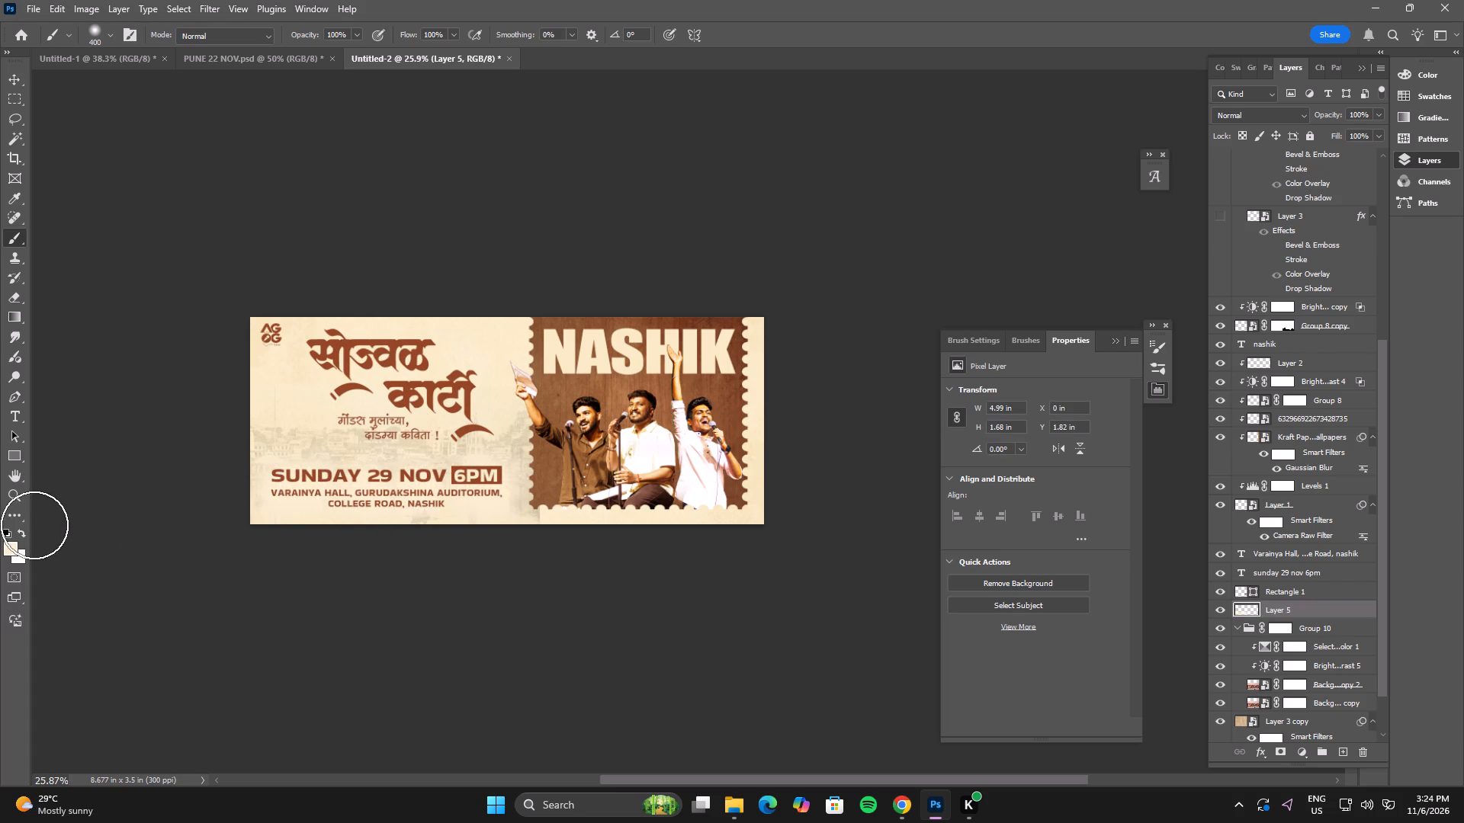
# Preview the whole banner in full-screen mode, return to the standard view and activate the Move tool.
pyautogui.press('f')
pyautogui.press('f')
pyautogui.press('f')
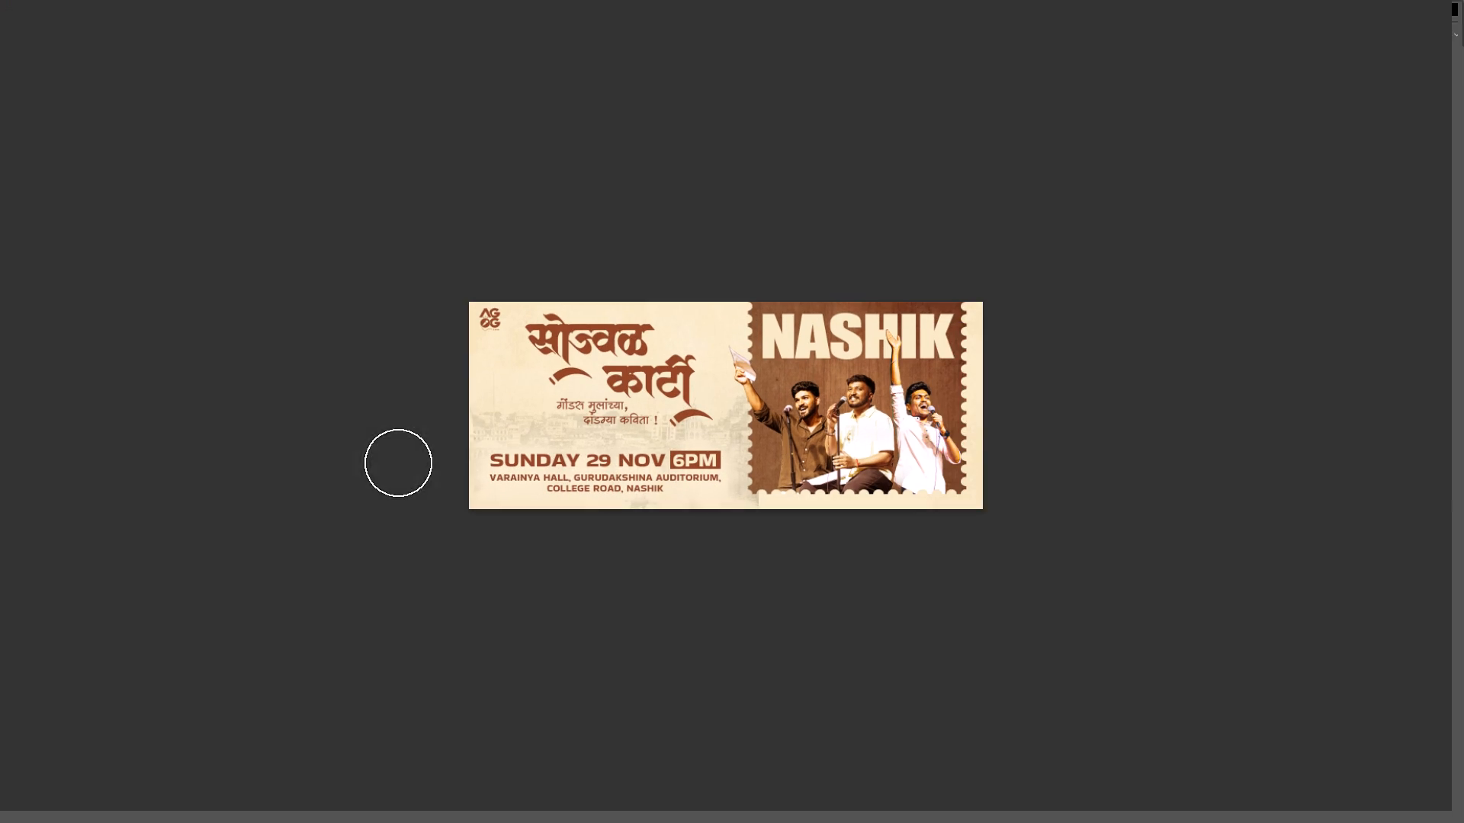
pyautogui.keyDown('alt'); pyautogui.scroll(6, 736, 543); pyautogui.keyUp('alt')
pyautogui.click(14, 79)
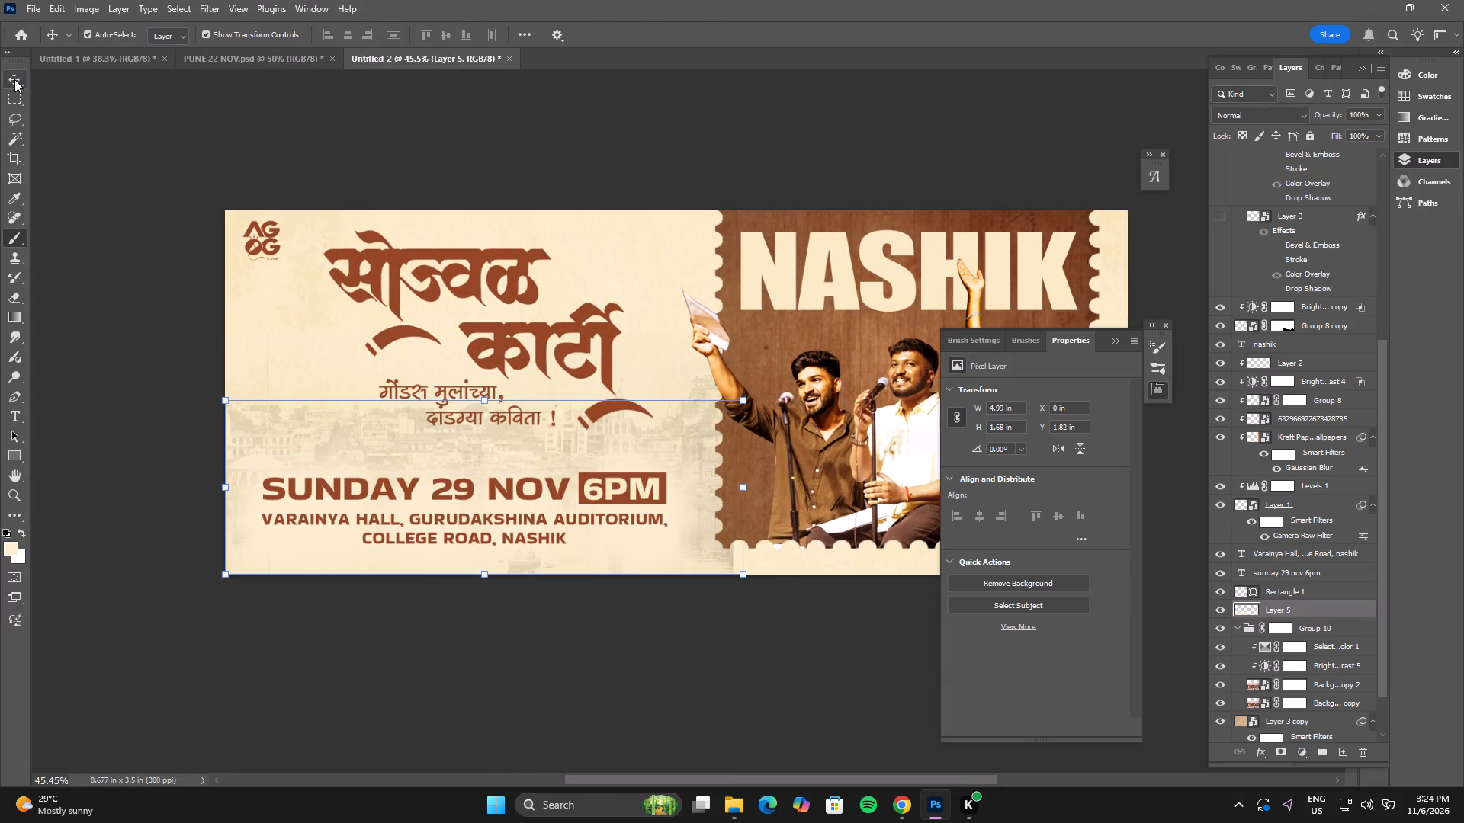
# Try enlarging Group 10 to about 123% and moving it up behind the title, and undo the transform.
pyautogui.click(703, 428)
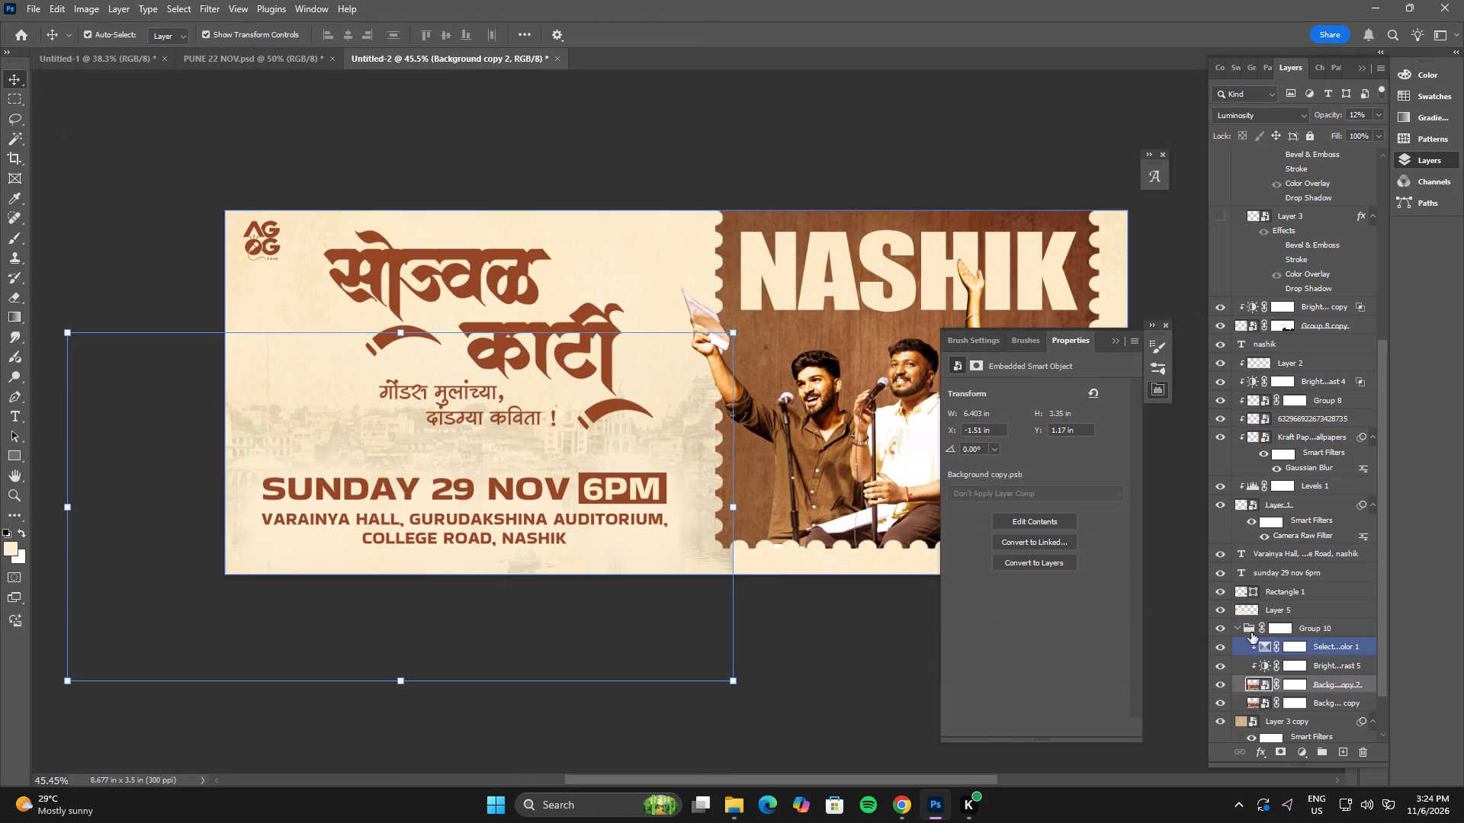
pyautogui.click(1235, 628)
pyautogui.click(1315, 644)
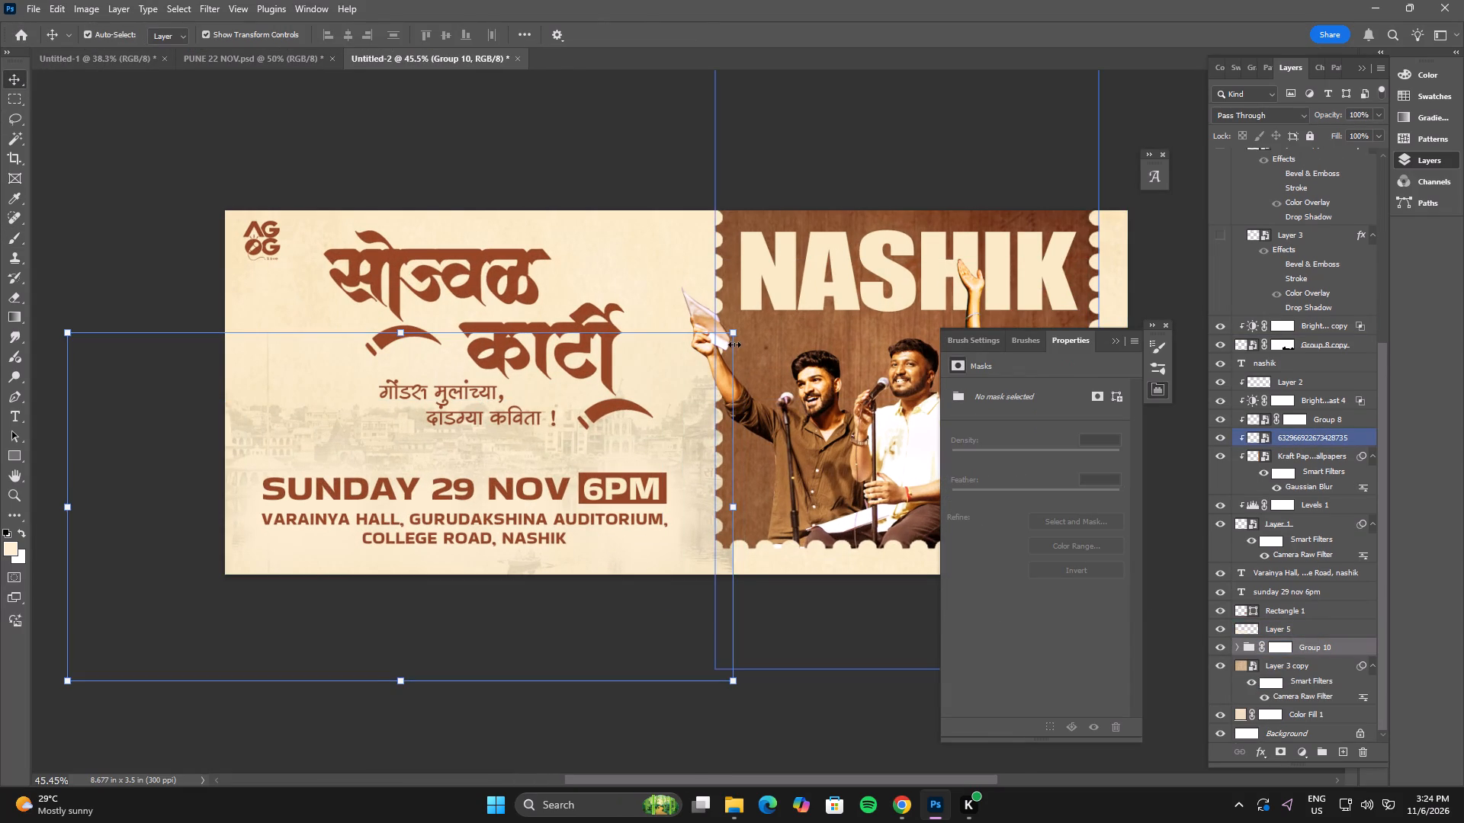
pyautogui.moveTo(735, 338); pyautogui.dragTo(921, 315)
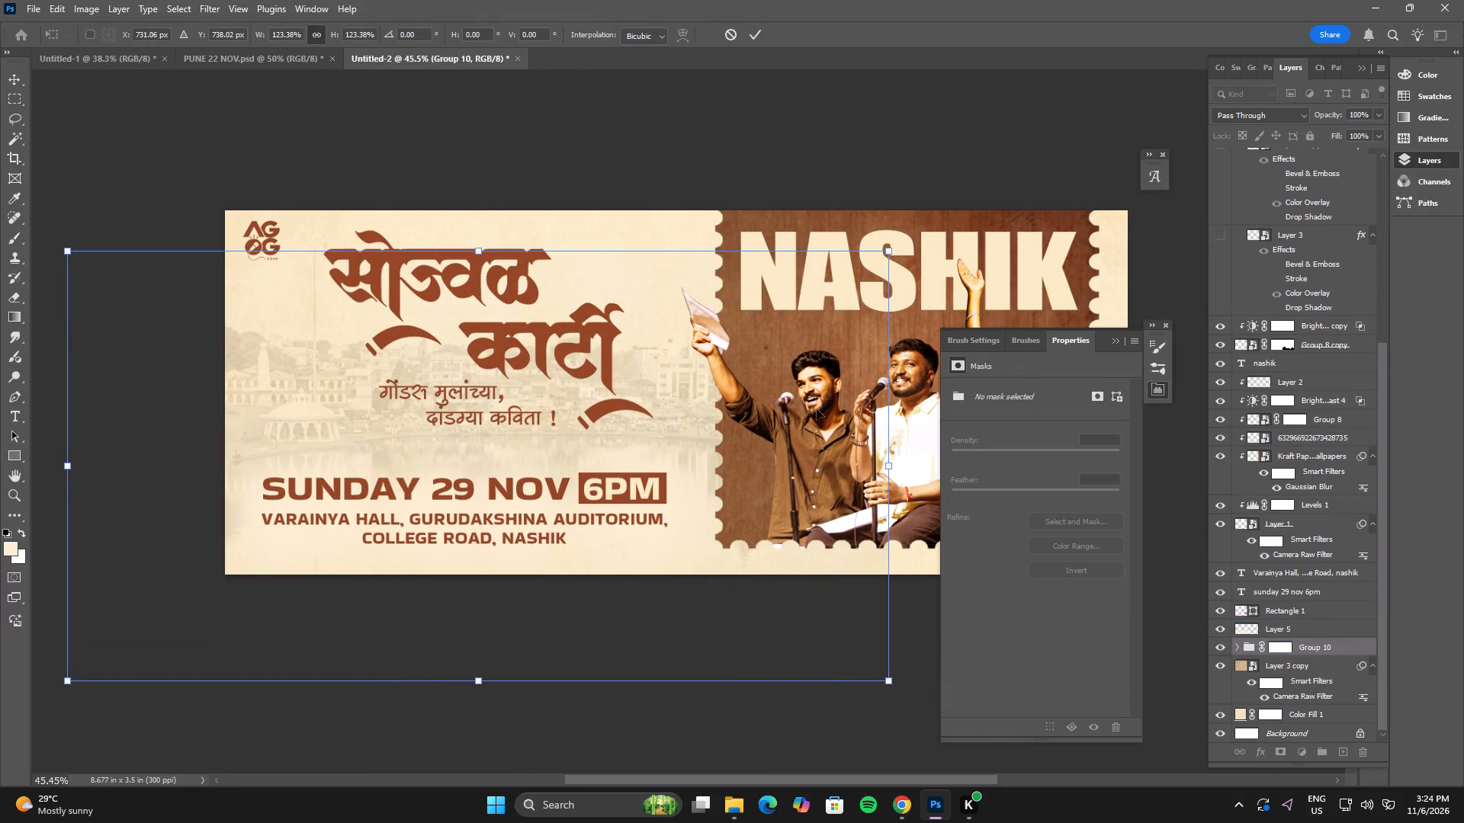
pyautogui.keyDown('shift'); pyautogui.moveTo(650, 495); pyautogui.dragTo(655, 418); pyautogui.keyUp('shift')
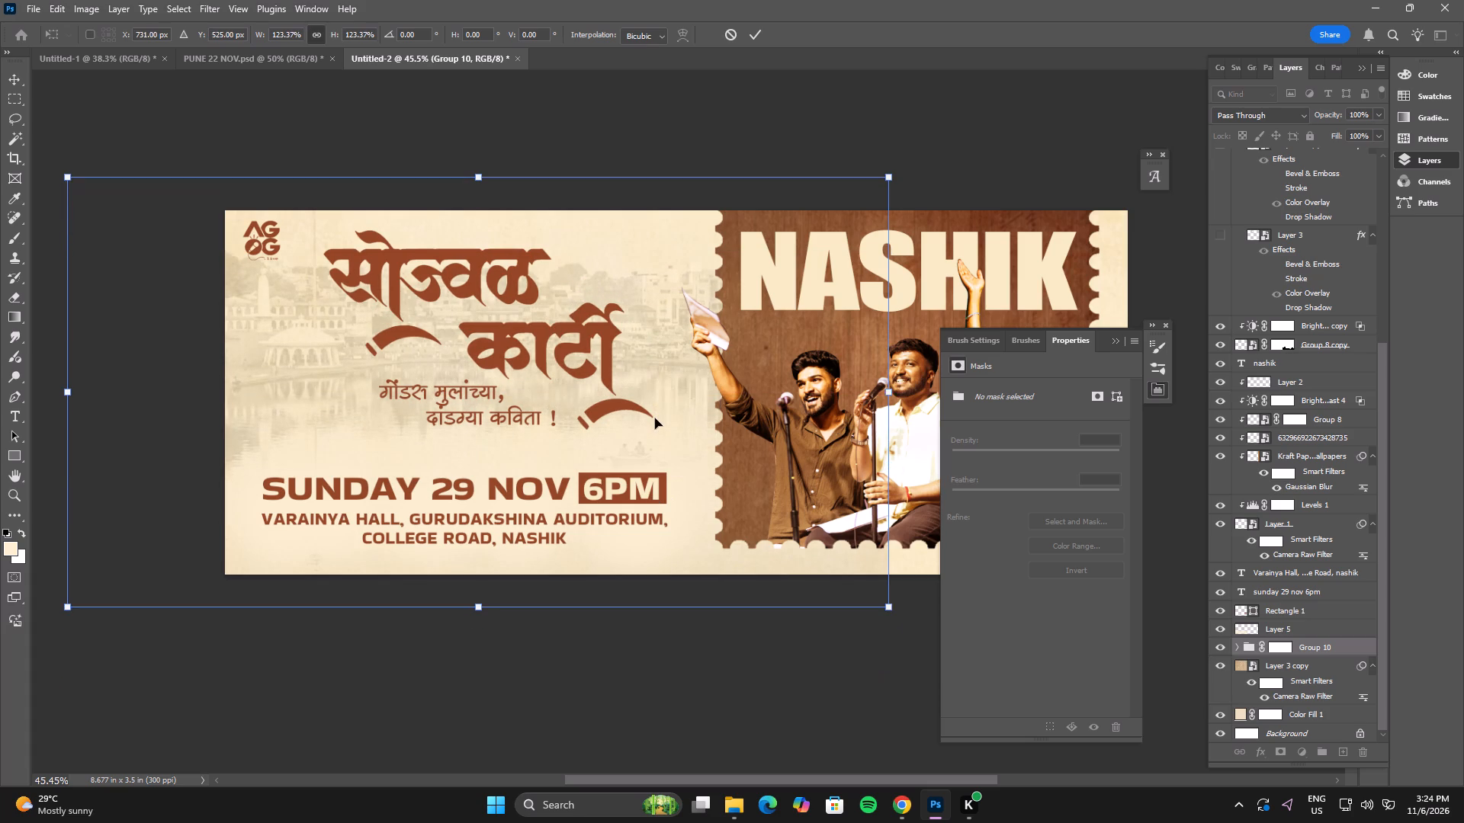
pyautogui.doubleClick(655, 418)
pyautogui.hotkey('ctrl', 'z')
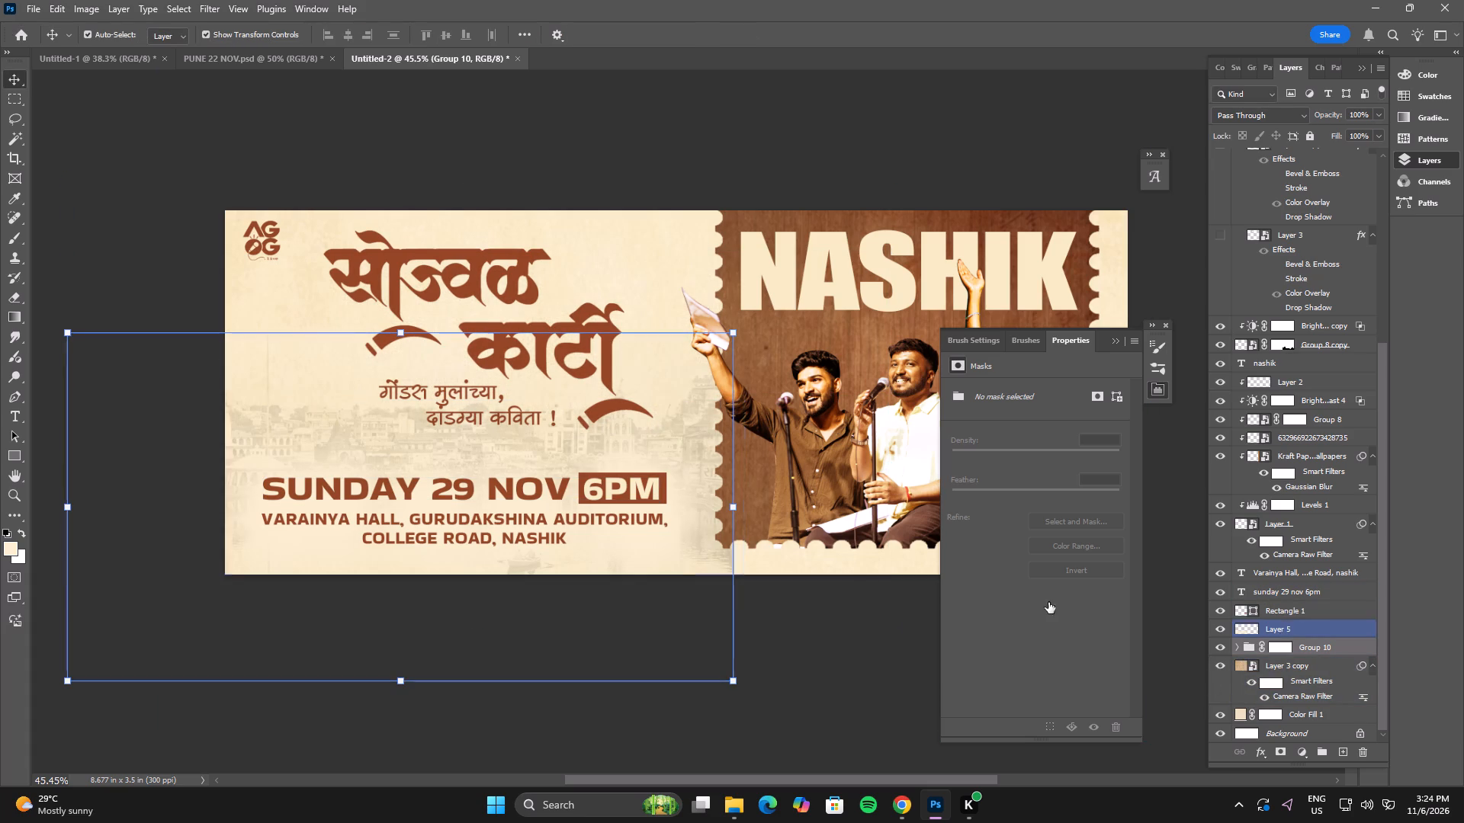
# Move Group 10, the faded cityscape, about 0.5 in to the right at its original size.
pyautogui.click(735, 504)
pyautogui.keyDown('shift'); pyautogui.moveTo(610, 514); pyautogui.dragTo(691, 514); pyautogui.keyUp('shift')
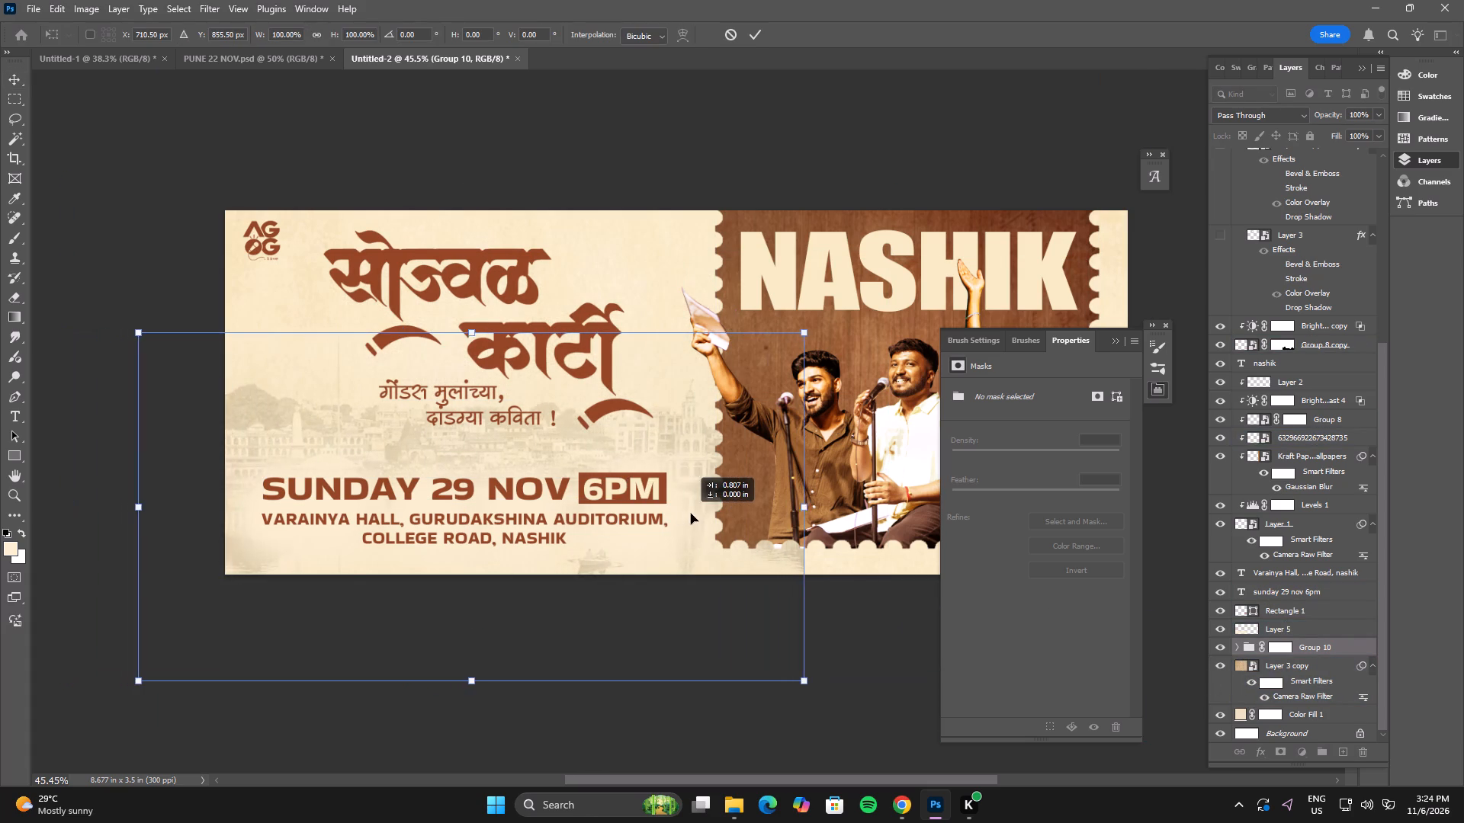
pyautogui.keyDown('shift'); pyautogui.moveTo(691, 514); pyautogui.dragTo(666, 514); pyautogui.keyUp('shift')
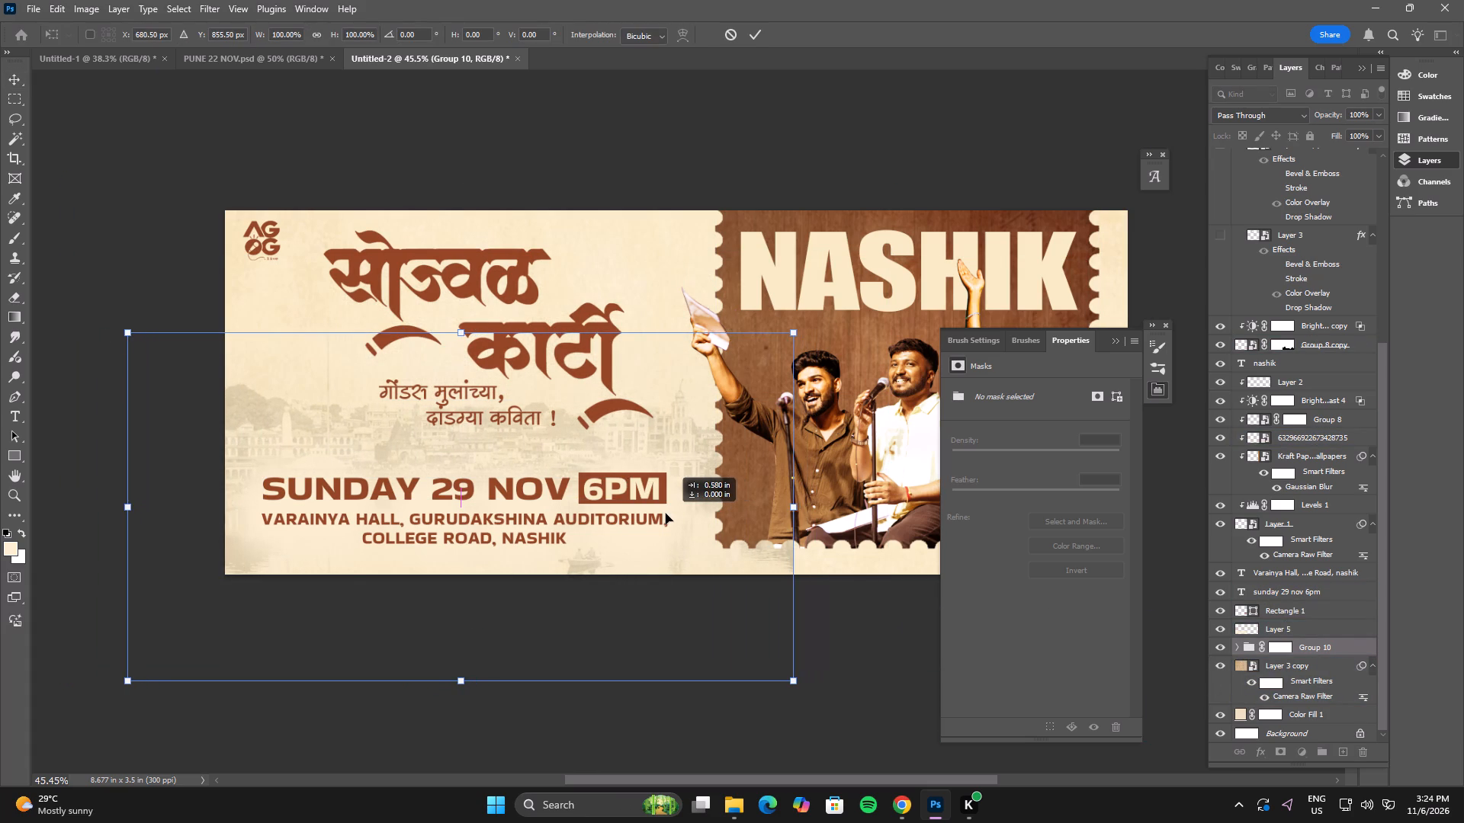
pyautogui.keyDown('shift'); pyautogui.moveTo(666, 514); pyautogui.dragTo(663, 514); pyautogui.keyUp('shift')
pyautogui.keyDown('shift'); pyautogui.doubleClick(663, 514); pyautogui.keyUp('shift')
# Paint black on Group 10's layer mask with the 400 px soft brush to hide the cityscape around the stamp's lower-left edge.
pyautogui.click(1283, 647)
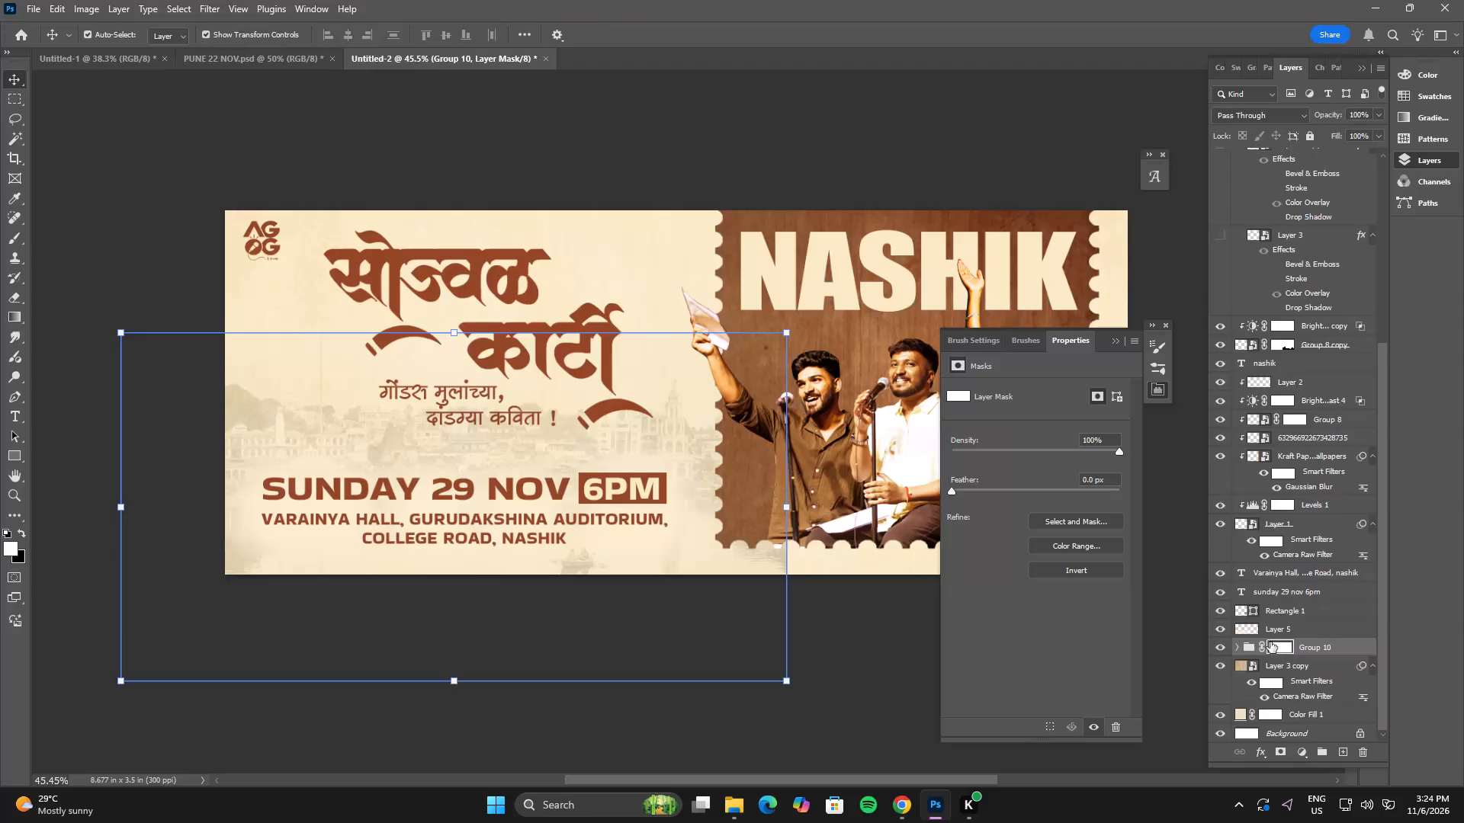
pyautogui.press('b')
pyautogui.click(803, 554)
pyautogui.moveTo(797, 549); pyautogui.dragTo(797, 542)
pyautogui.click(792, 530)
pyautogui.press('x')
pyautogui.click(796, 538)
pyautogui.click(798, 543)
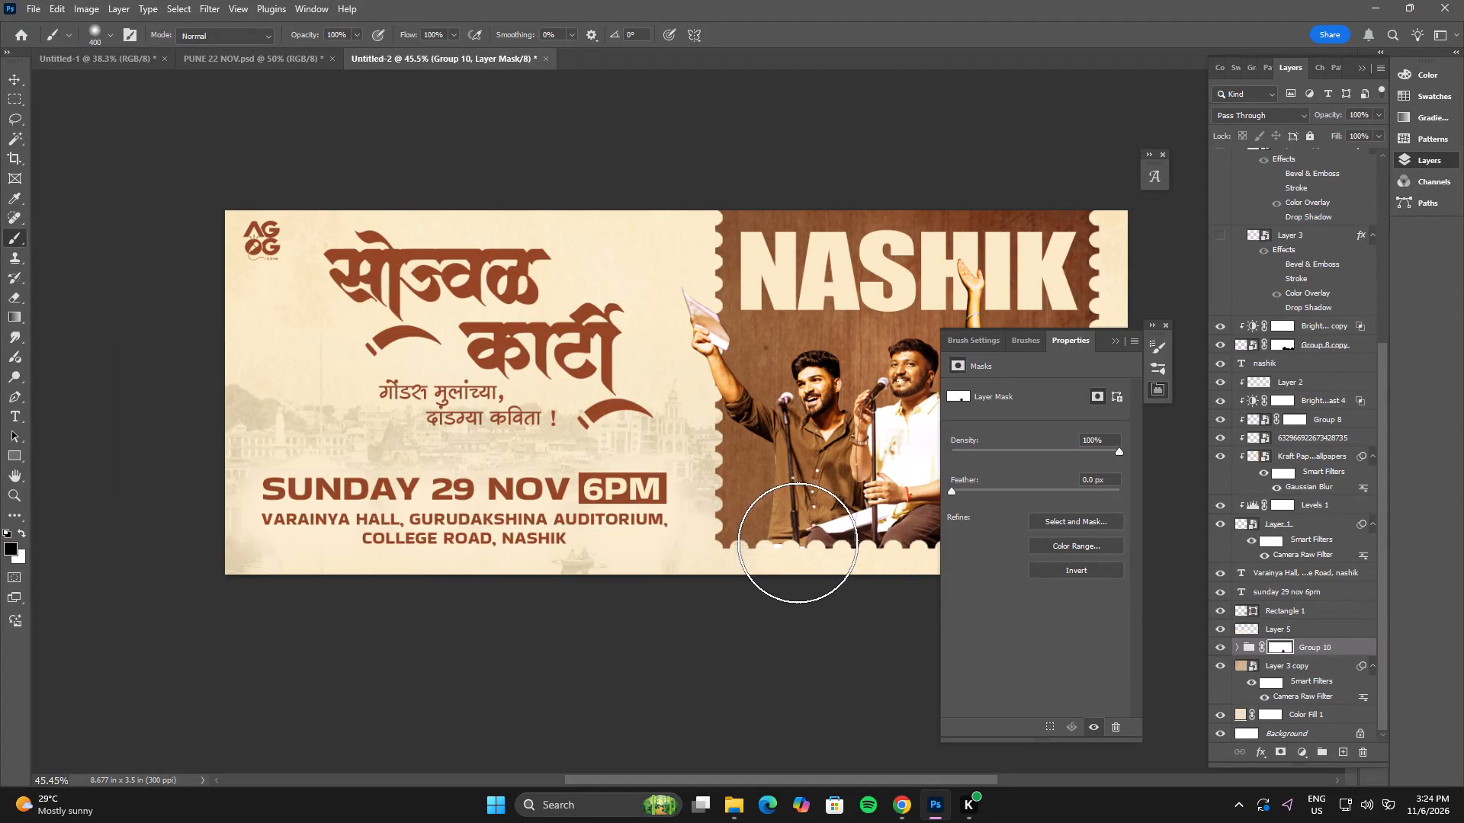
pyautogui.moveTo(787, 512); pyautogui.dragTo(778, 485)
pyautogui.moveTo(772, 472); pyautogui.dragTo(772, 483)
pyautogui.moveTo(781, 533); pyautogui.dragTo(785, 572)
pyautogui.moveTo(810, 629); pyautogui.dragTo(826, 667)
pyautogui.moveTo(731, 451); pyautogui.dragTo(743, 463)
pyautogui.moveTo(787, 536); pyautogui.dragTo(811, 594)
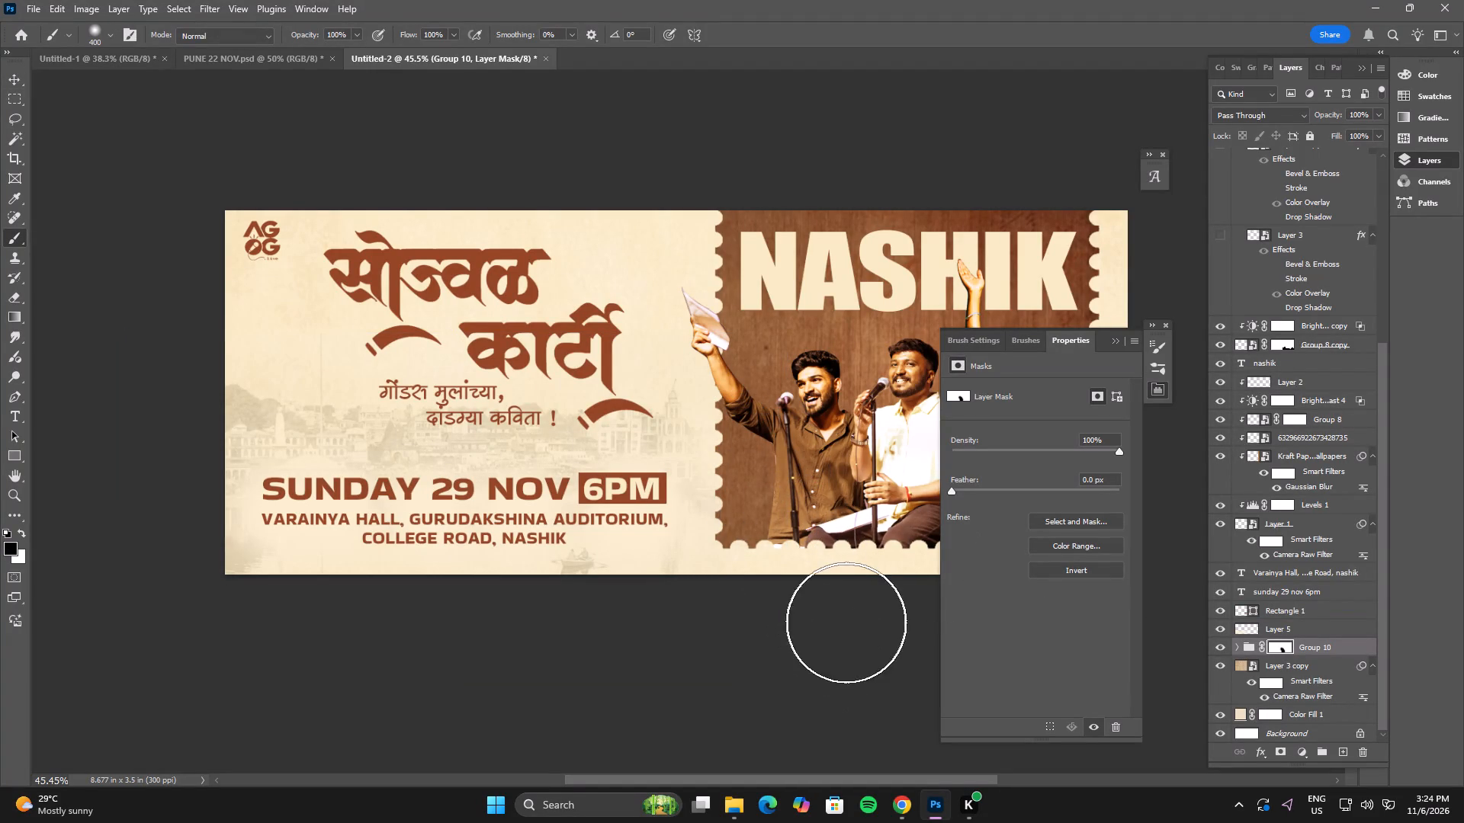
# Add a Bevel & Emboss effect to the NASHIK title, using a smooth Inner Bevel with a depth of 906%.
pyautogui.keyDown('alt'); pyautogui.scroll(-4, 838, 626); pyautogui.keyUp('alt')
pyautogui.press('space')
pyautogui.press('space')
pyautogui.press('space')
pyautogui.press('space')
pyautogui.press('space')
pyautogui.press('space')
pyautogui.press('space')
pyautogui.press('space')
pyautogui.press('space')
pyautogui.press('space')
pyautogui.press('space')
pyautogui.moveTo(836, 600); pyautogui.dragTo(684, 692)
pyautogui.keyDown('alt'); pyautogui.scroll(-3, 683, 691); pyautogui.keyUp('alt')
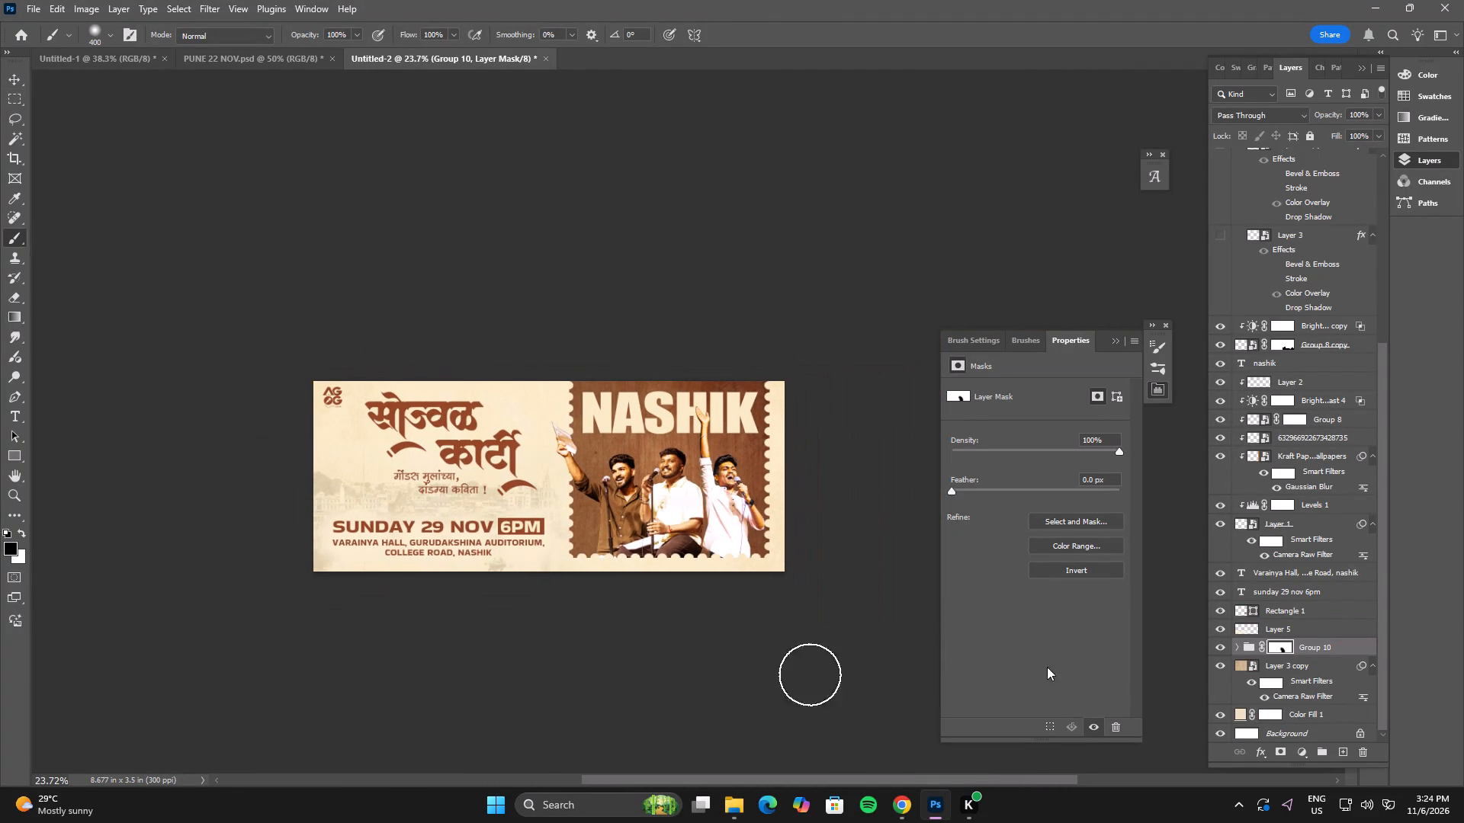
pyautogui.click(11, 74)
pyautogui.click(725, 397)
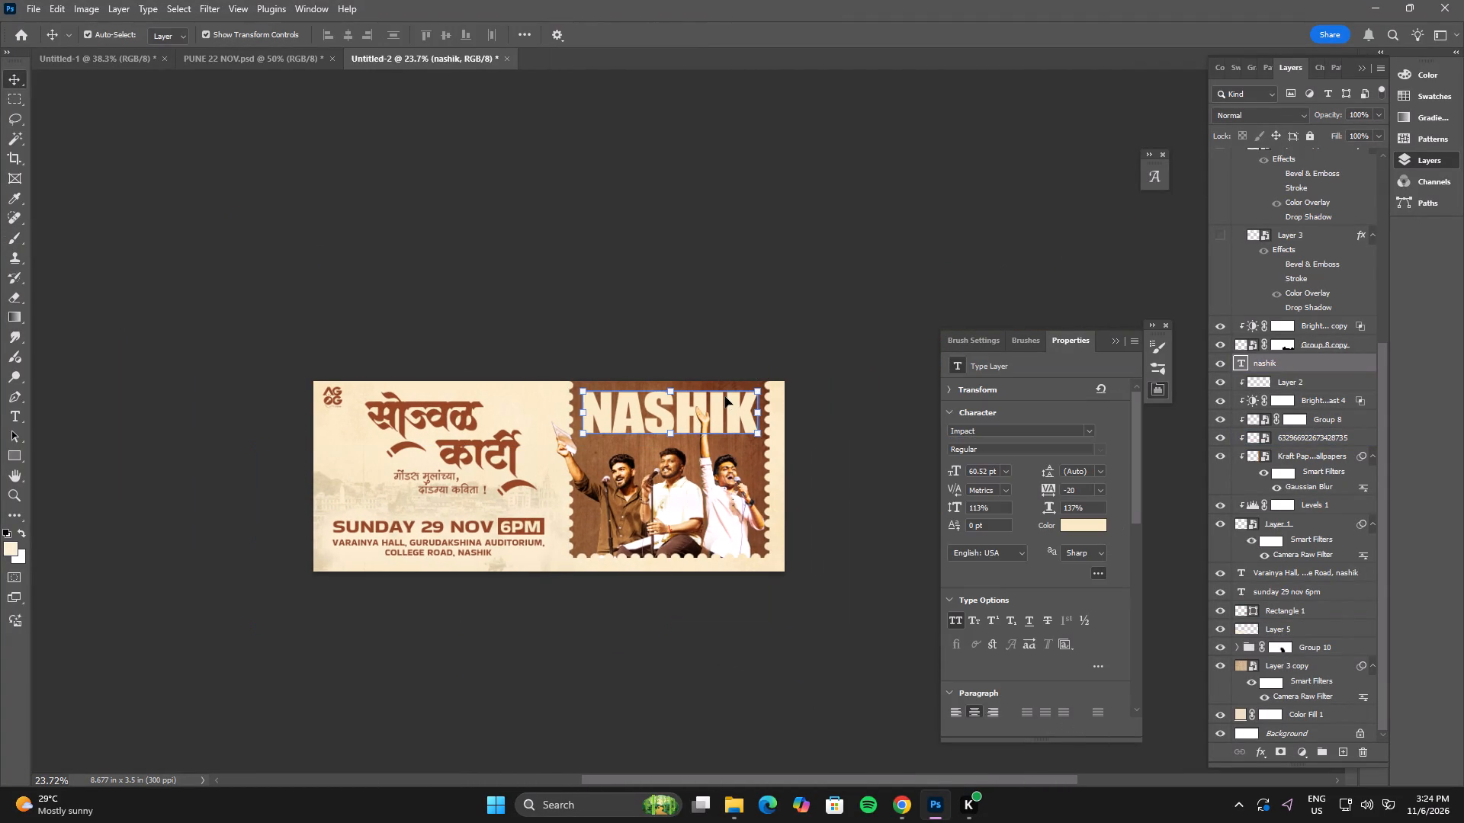
pyautogui.doubleClick(1341, 370)
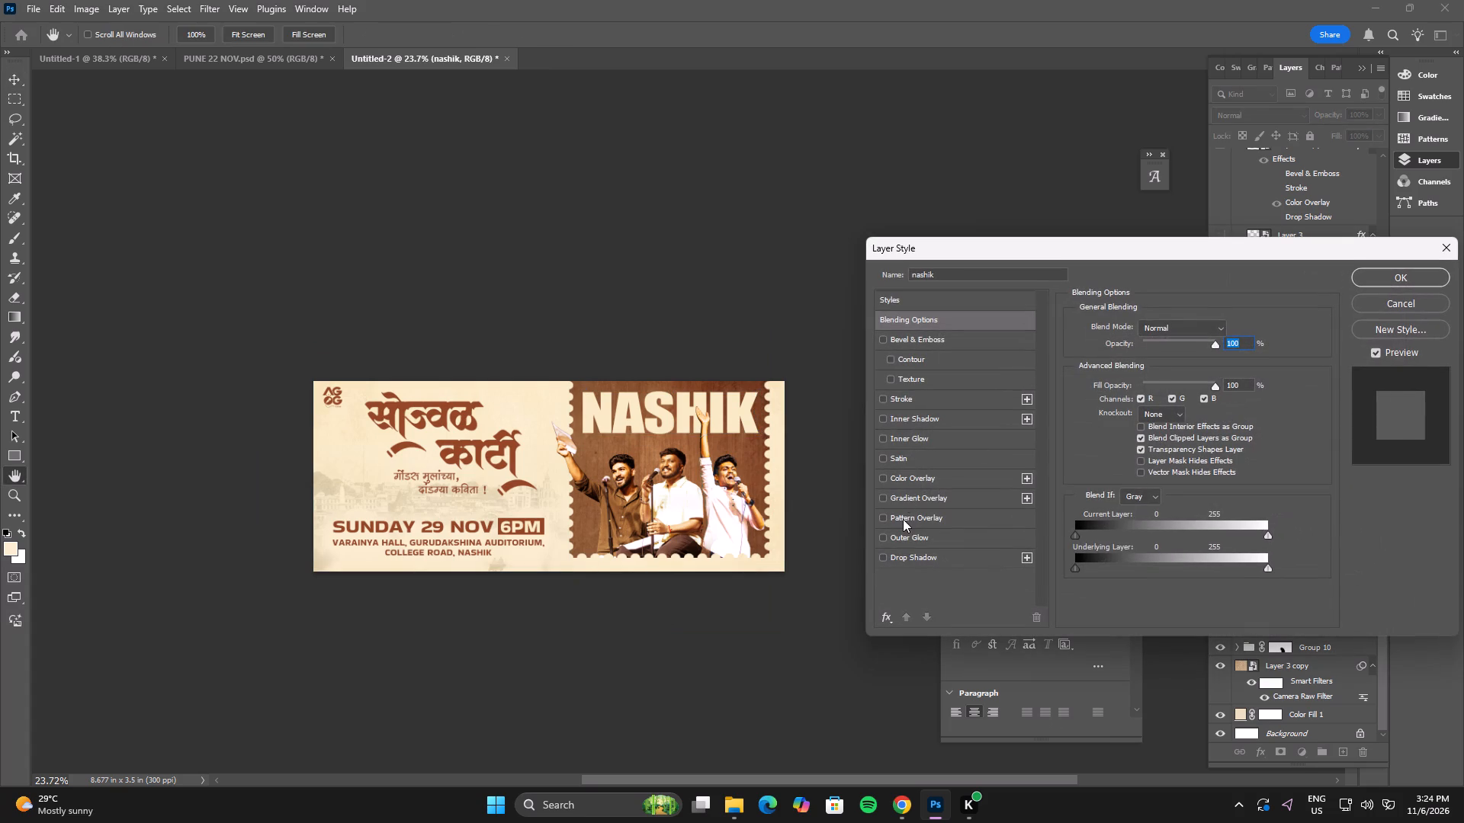
pyautogui.click(905, 339)
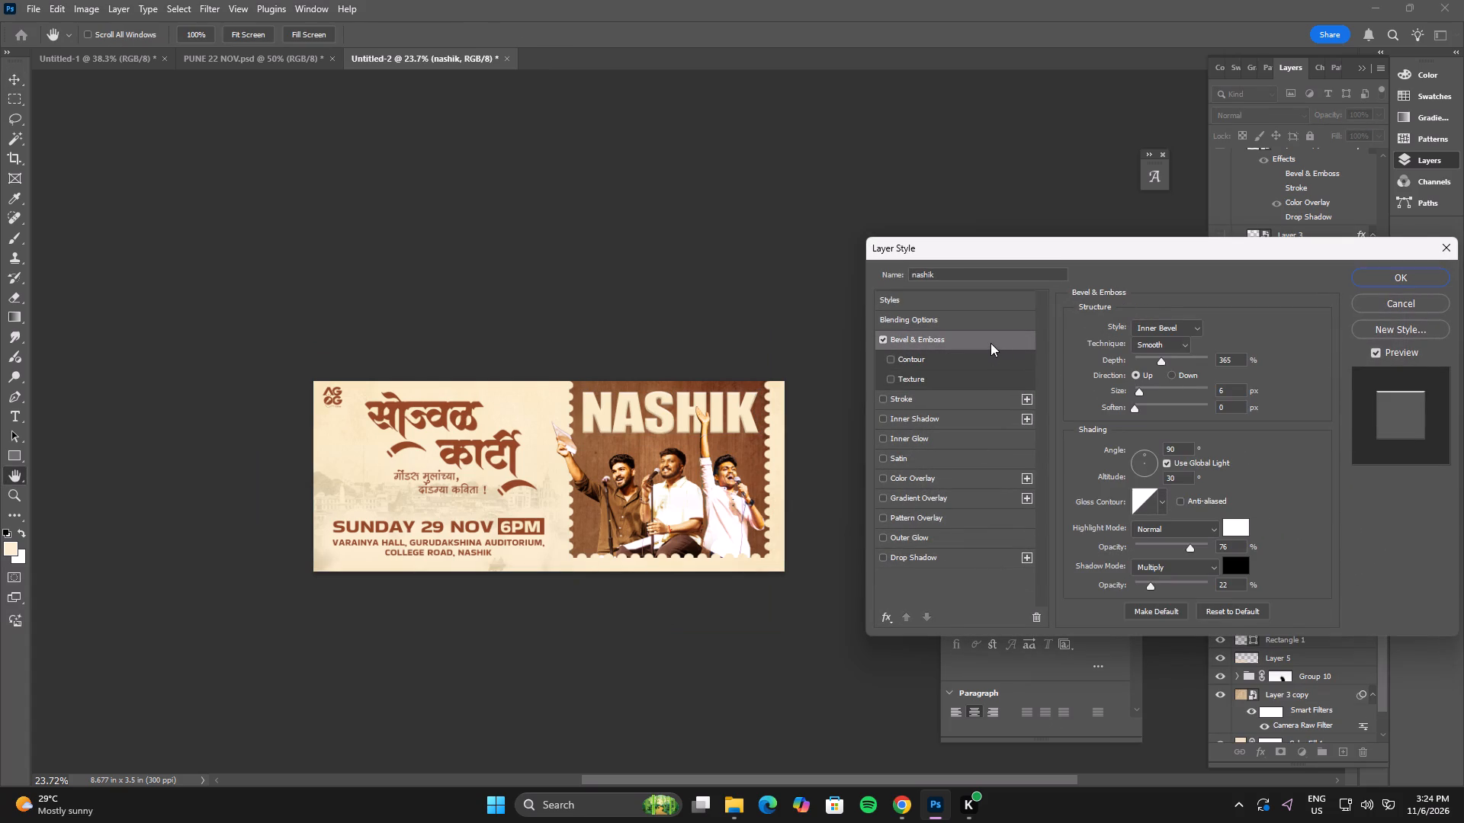
pyautogui.click(990, 343)
pyautogui.moveTo(1162, 360); pyautogui.dragTo(1202, 360)
# Add a drop shadow to the NASHIK title in dark brown 1a0800, with 65% opacity, 27 px distance and 32 px size.
pyautogui.click(960, 558)
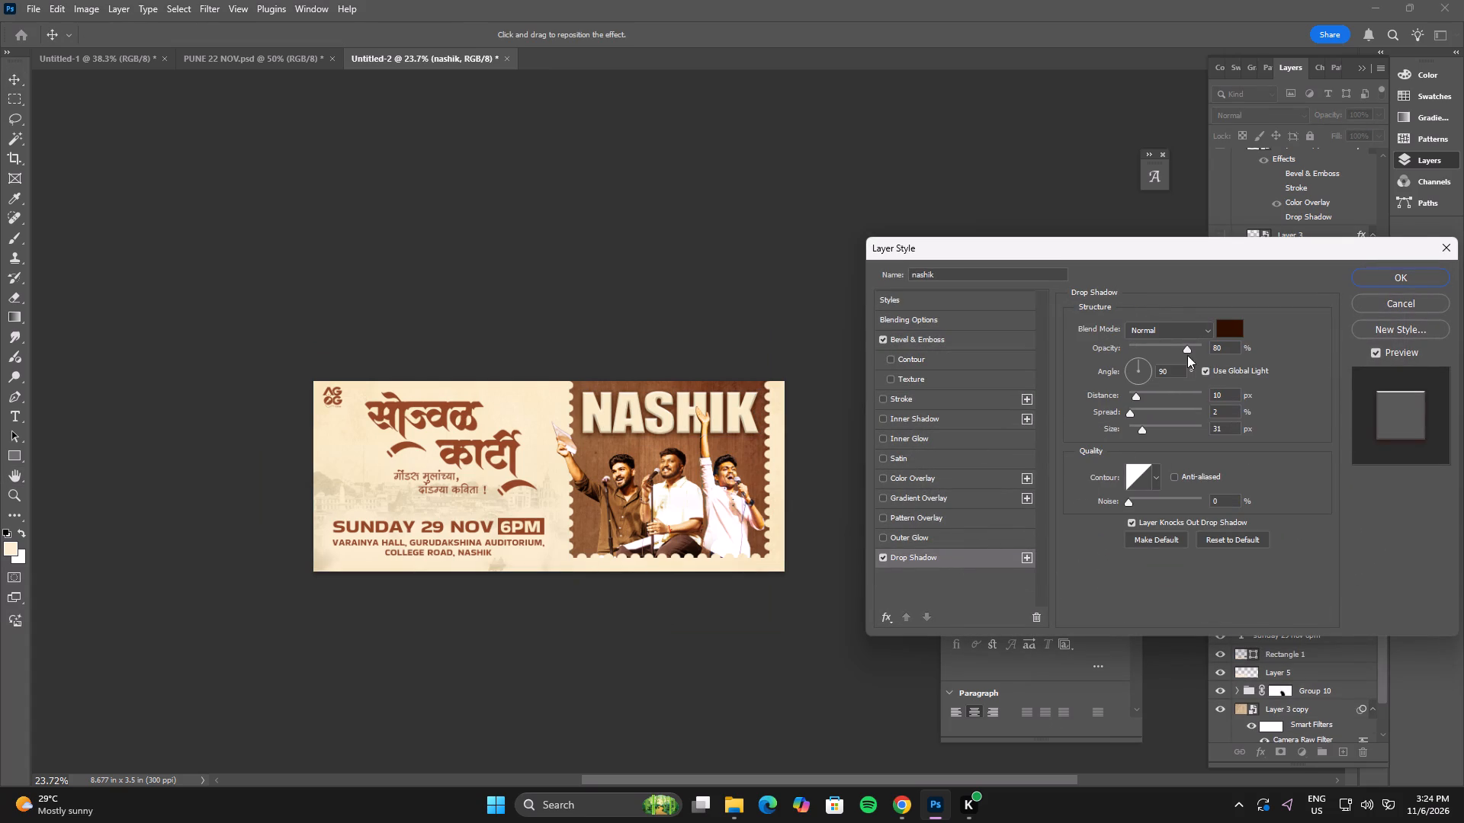
pyautogui.moveTo(1183, 344); pyautogui.dragTo(1163, 345)
pyautogui.click(1233, 327)
pyautogui.moveTo(1247, 580); pyautogui.dragTo(1252, 594)
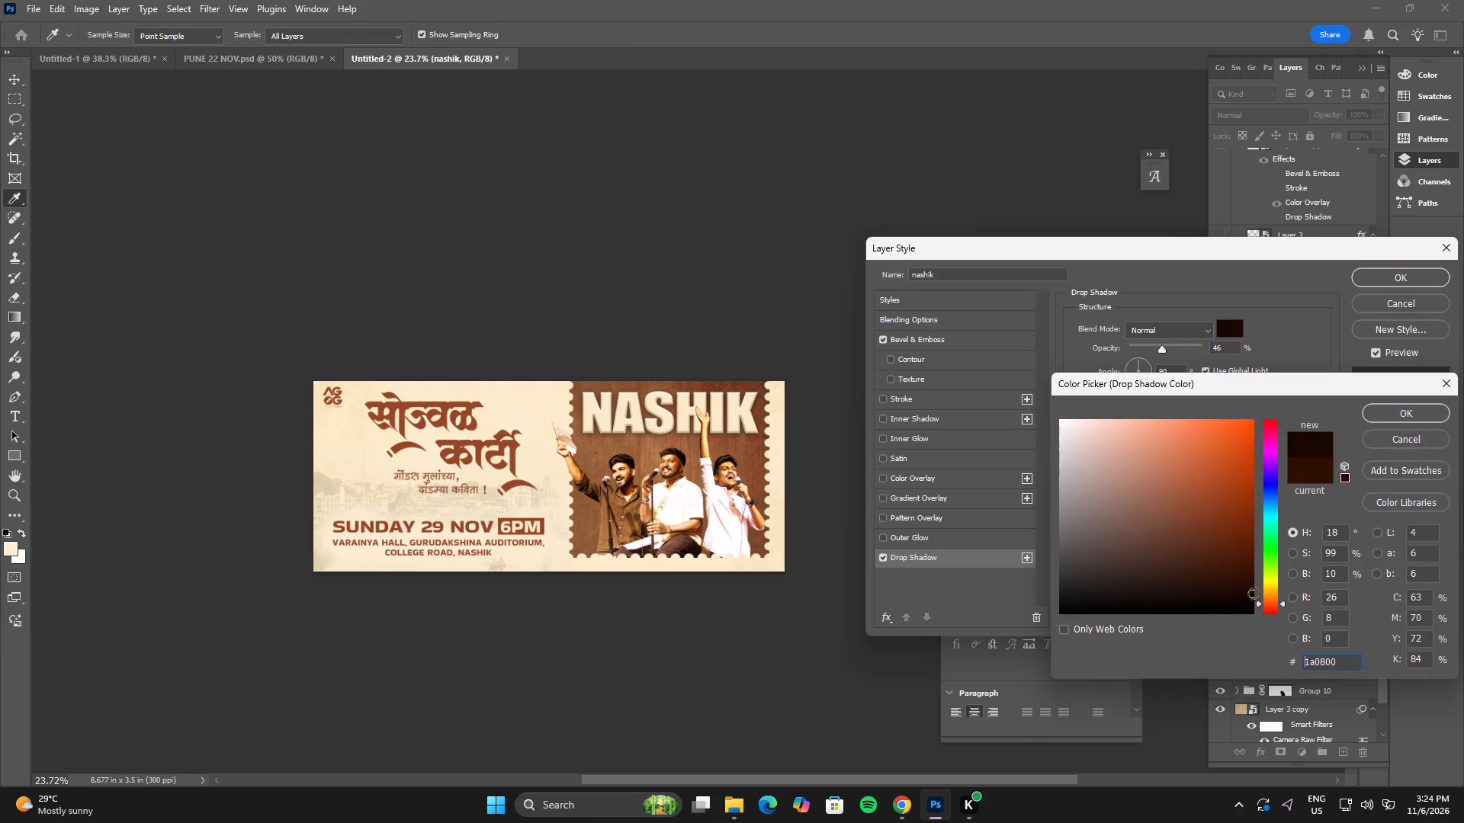
pyautogui.click(1406, 411)
pyautogui.moveTo(1164, 347); pyautogui.dragTo(1176, 350)
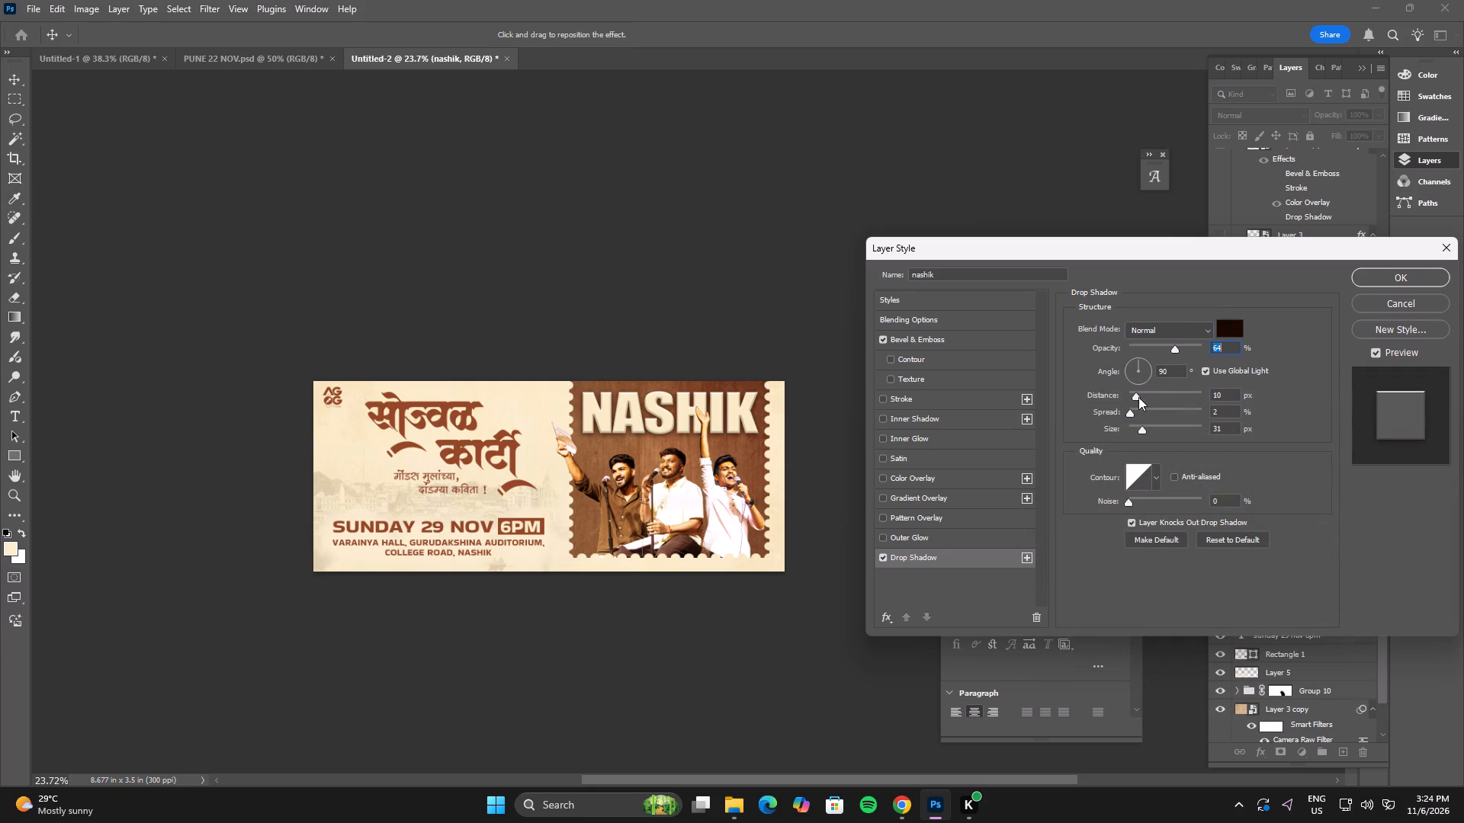
pyautogui.moveTo(1135, 395); pyautogui.dragTo(1143, 395)
pyautogui.click(1145, 429)
pyautogui.click(1106, 346)
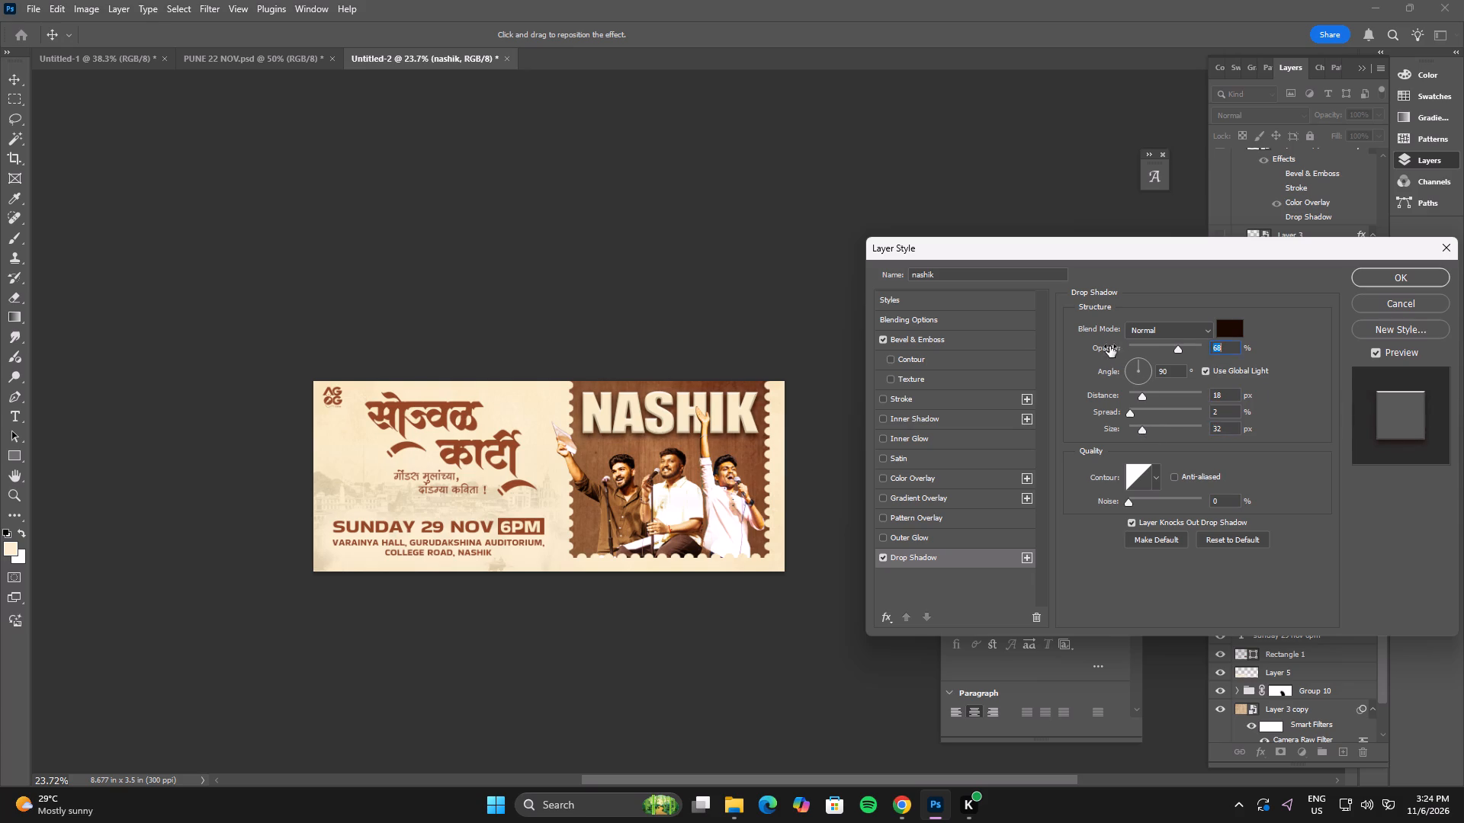
pyautogui.moveTo(1107, 398); pyautogui.dragTo(1114, 392)
pyautogui.click(1108, 345)
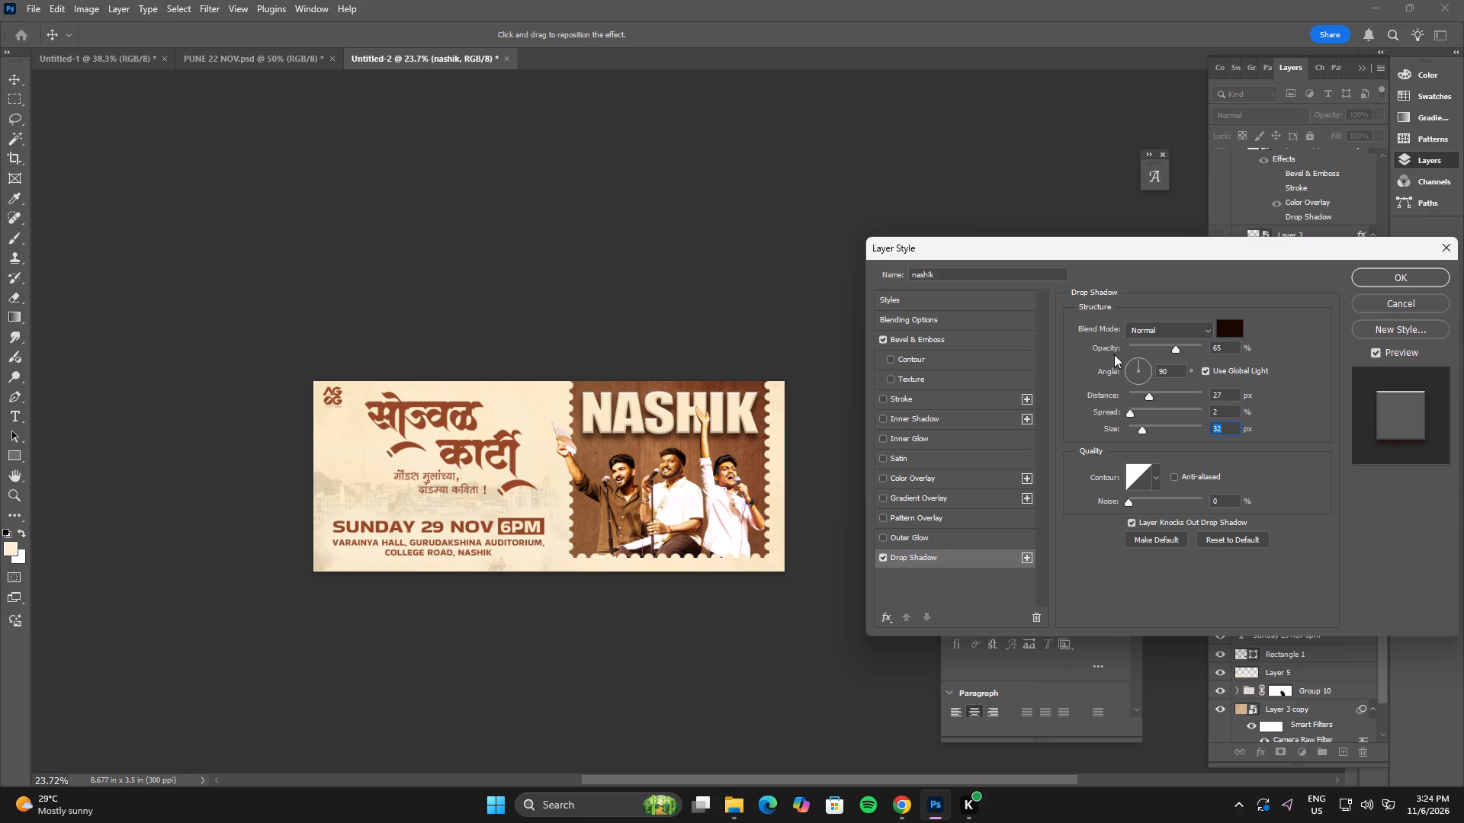
pyautogui.click(1106, 353)
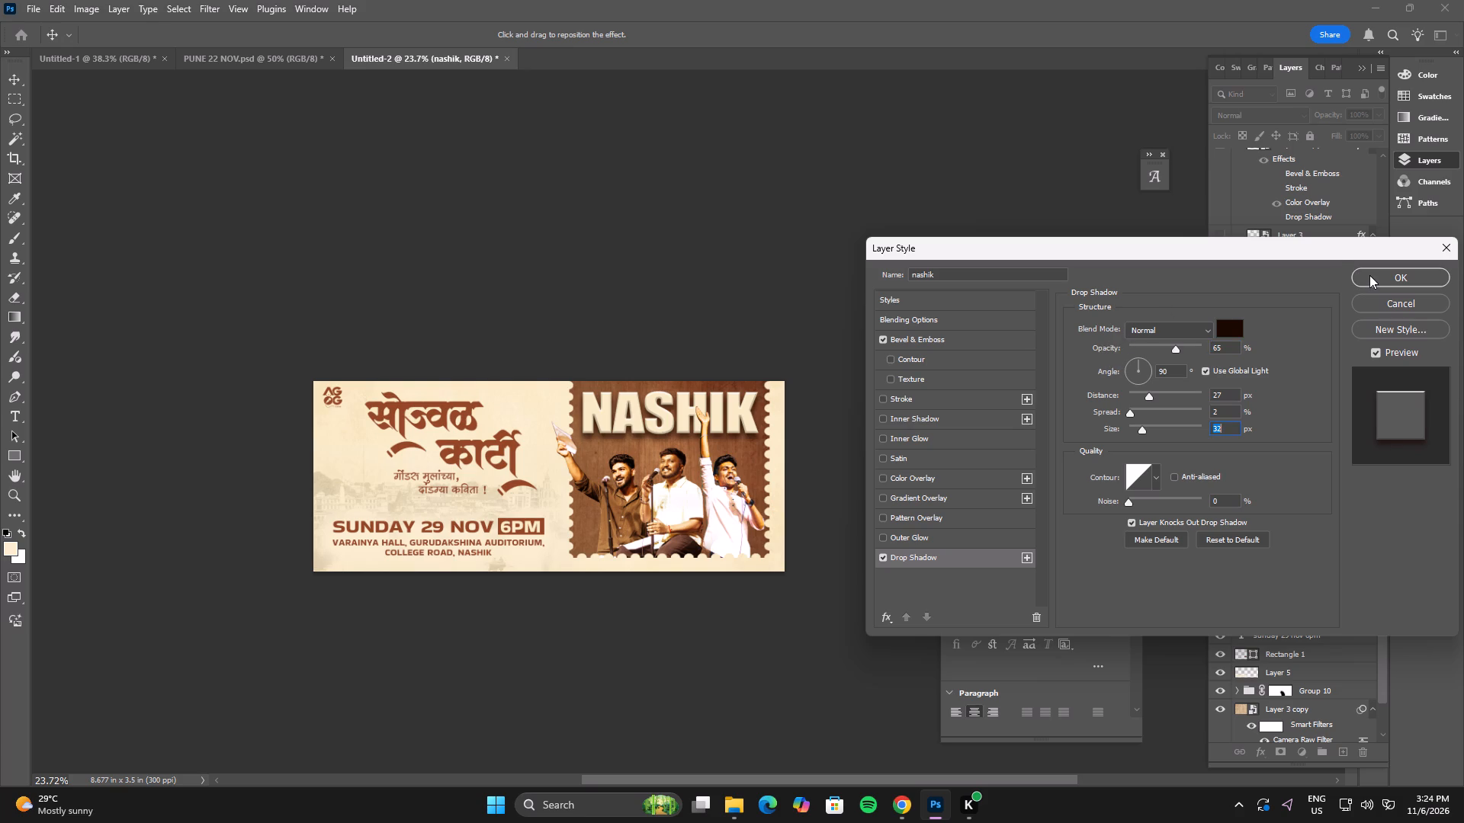
pyautogui.click(1369, 275)
# Change the NASHIK title's text colour to a lighter, near-white cream.
pyautogui.click(1075, 525)
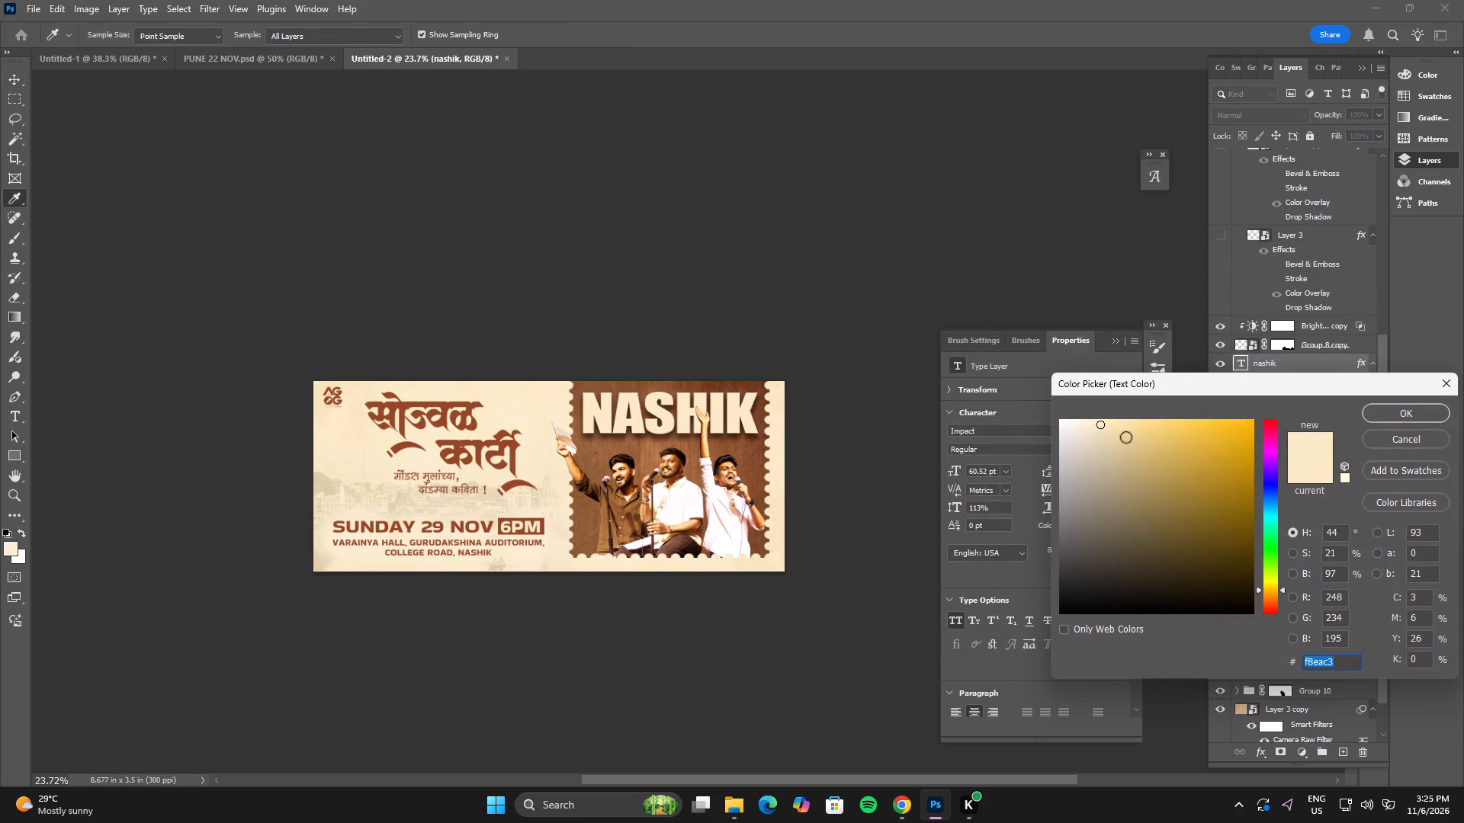
pyautogui.moveTo(1096, 420); pyautogui.dragTo(1082, 408)
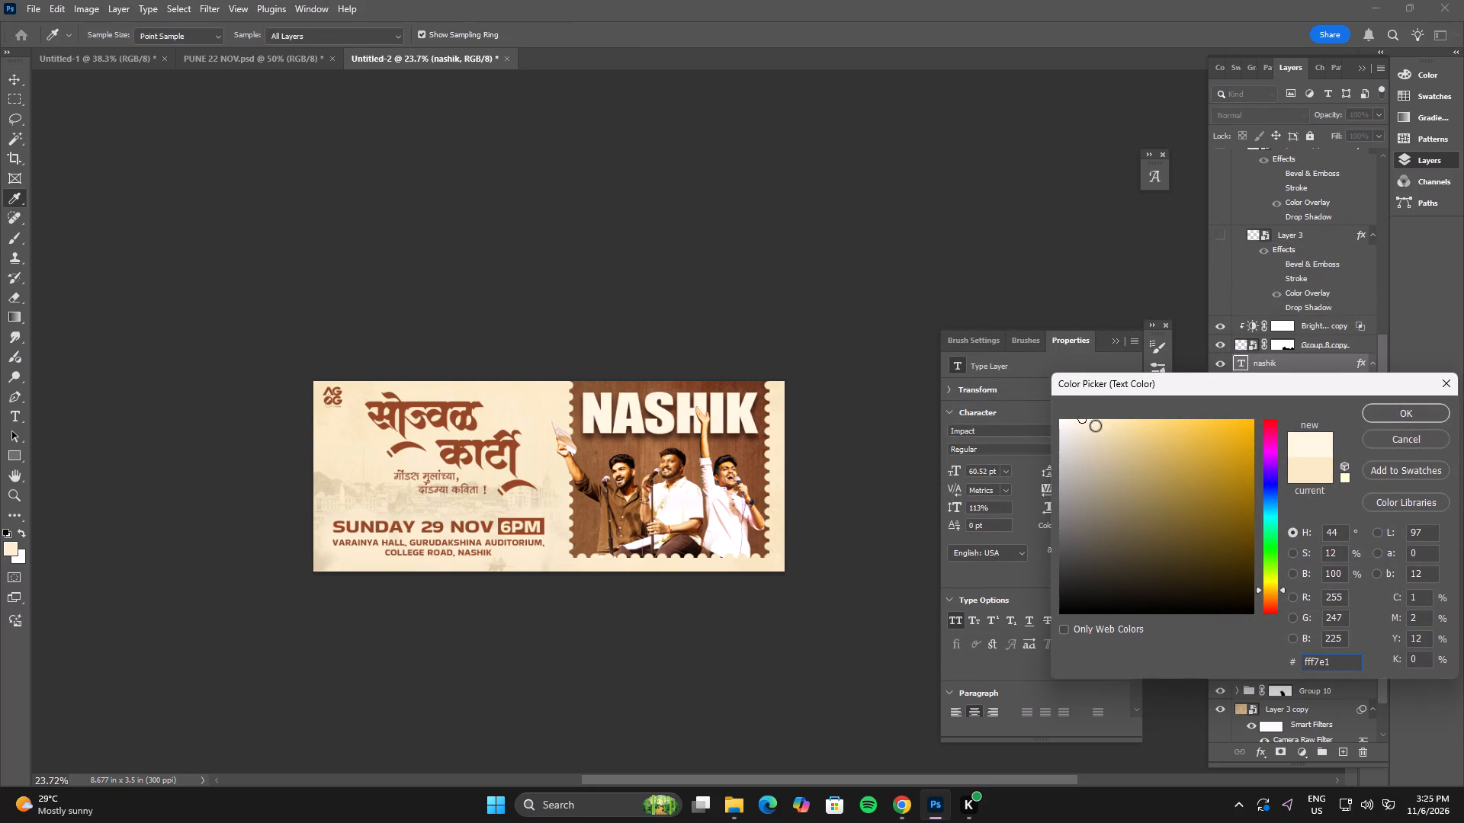
pyautogui.moveTo(1095, 425); pyautogui.dragTo(1088, 413)
pyautogui.click(1429, 417)
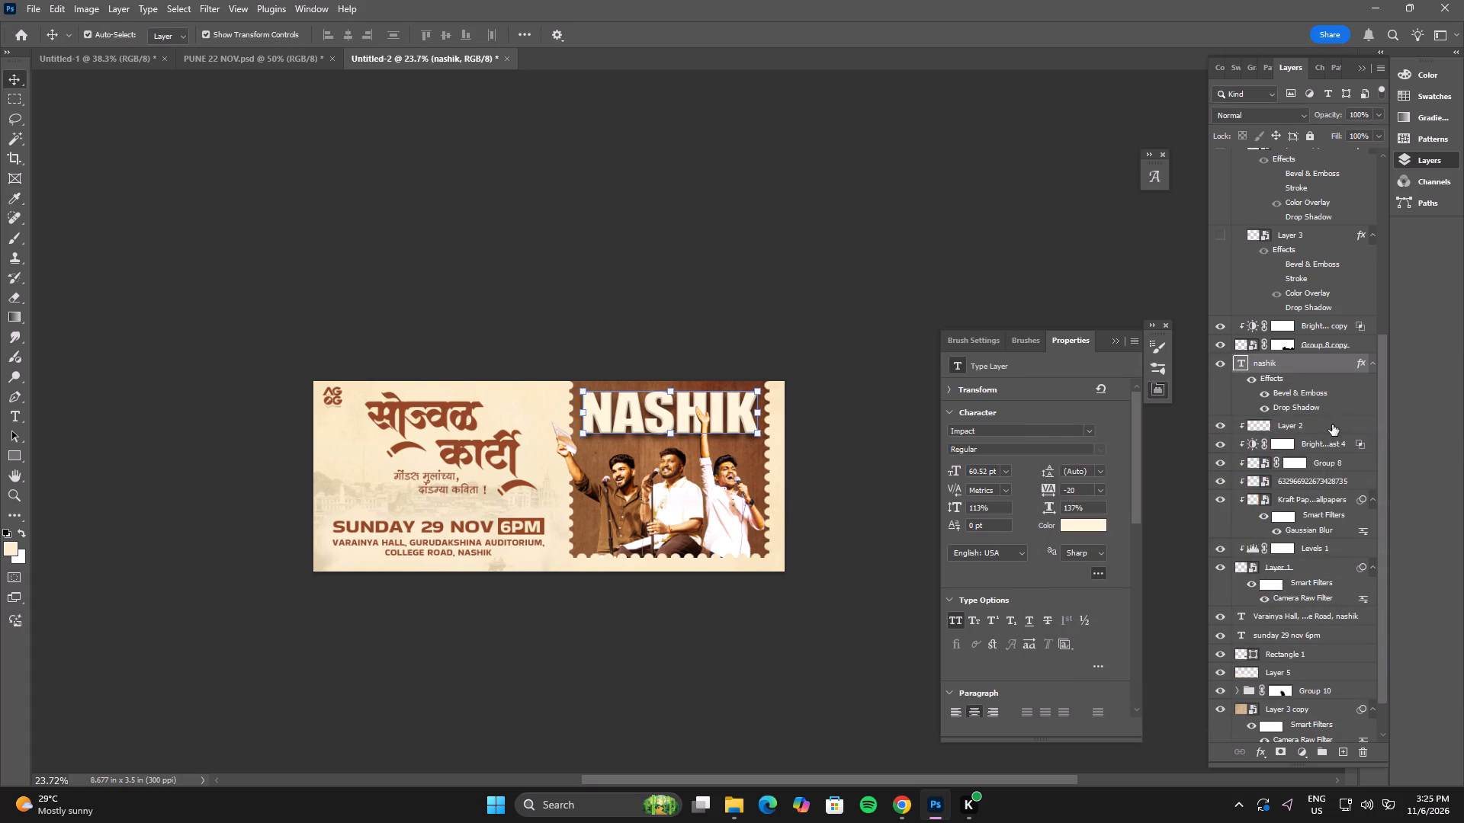
# Review the Bevel & Emboss settings of the NASHIK title.
pyautogui.doubleClick(1301, 390)
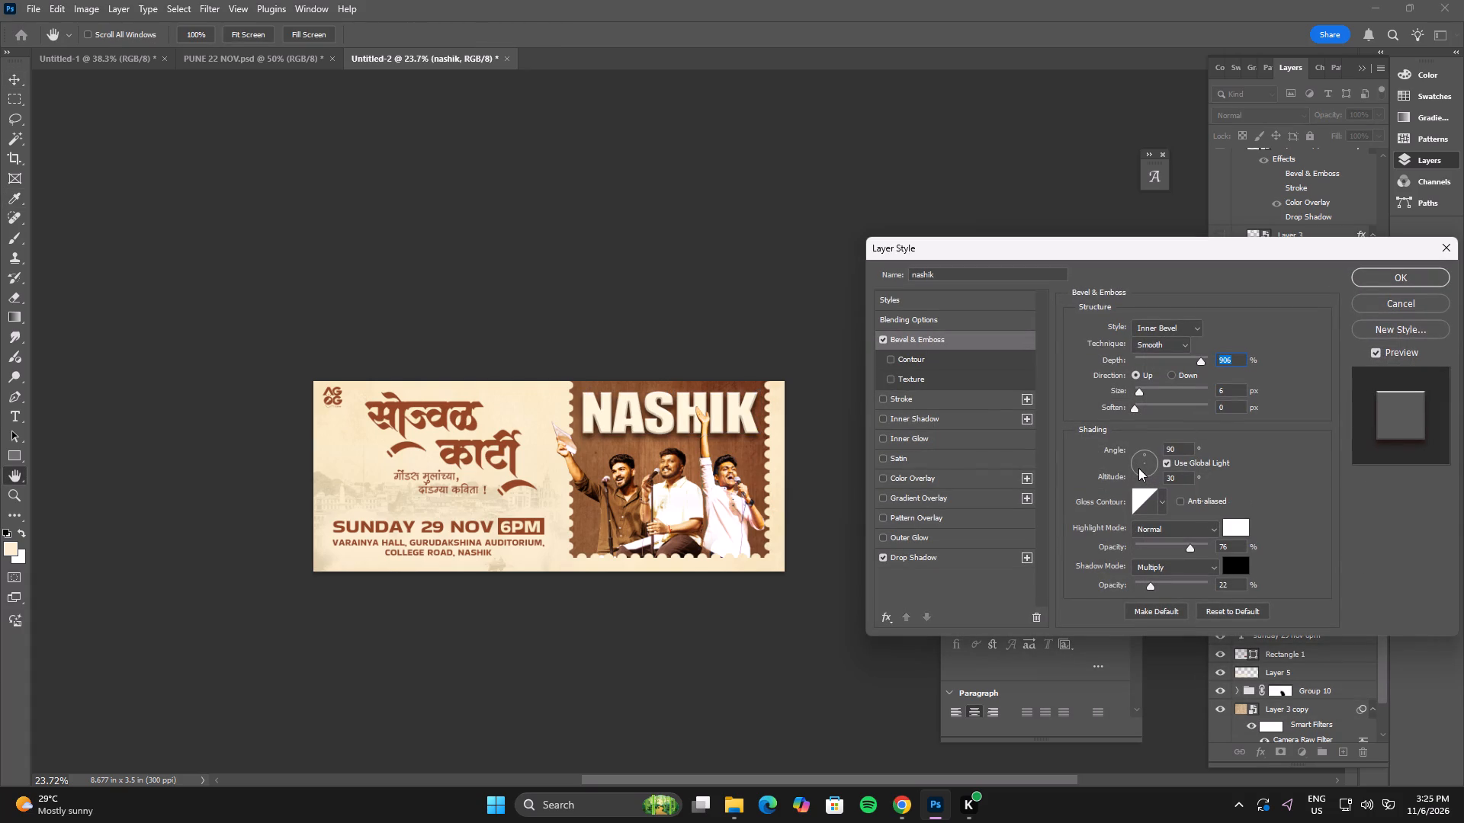
pyautogui.click(1406, 283)
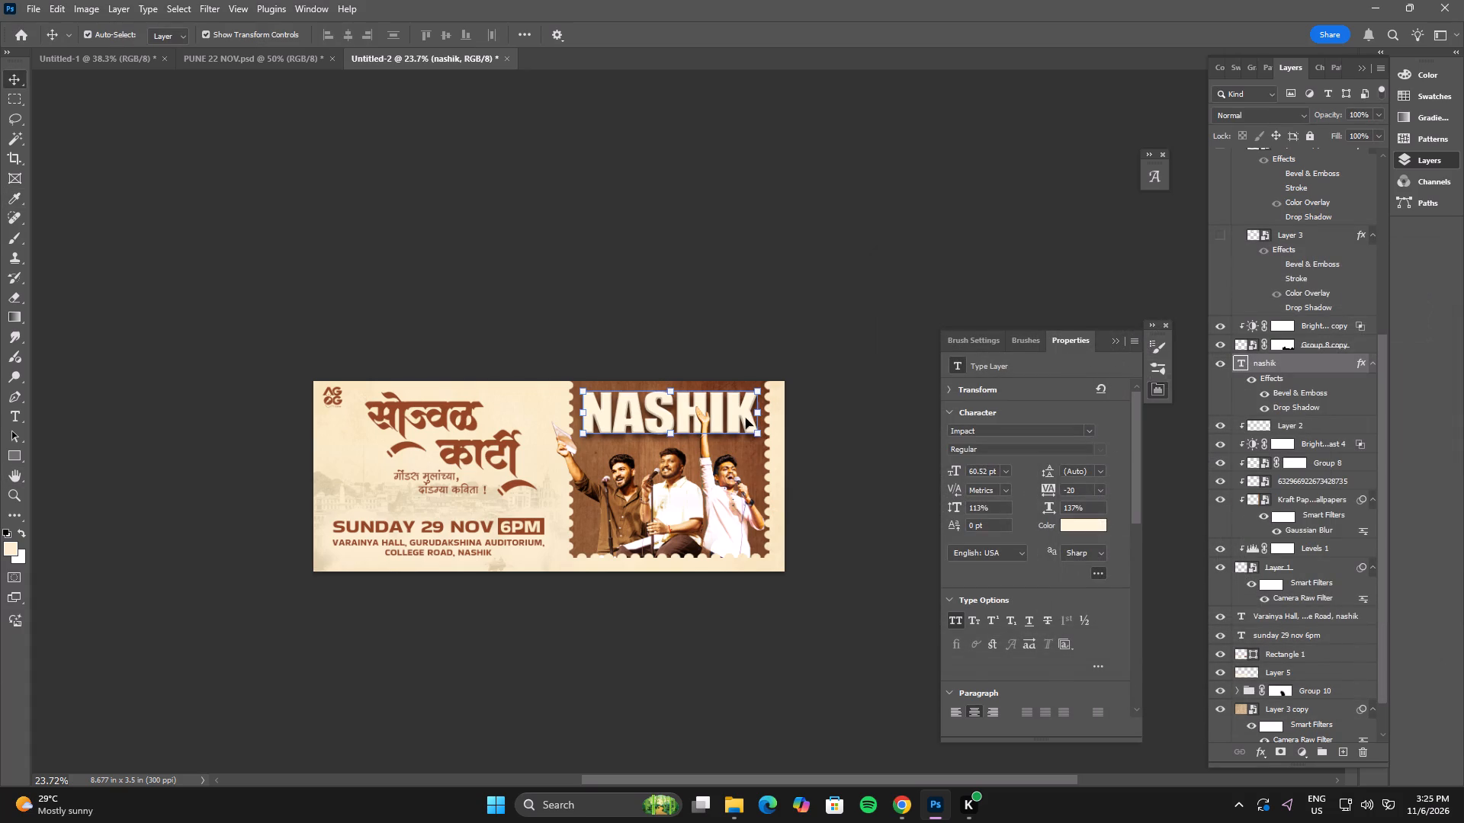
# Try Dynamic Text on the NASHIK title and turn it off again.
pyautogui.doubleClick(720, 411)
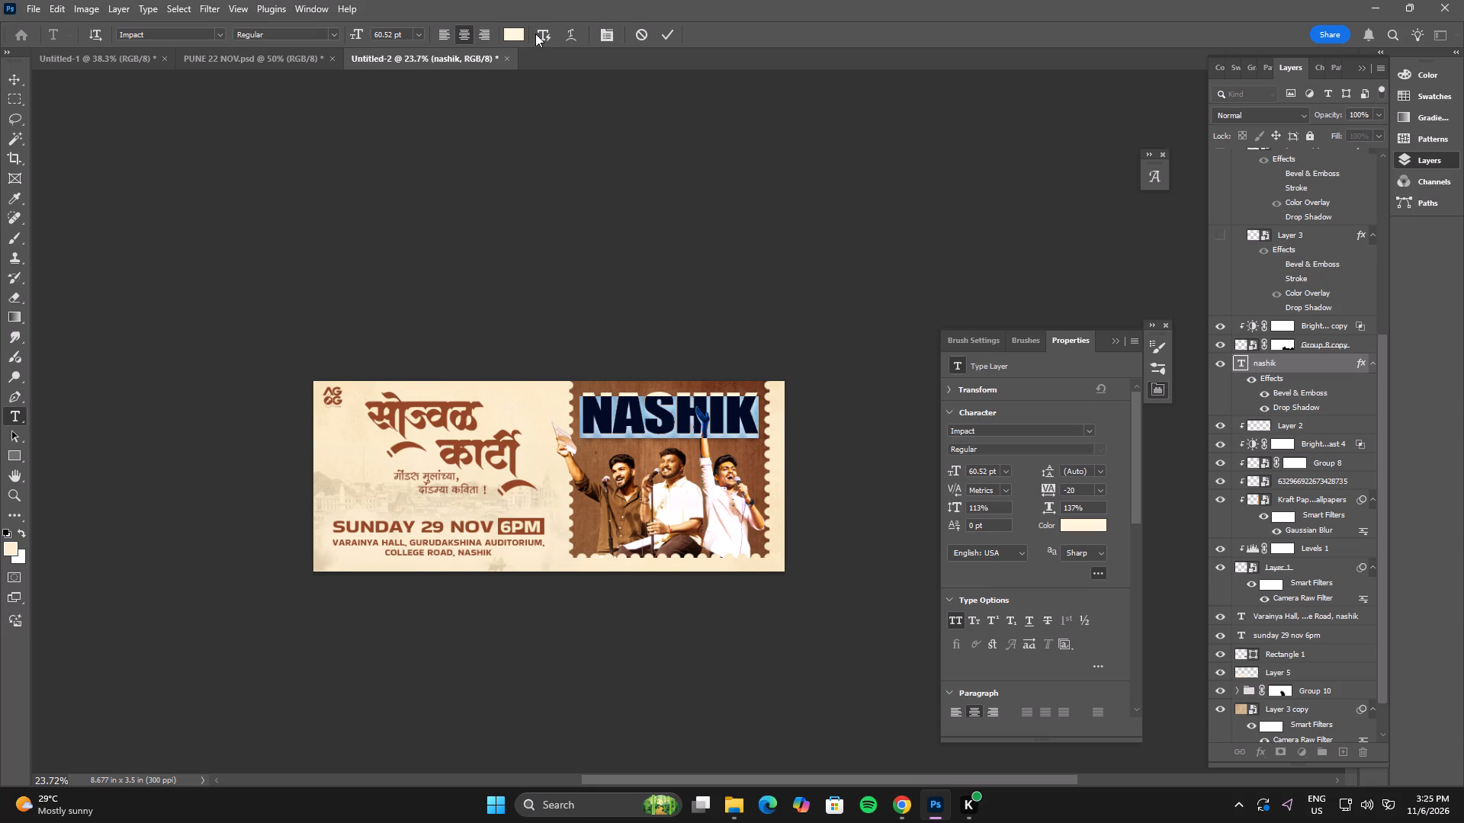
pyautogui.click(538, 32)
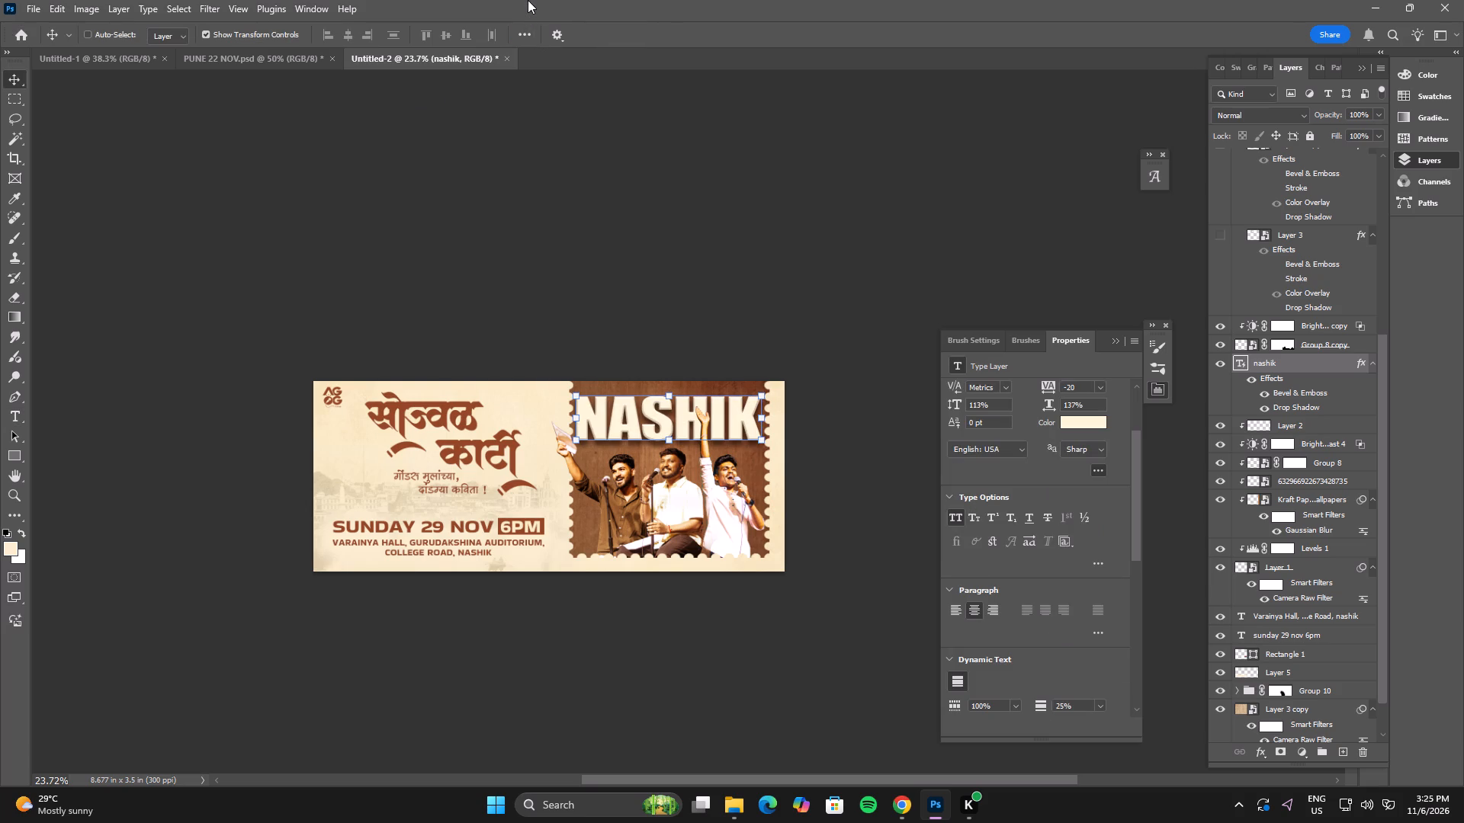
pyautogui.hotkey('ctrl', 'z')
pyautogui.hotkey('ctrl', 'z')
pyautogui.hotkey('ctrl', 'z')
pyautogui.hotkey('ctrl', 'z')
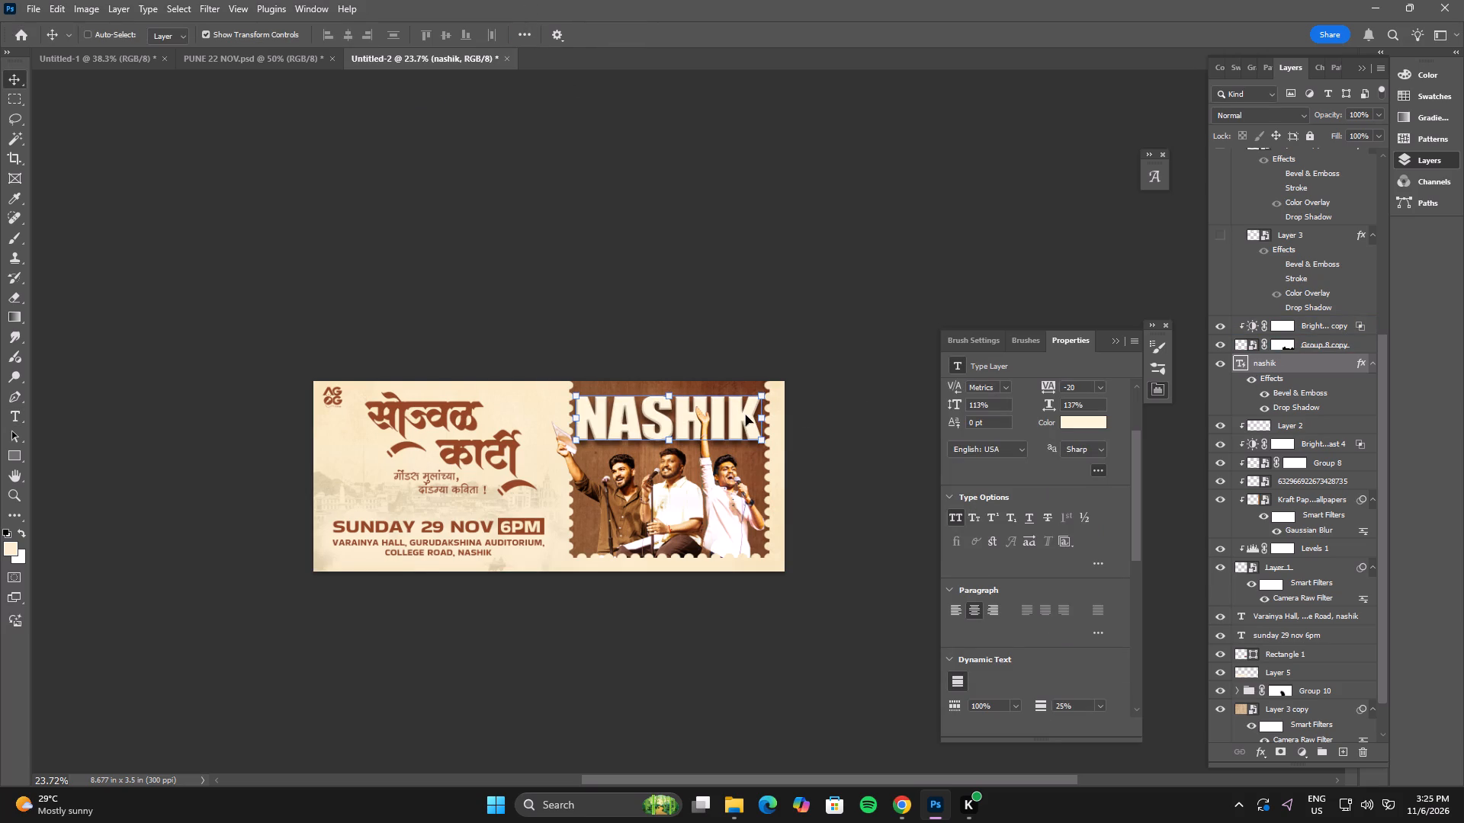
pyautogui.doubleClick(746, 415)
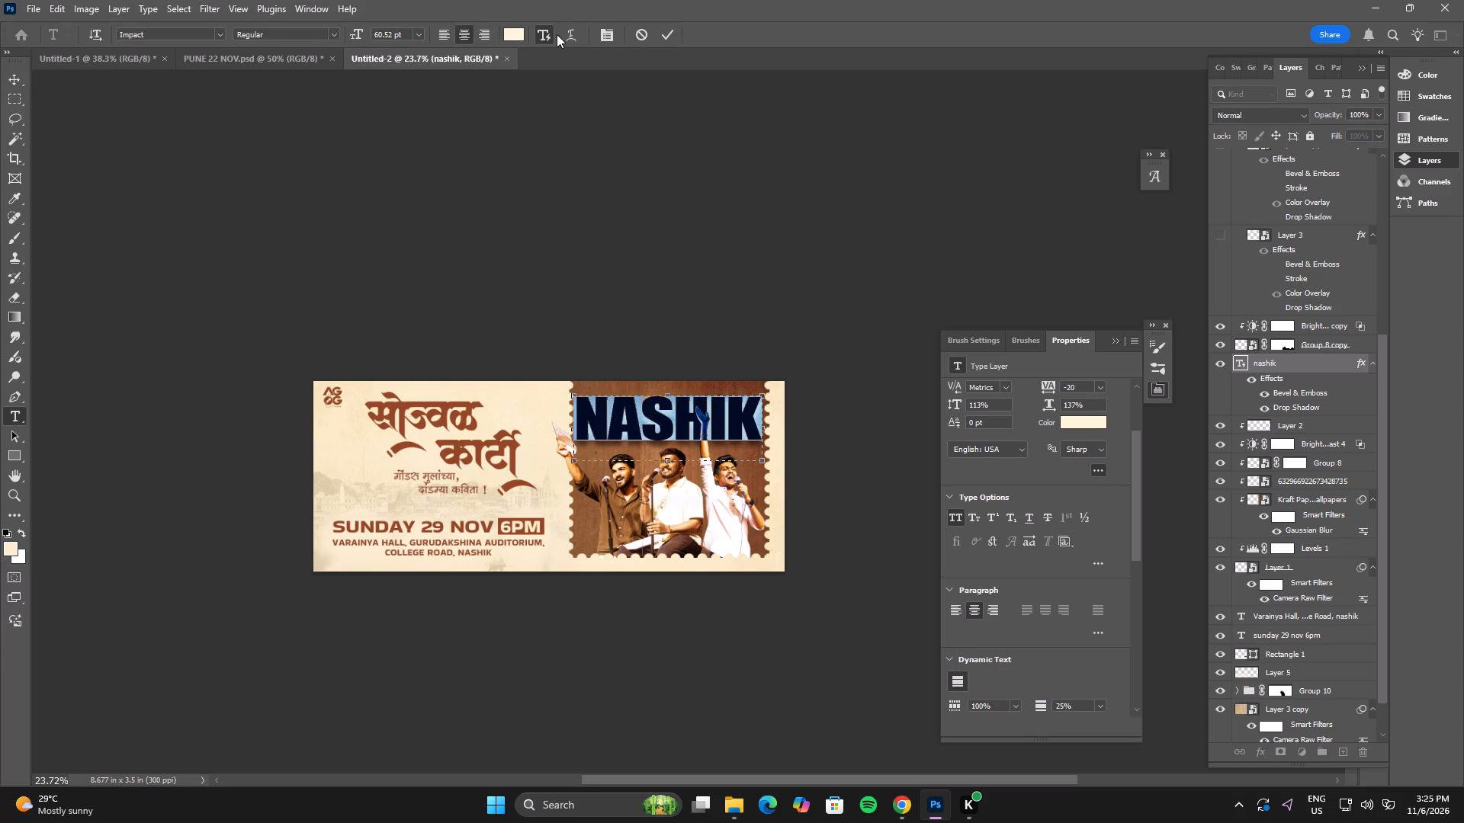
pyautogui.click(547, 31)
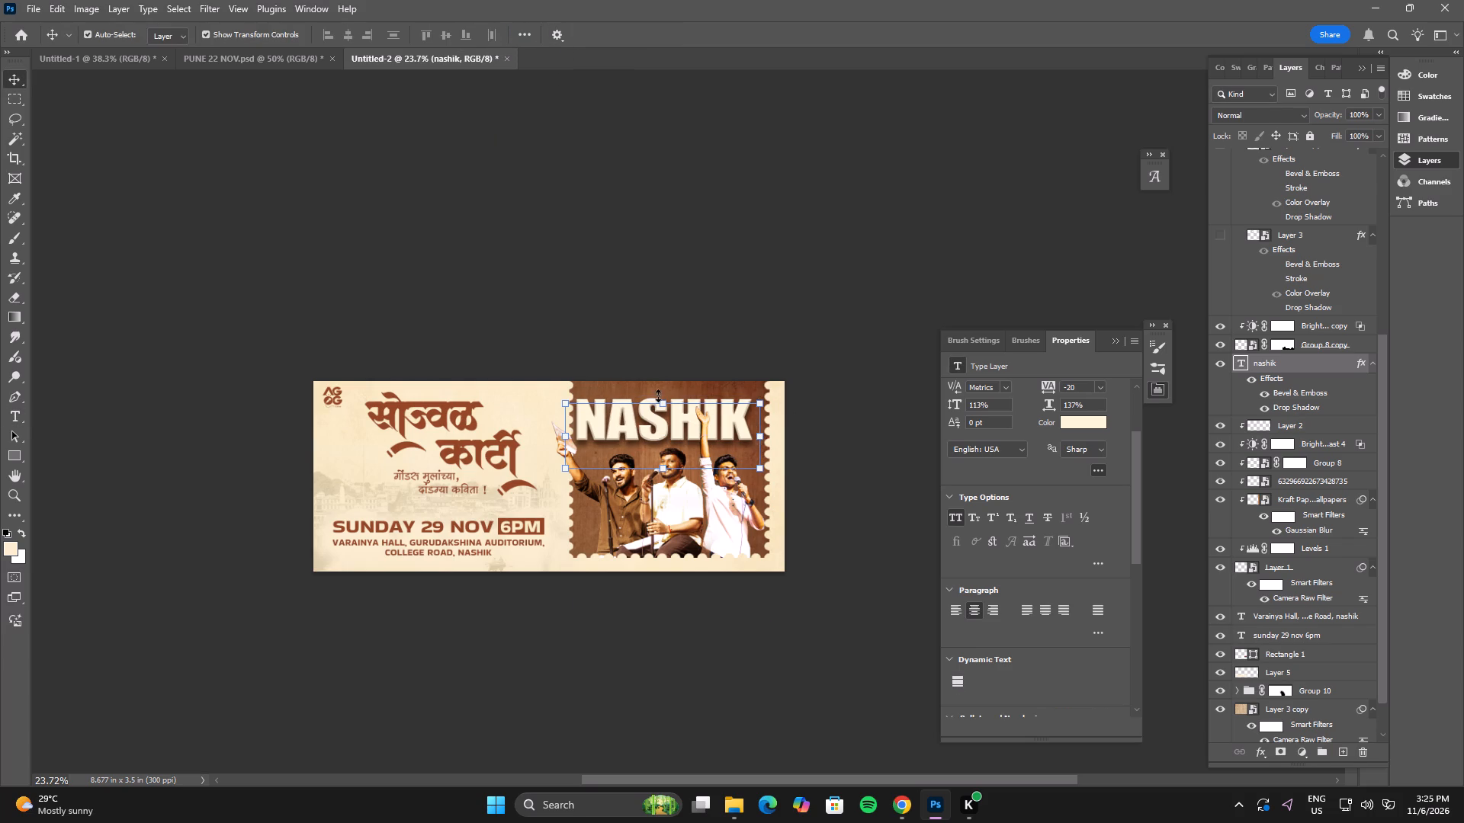
# Warp the NASHIK title with a horizontal Arc style, using a slight upward bend below +19%.
pyautogui.doubleClick(626, 434)
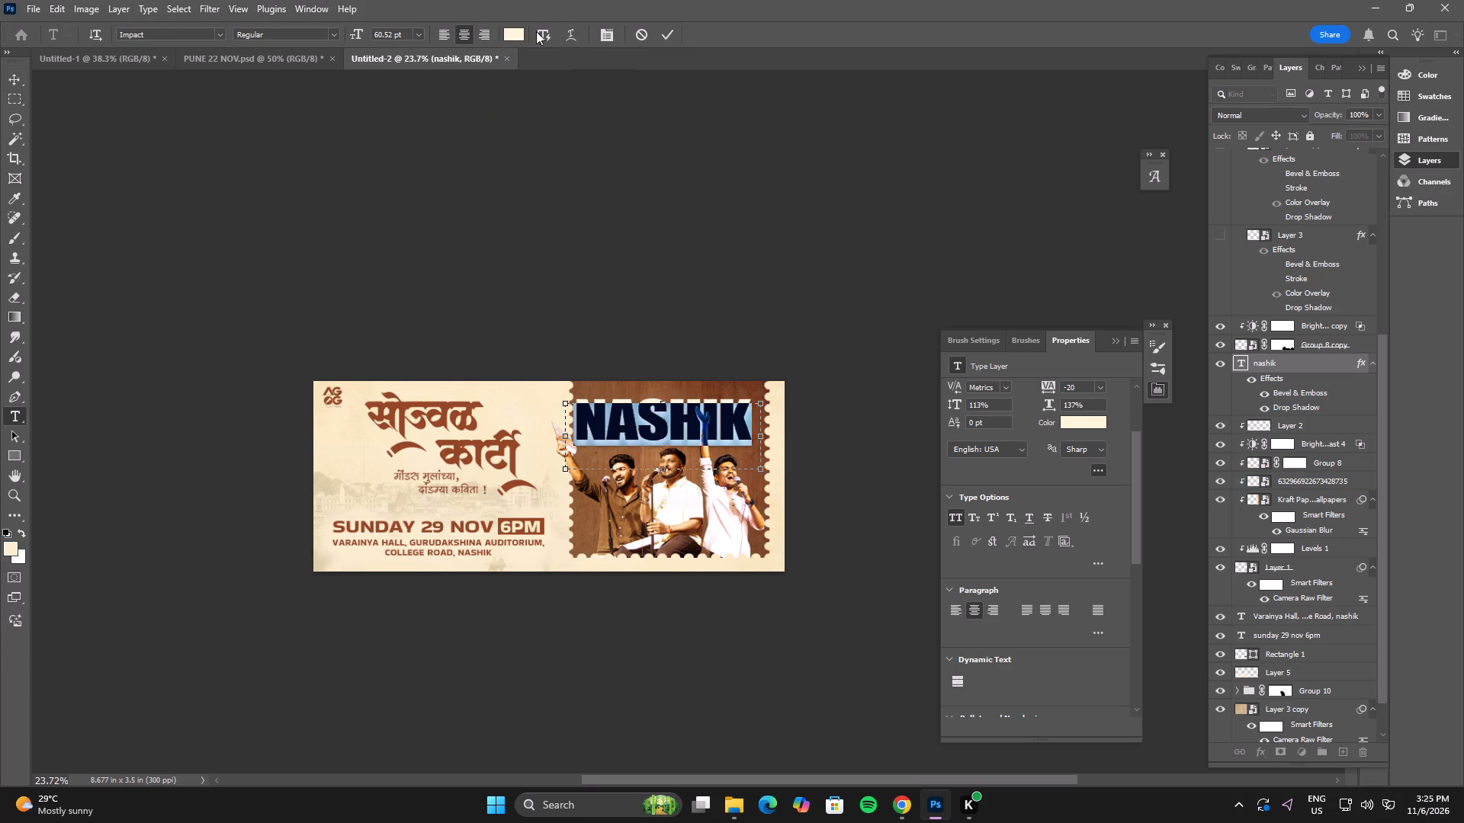
pyautogui.click(571, 33)
pyautogui.click(1021, 274)
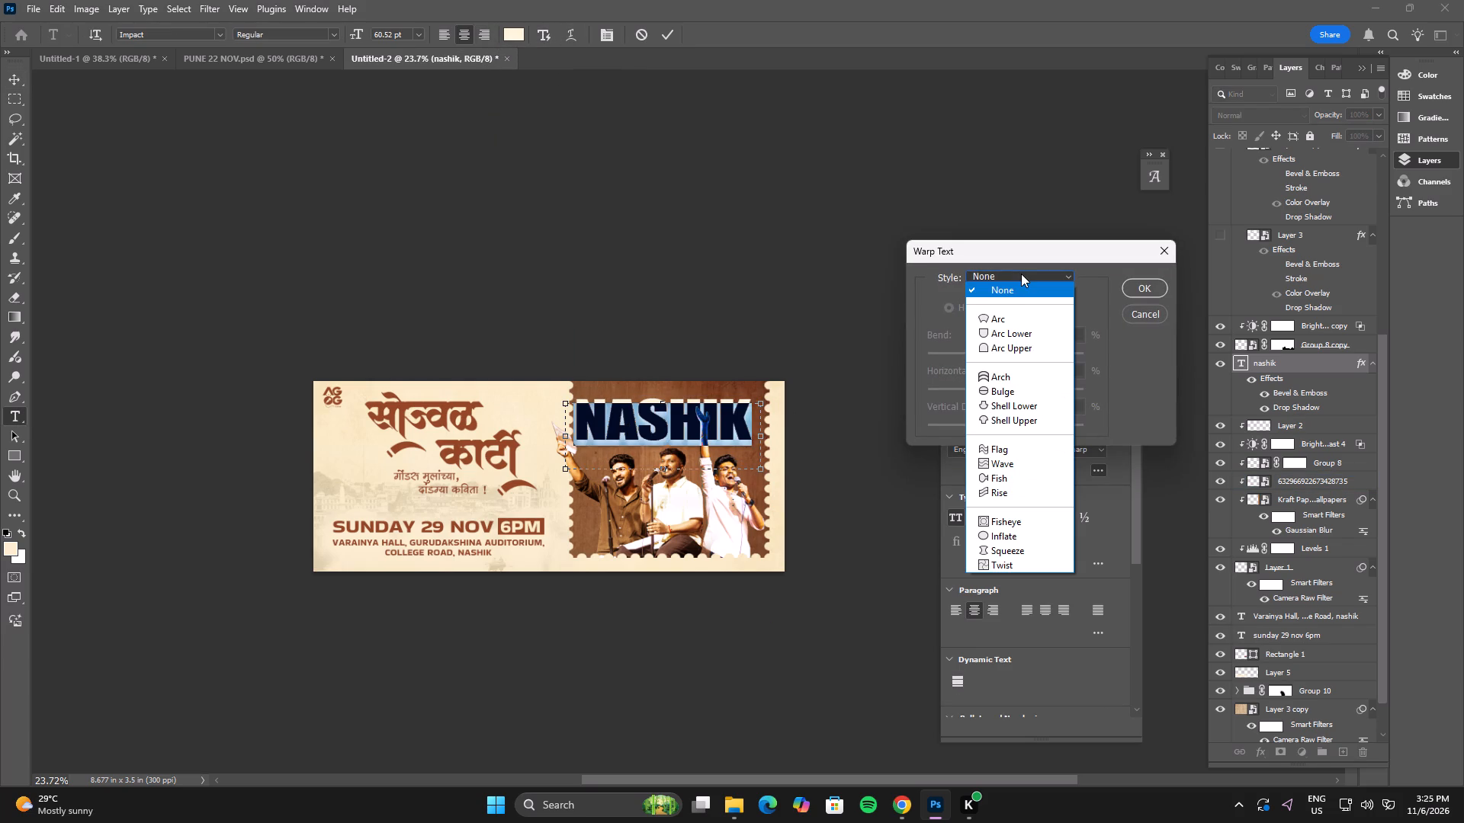
pyautogui.click(1018, 325)
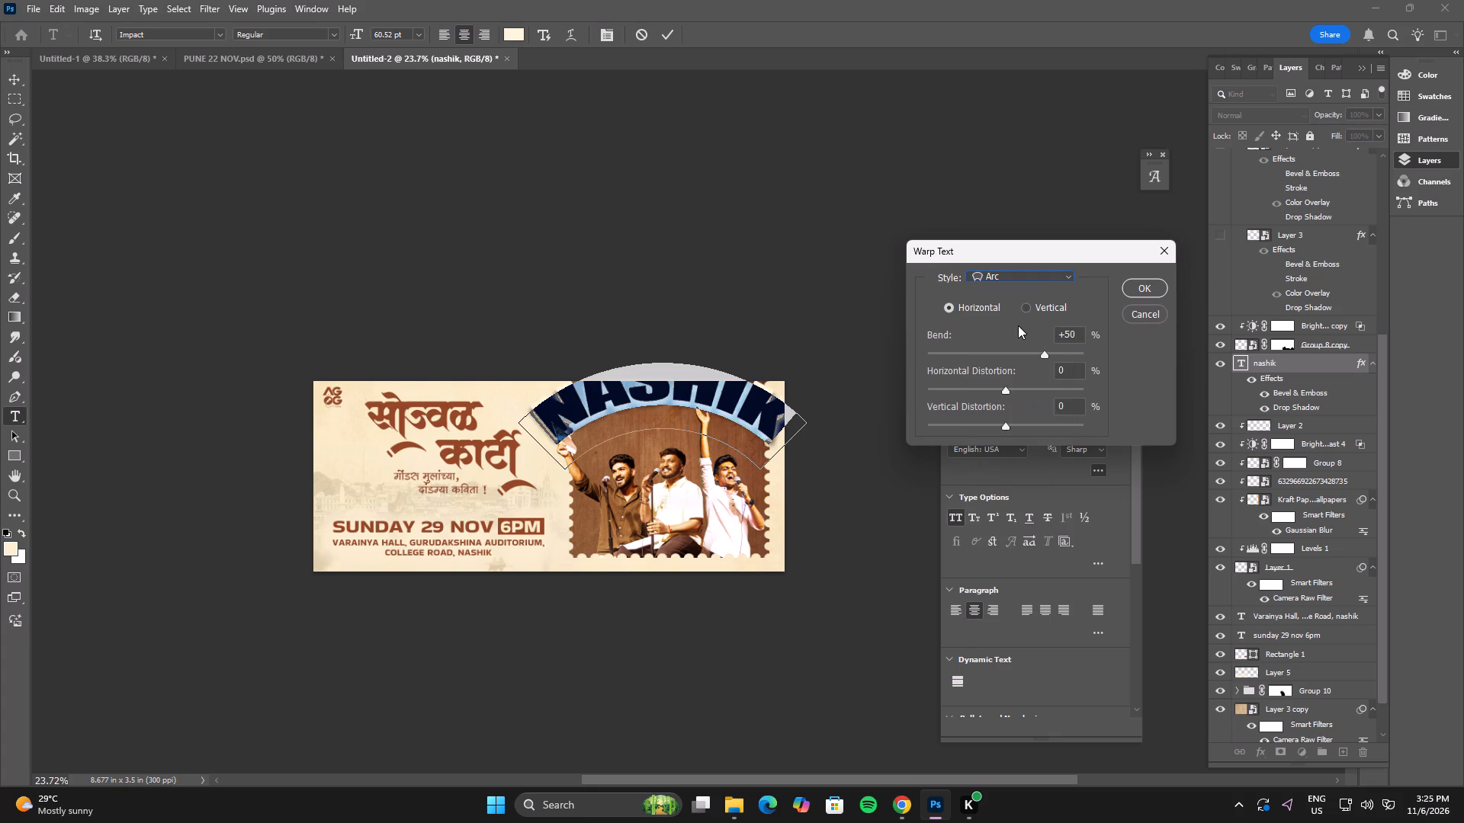
pyautogui.moveTo(1045, 356); pyautogui.dragTo(1019, 356)
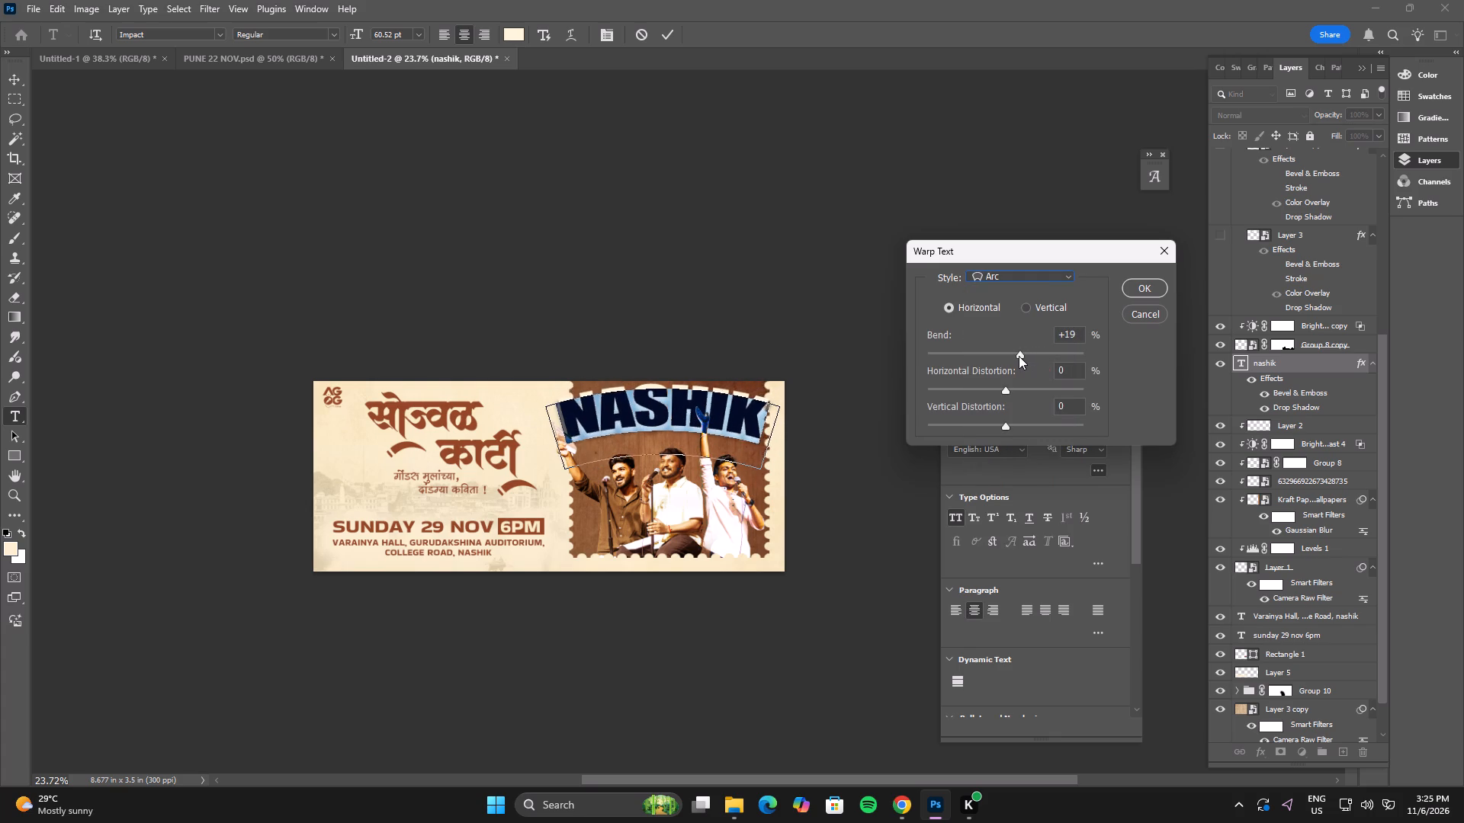
pyautogui.moveTo(1019, 356); pyautogui.dragTo(1014, 357)
pyautogui.click(1132, 284)
pyautogui.click(872, 351)
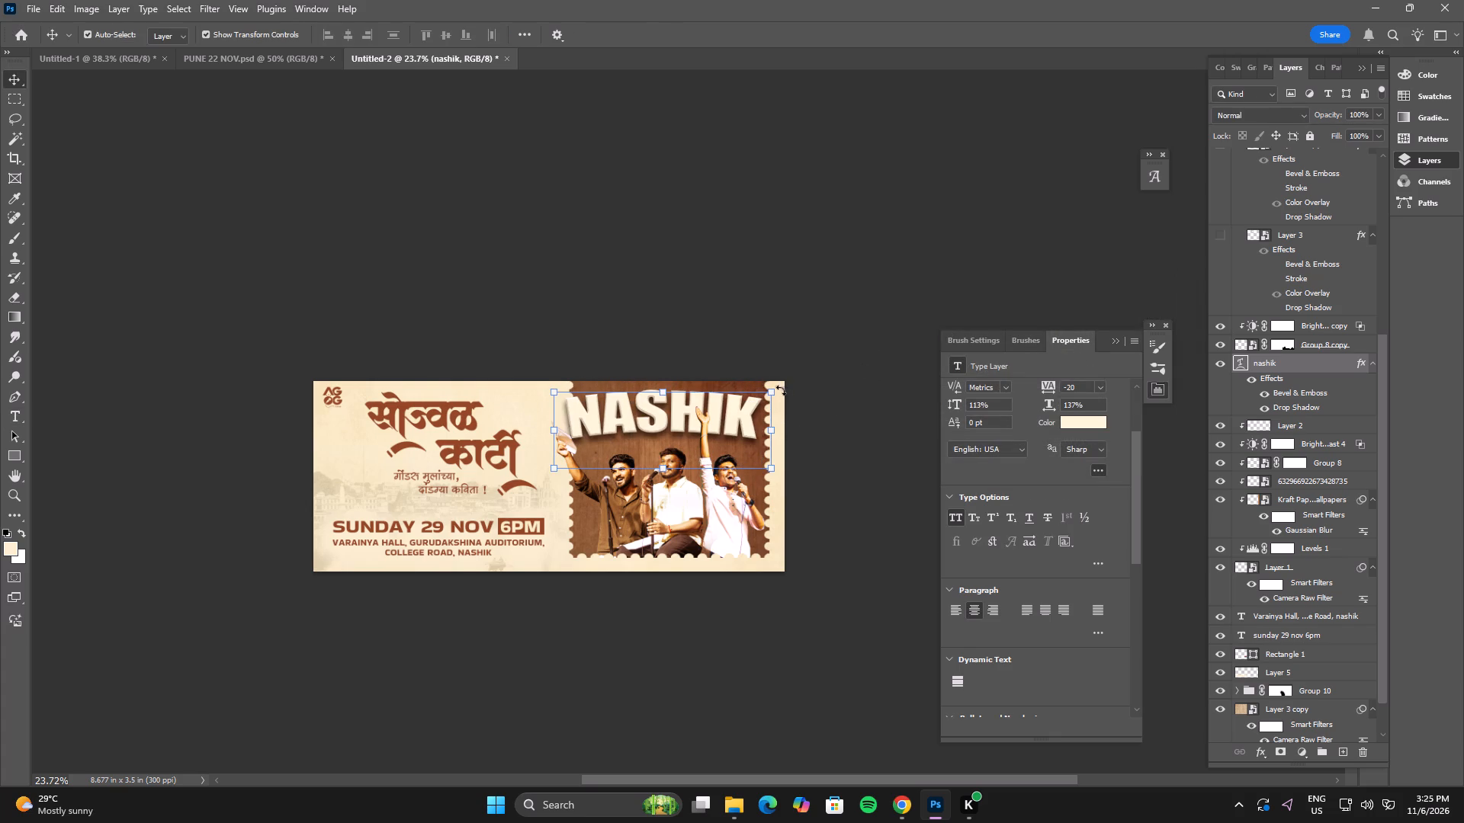
# Scale the arched NASHIK title down to about 89% so it fits inside the stamp.
pyautogui.keyDown('alt'); pyautogui.click(779, 391); pyautogui.keyUp('alt')
pyautogui.keyDown('alt'); pyautogui.moveTo(776, 387); pyautogui.dragTo(764, 391); pyautogui.keyUp('alt')
pyautogui.doubleClick(721, 414)
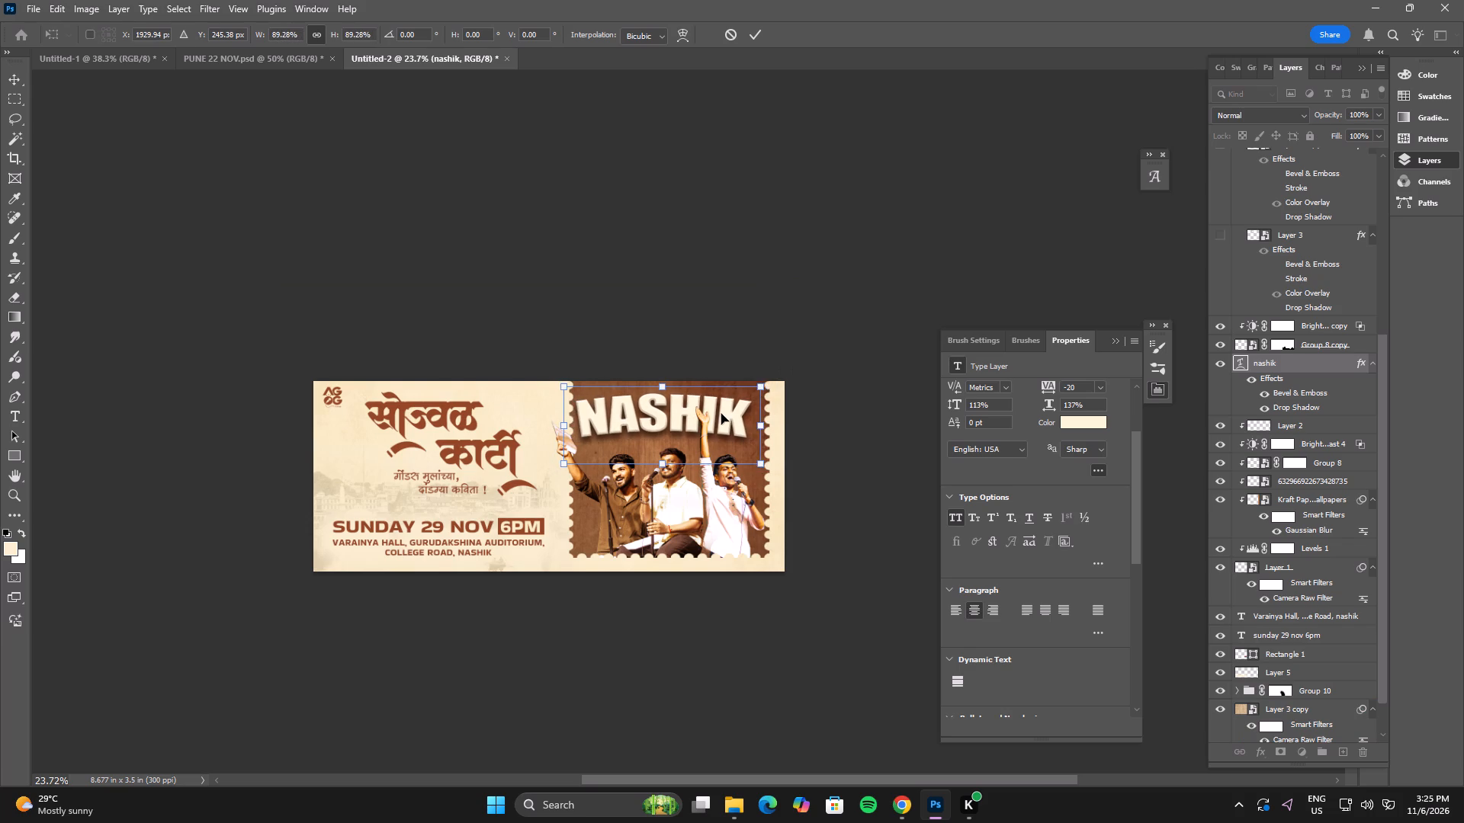
# Nudge the NASHIK title slightly to the right to centre it within the stamp.
pyautogui.press('Right')
pyautogui.press('Right')
pyautogui.press('Right')
pyautogui.press('Right')
pyautogui.press('Right')
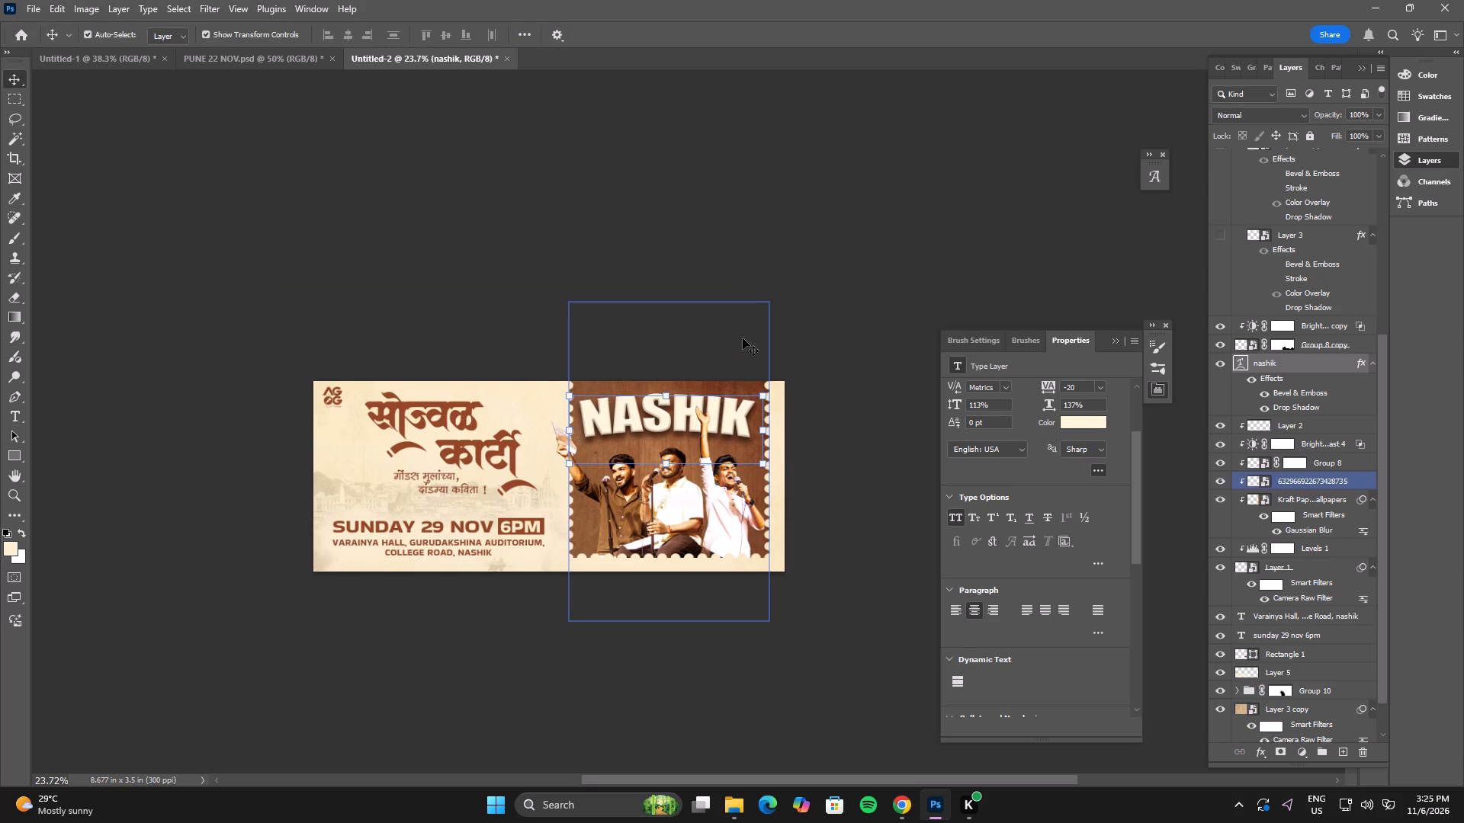
pyautogui.press('Left')
pyautogui.press('Right')
pyautogui.press('Right')
pyautogui.press('Right')
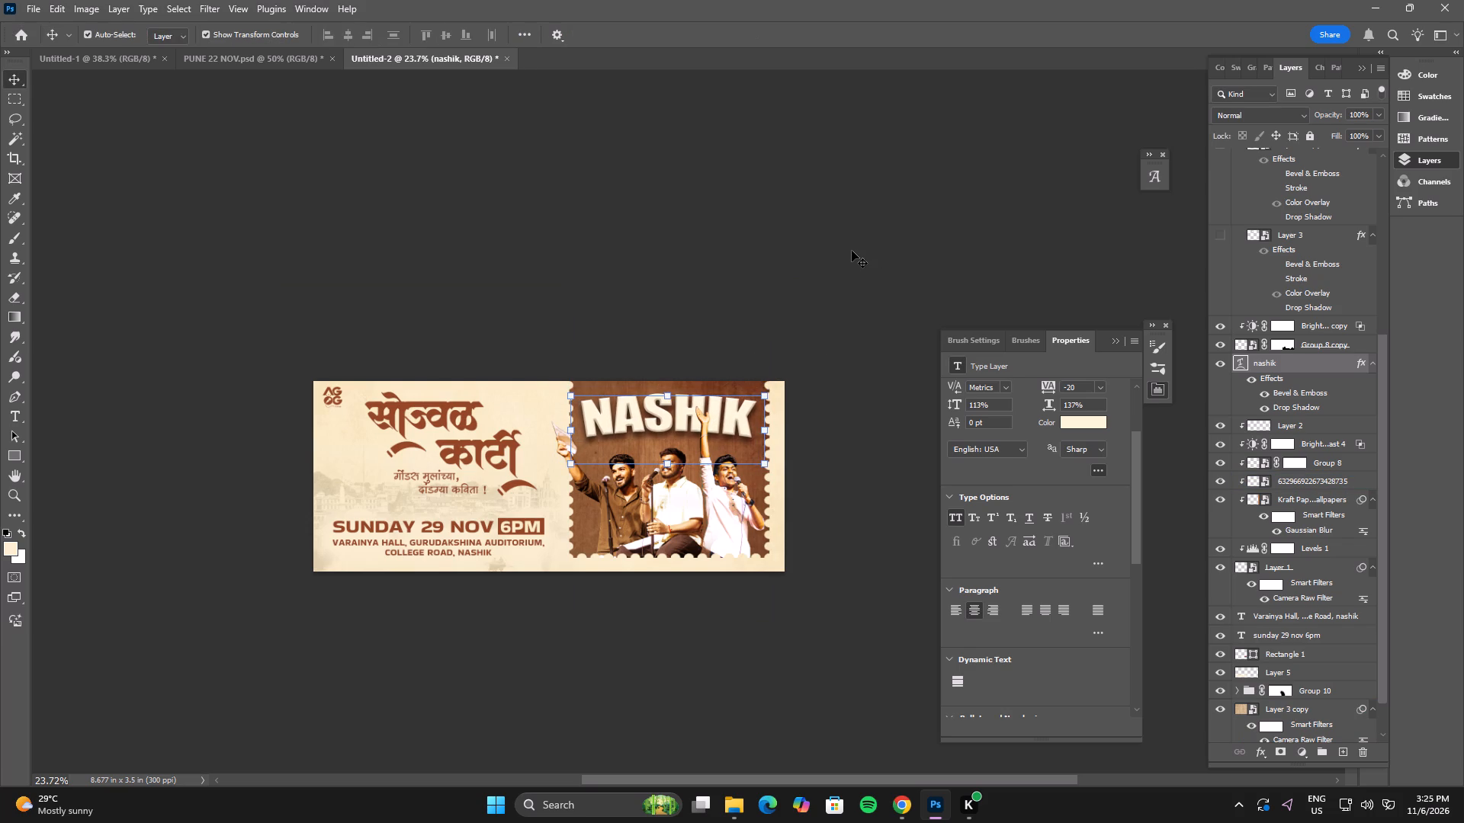
pyautogui.click(852, 251)
pyautogui.click(740, 415)
pyautogui.press('Right')
pyautogui.click(817, 303)
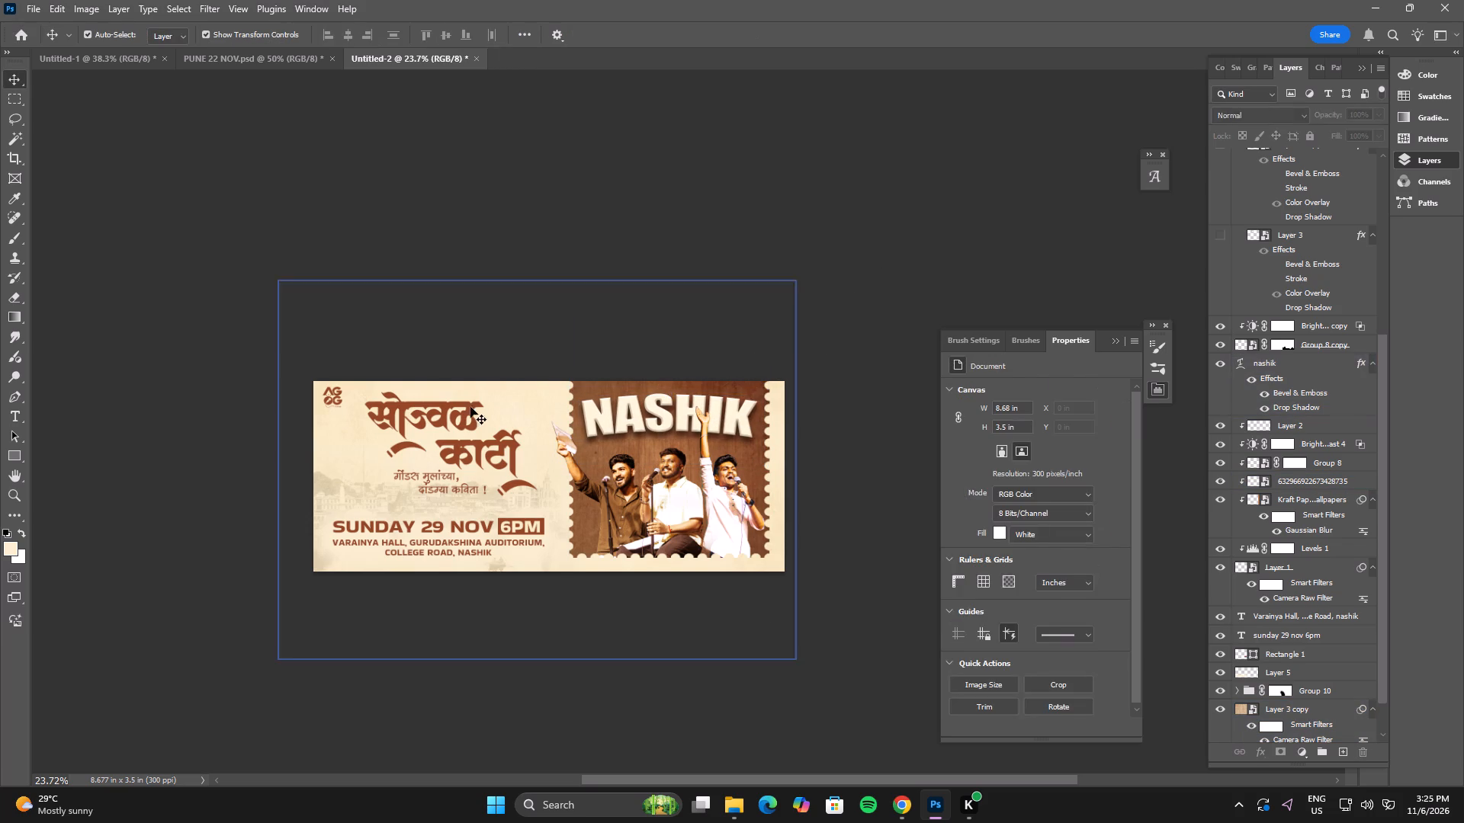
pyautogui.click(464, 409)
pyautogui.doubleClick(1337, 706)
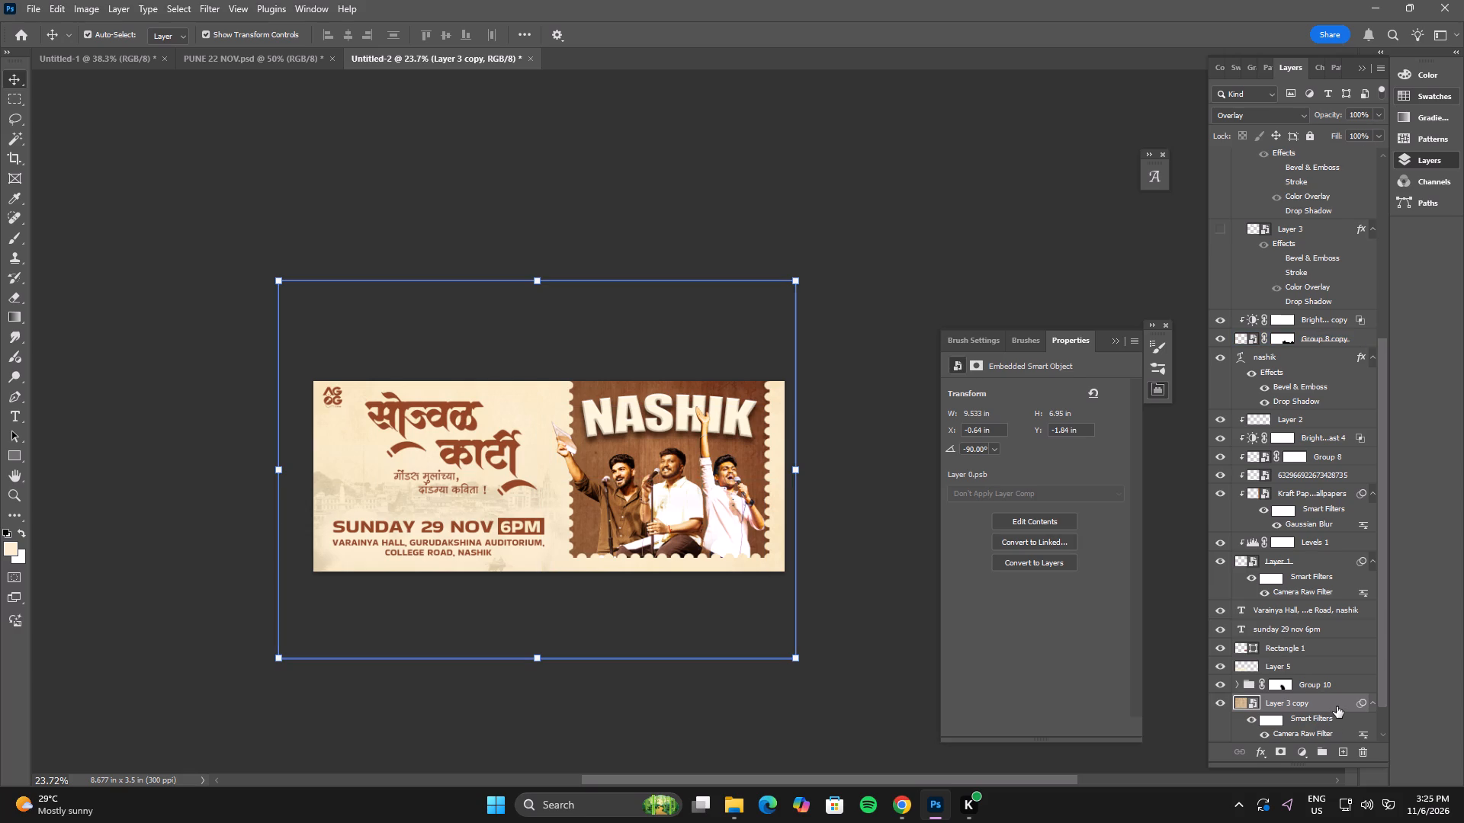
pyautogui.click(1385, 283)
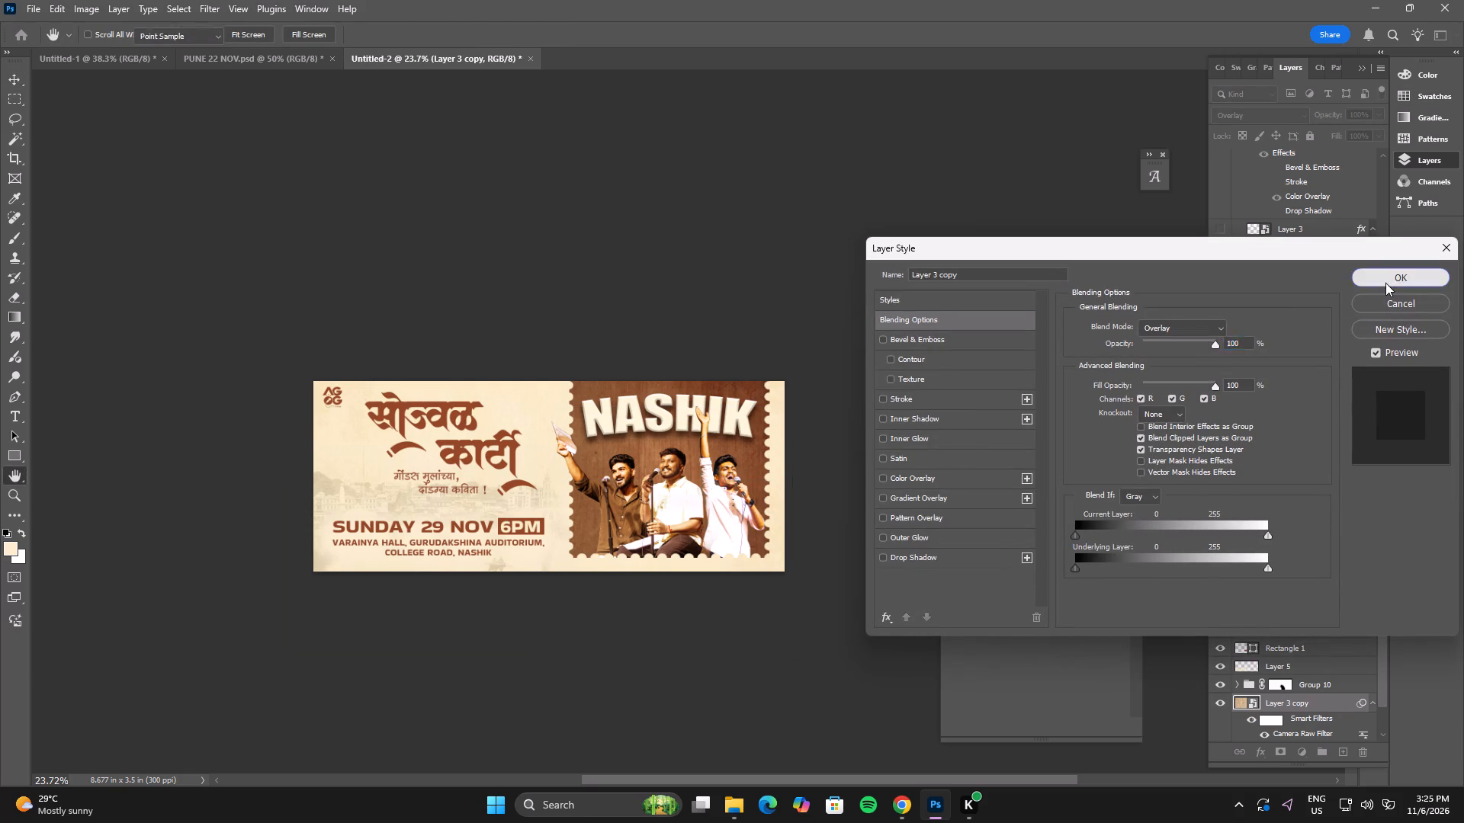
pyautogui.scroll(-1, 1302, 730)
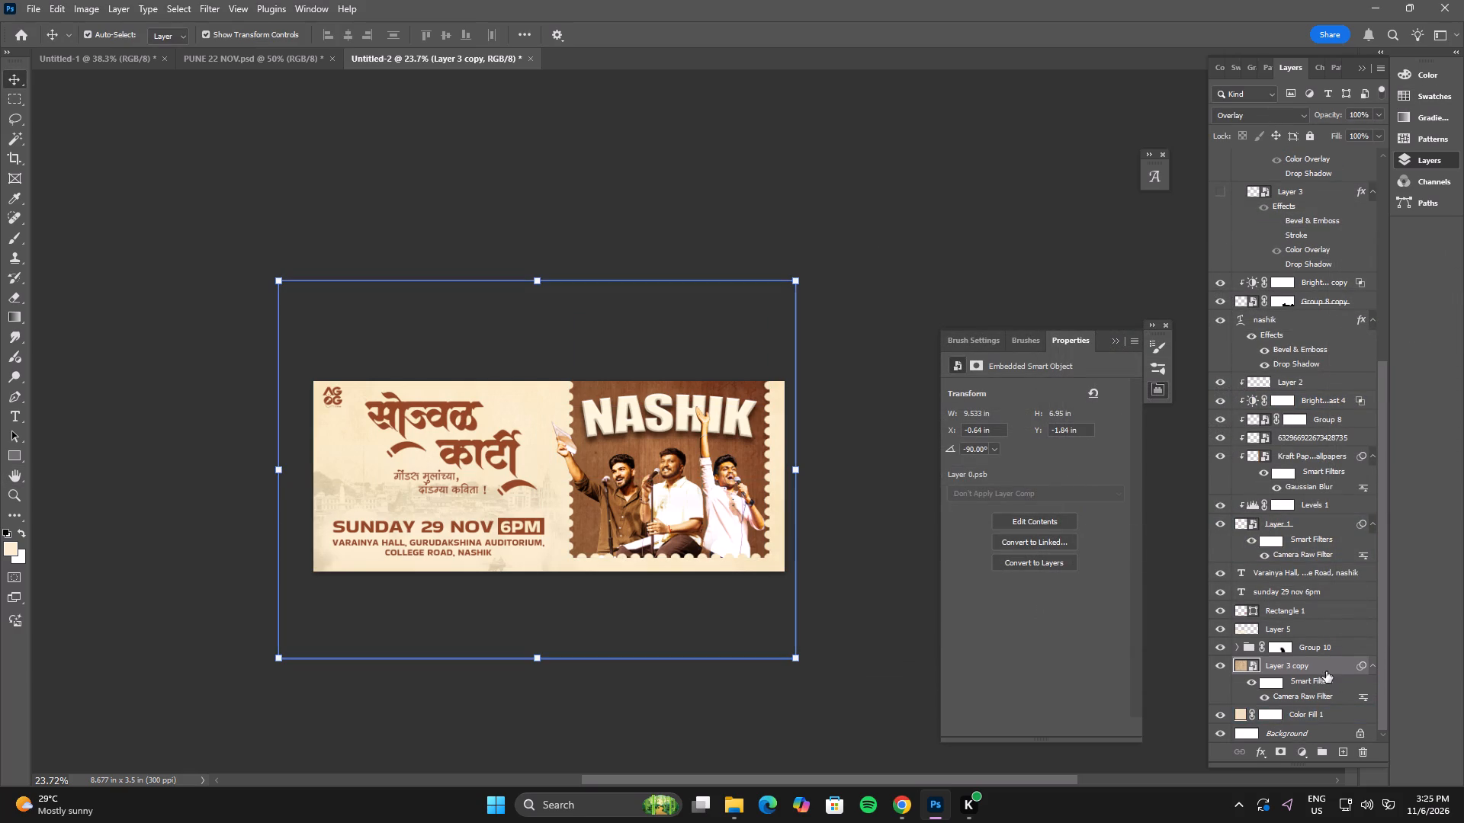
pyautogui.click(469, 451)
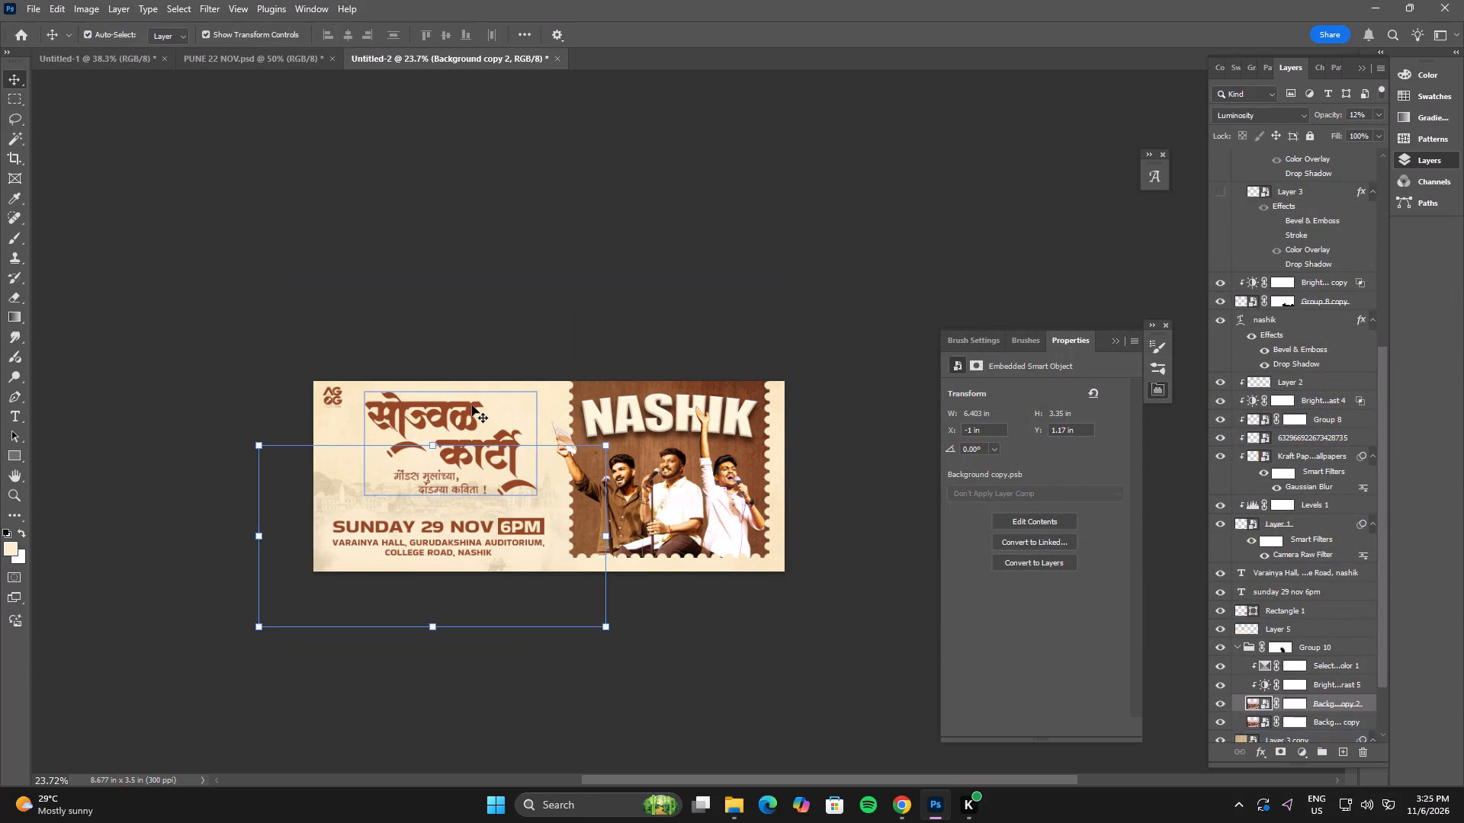
# Change the Color Overlay of the large Marathi title, Layer 4 copy, to the darker brown 843c1c.
pyautogui.click(472, 405)
pyautogui.click(1302, 221)
pyautogui.doubleClick(1302, 213)
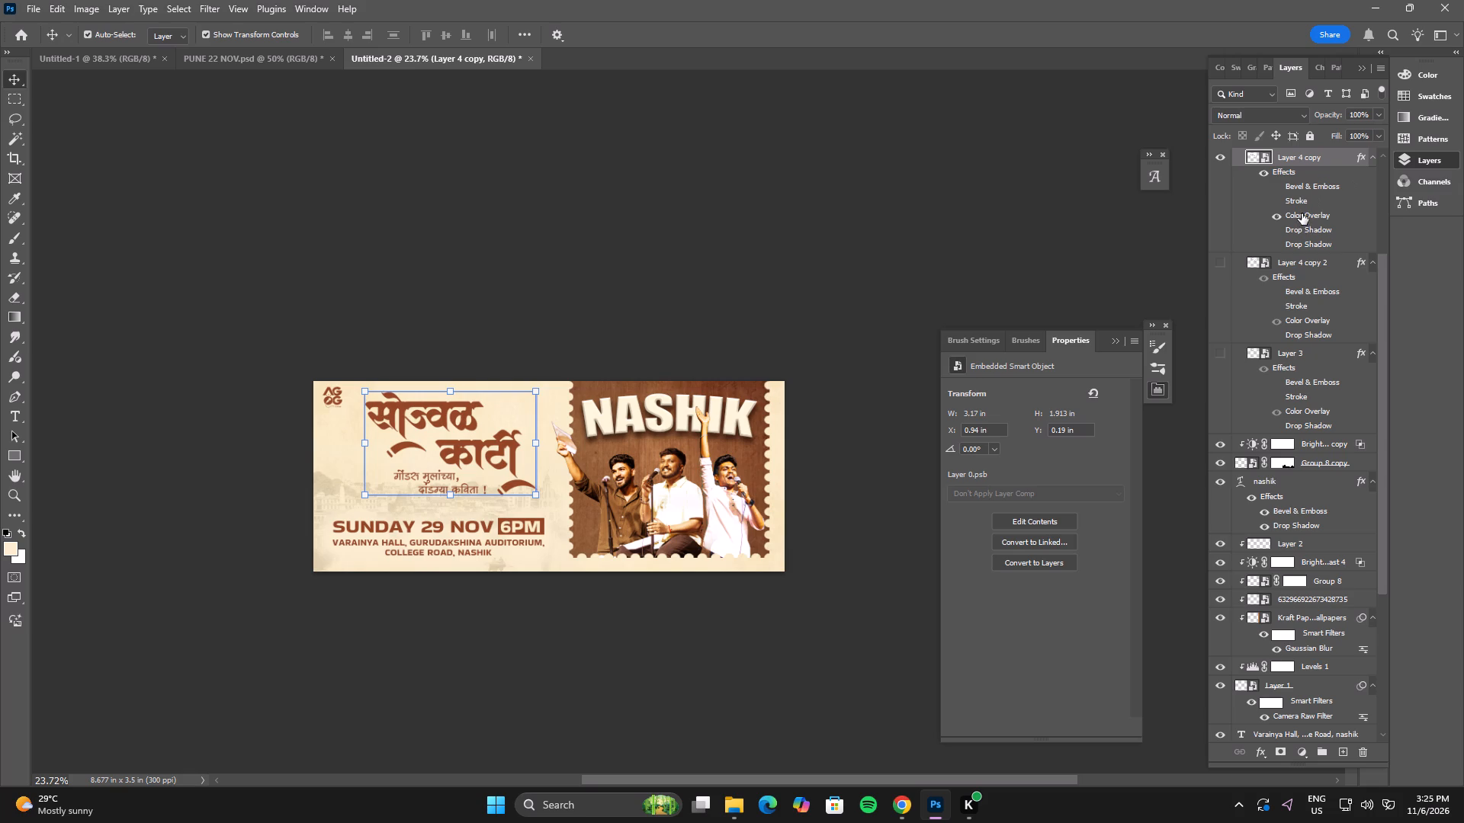
pyautogui.click(1228, 328)
pyautogui.moveTo(1209, 501); pyautogui.dragTo(1212, 513)
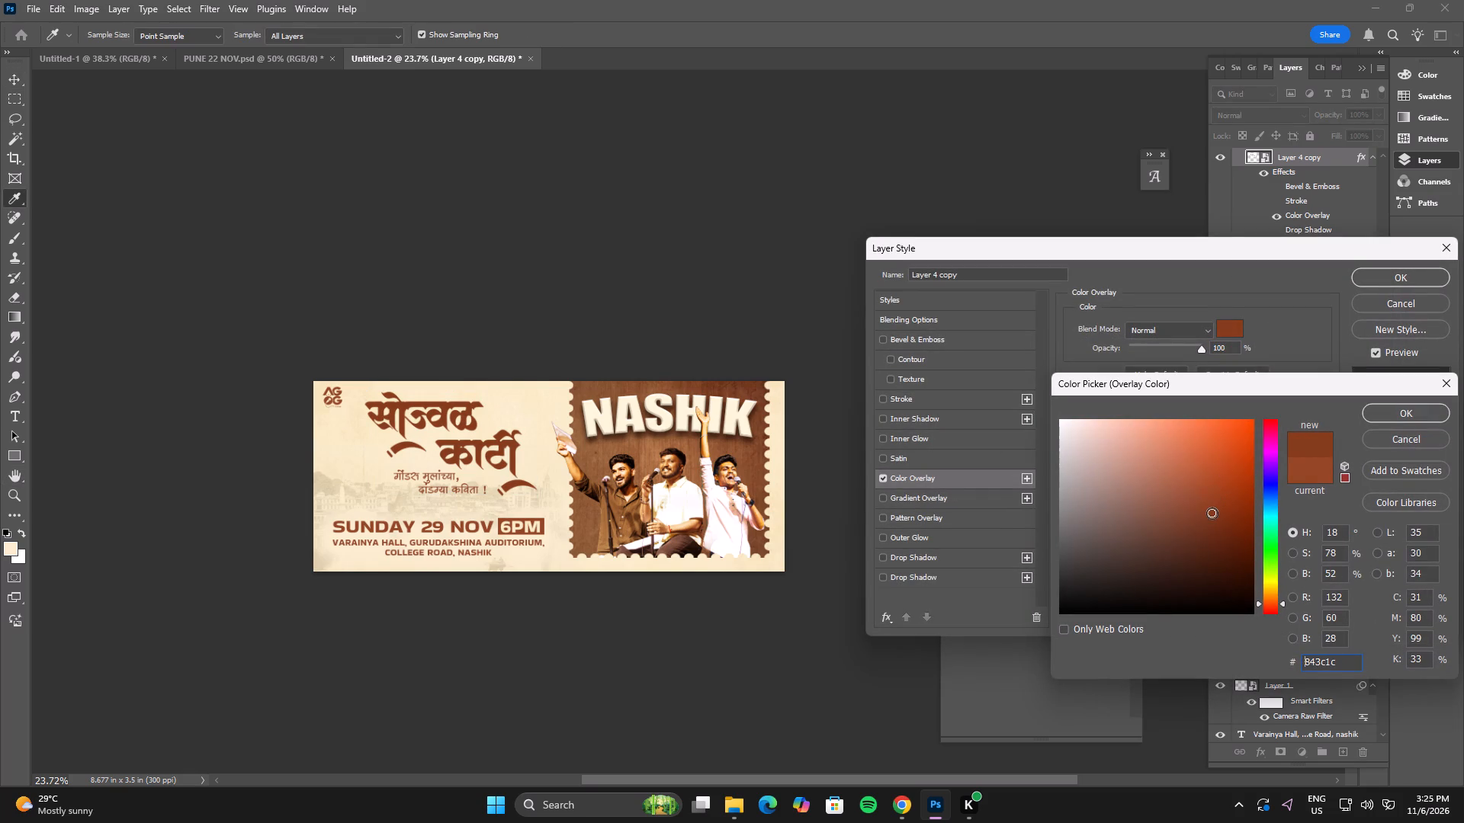
pyautogui.click(1395, 415)
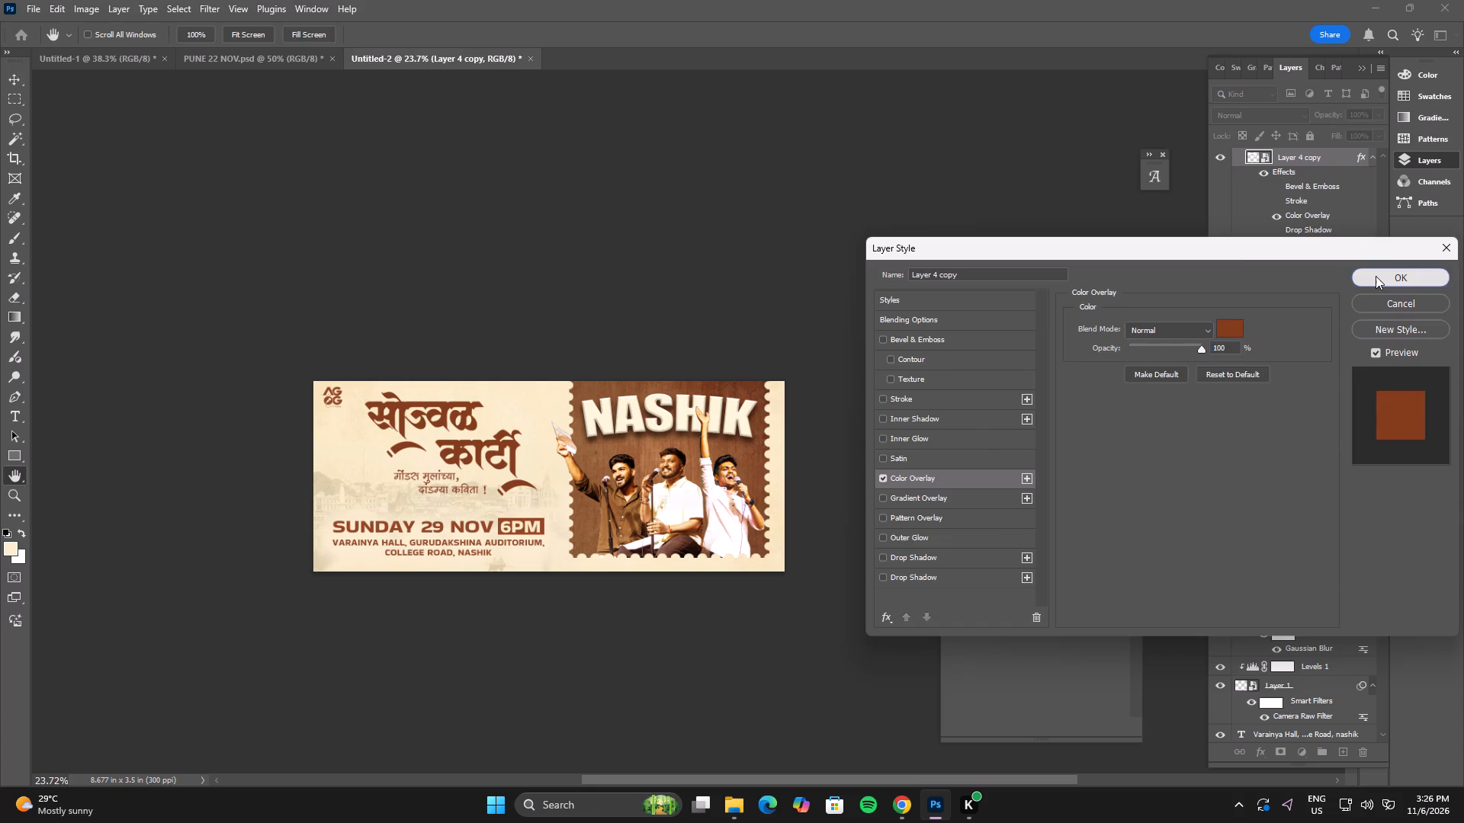
pyautogui.click(1376, 276)
pyautogui.click(790, 246)
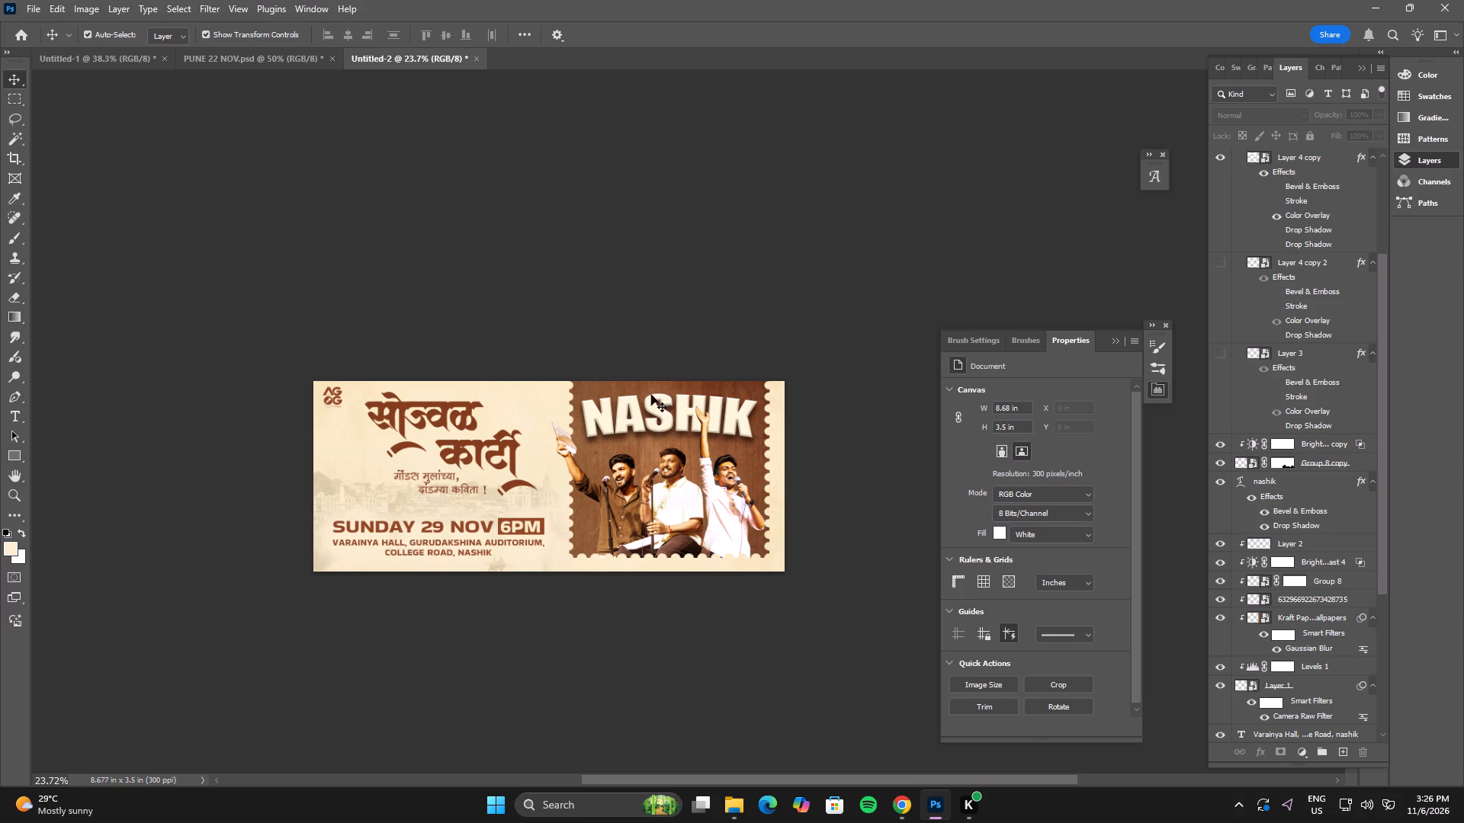
# Scale the date line, the 6PM box and the venue text together to about 102% around their centre.
pyautogui.click(542, 521)
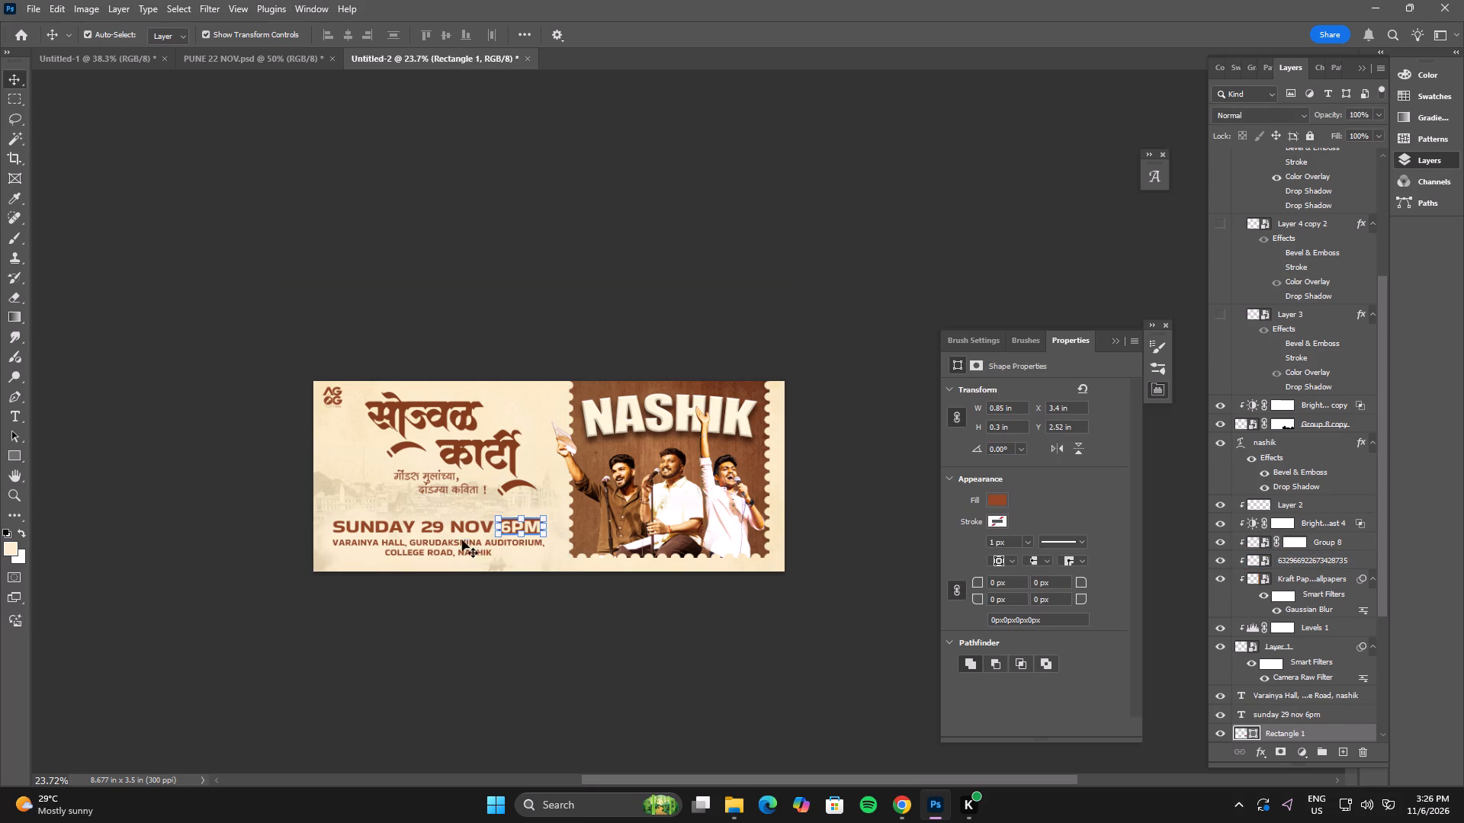
pyautogui.keyDown('shift'); pyautogui.click(454, 545); pyautogui.keyUp('shift')
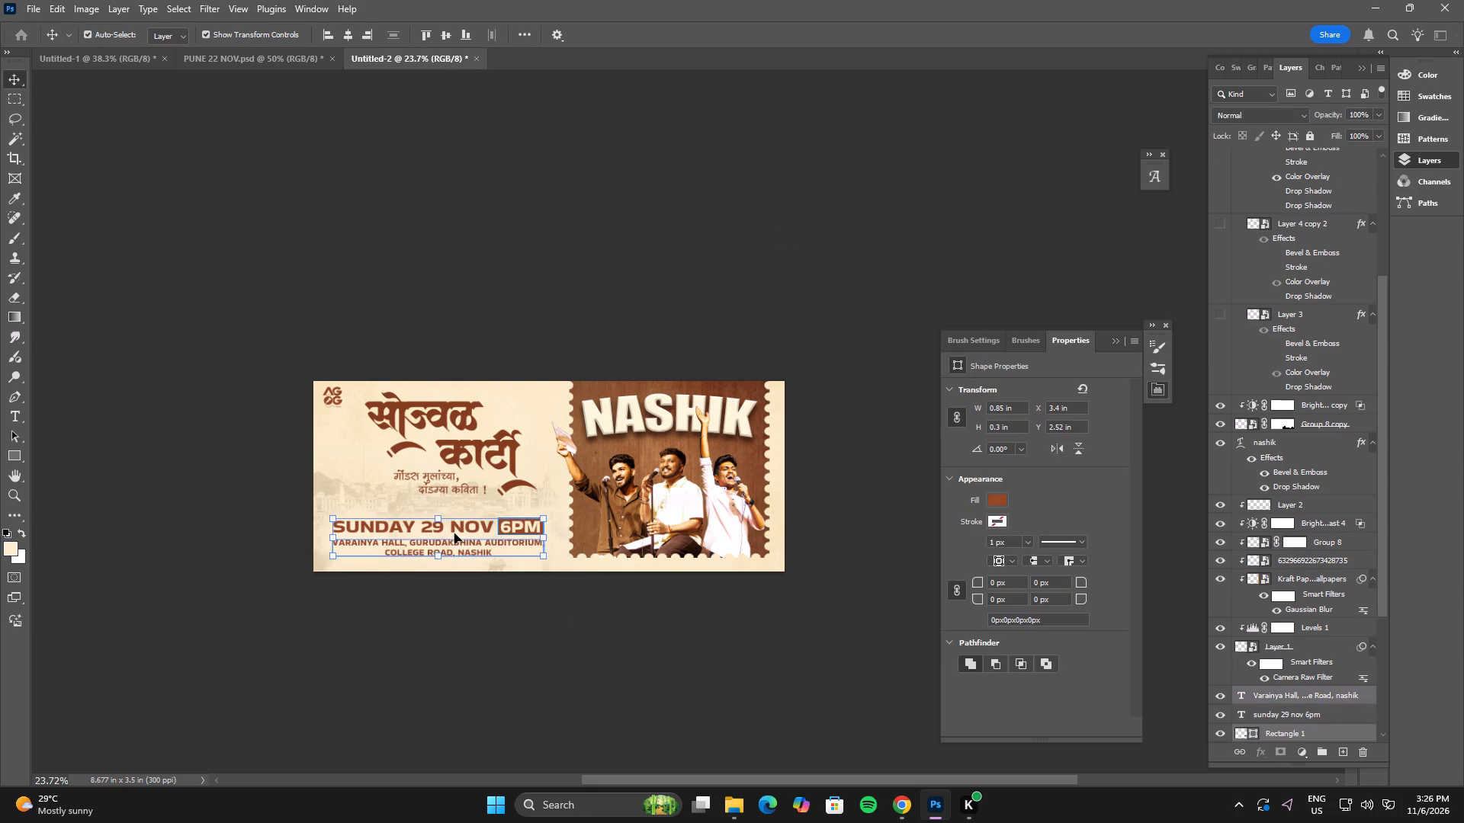
pyautogui.keyDown('shift'); pyautogui.click(454, 529); pyautogui.keyUp('shift')
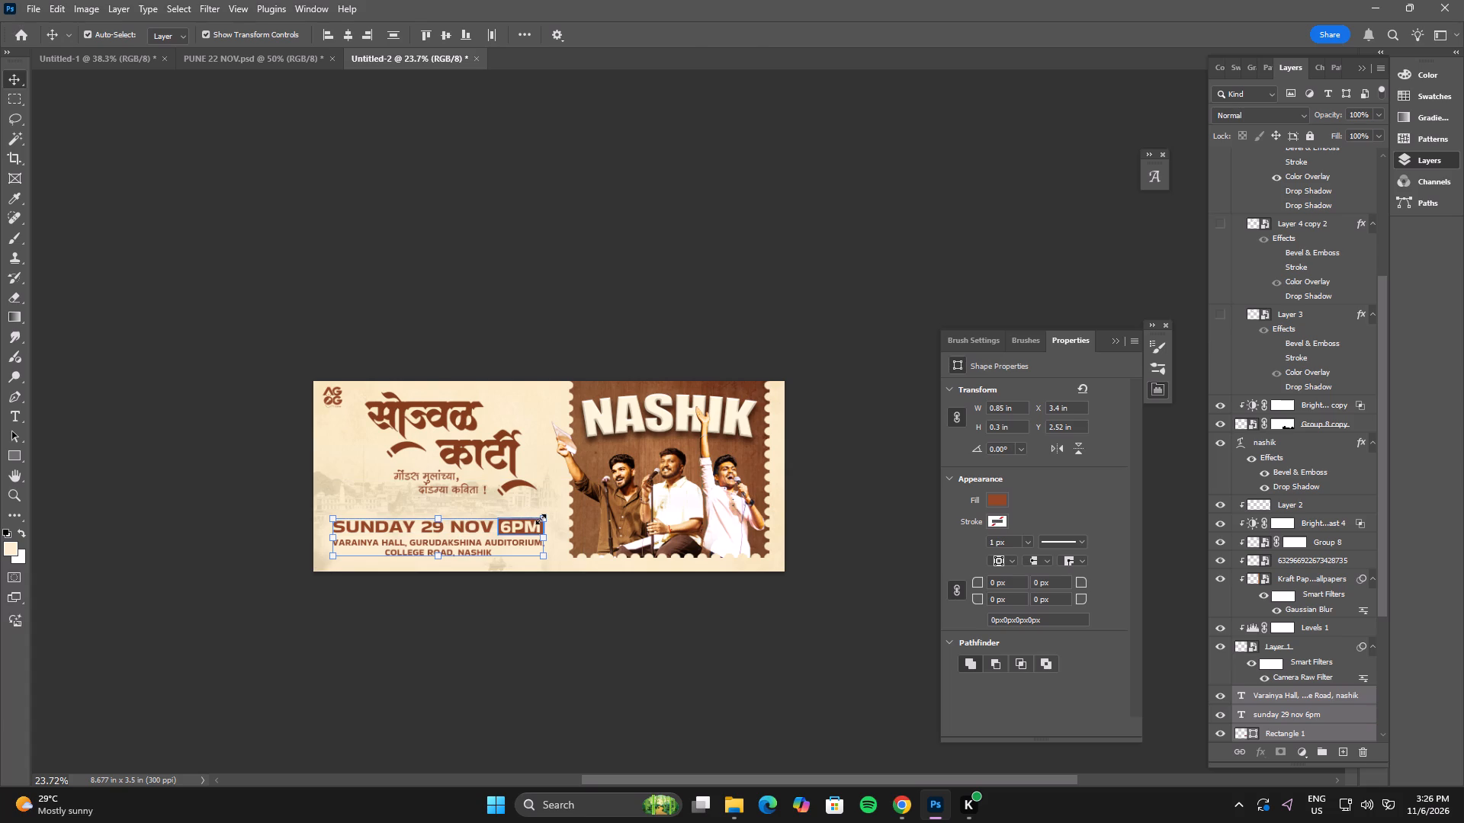
pyautogui.keyDown('alt'); pyautogui.click(541, 519); pyautogui.keyUp('alt')
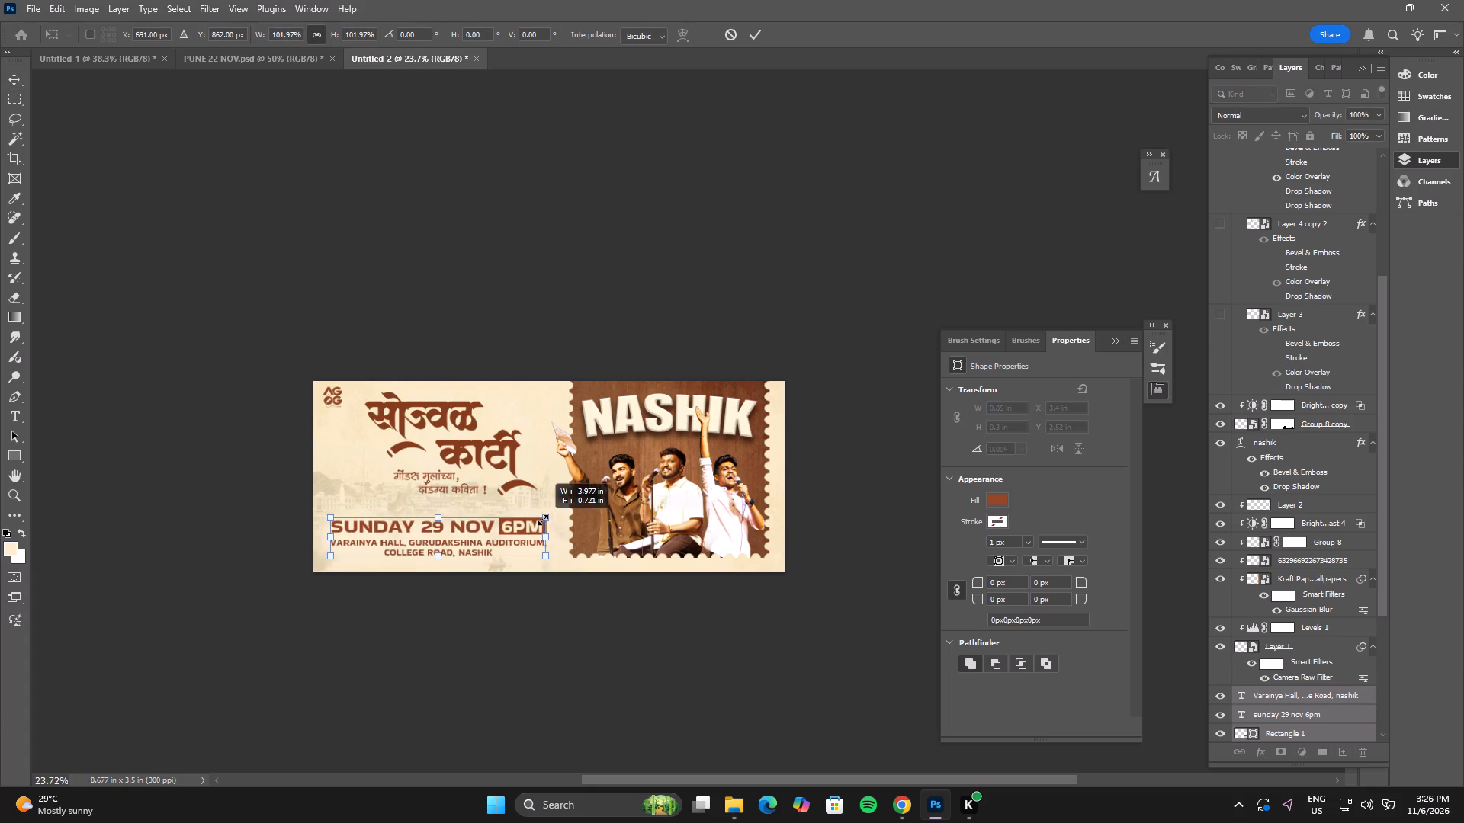
pyautogui.doubleClick(494, 539)
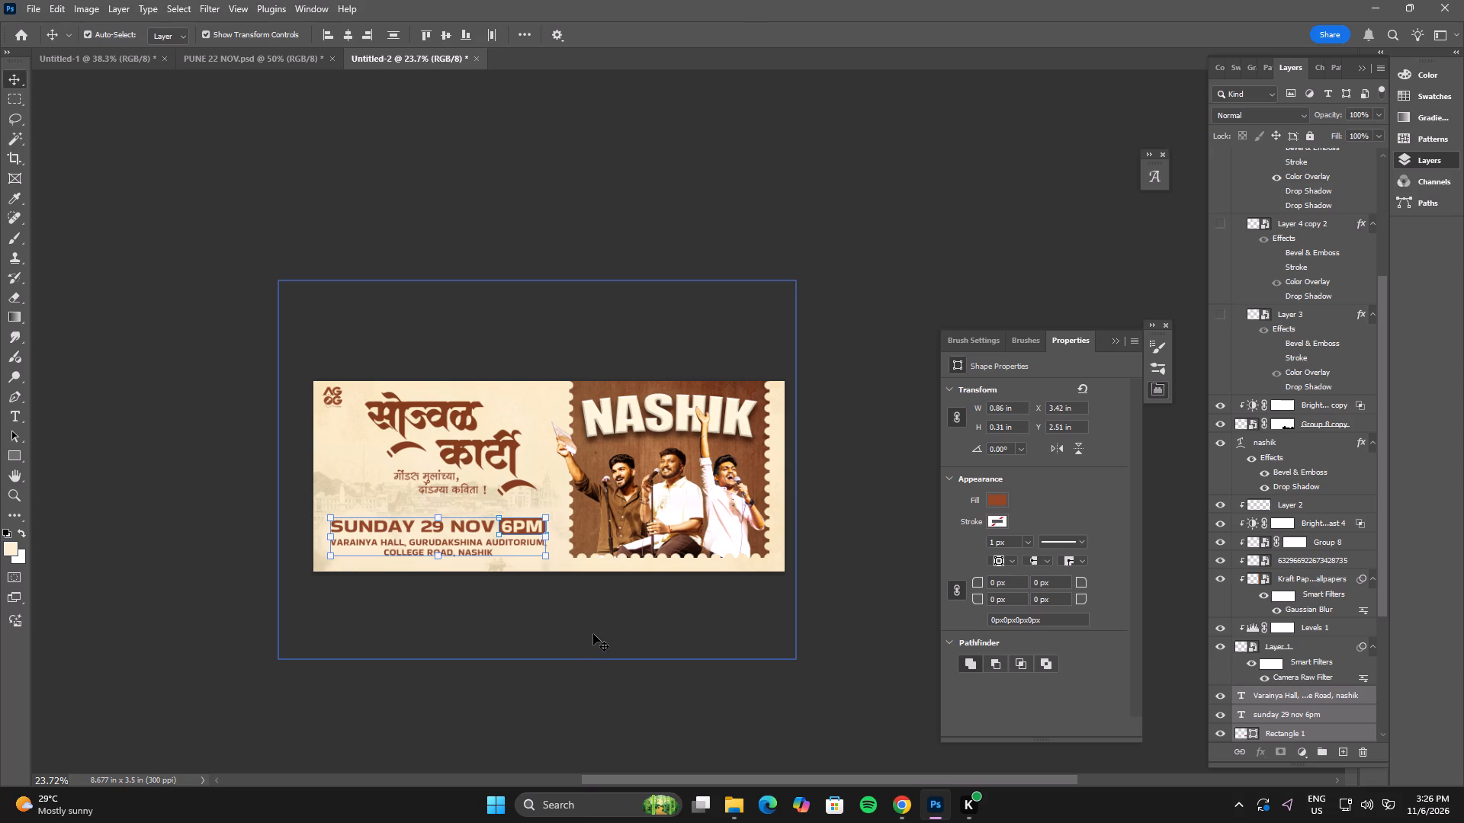
pyautogui.click(594, 632)
pyautogui.click(777, 709)
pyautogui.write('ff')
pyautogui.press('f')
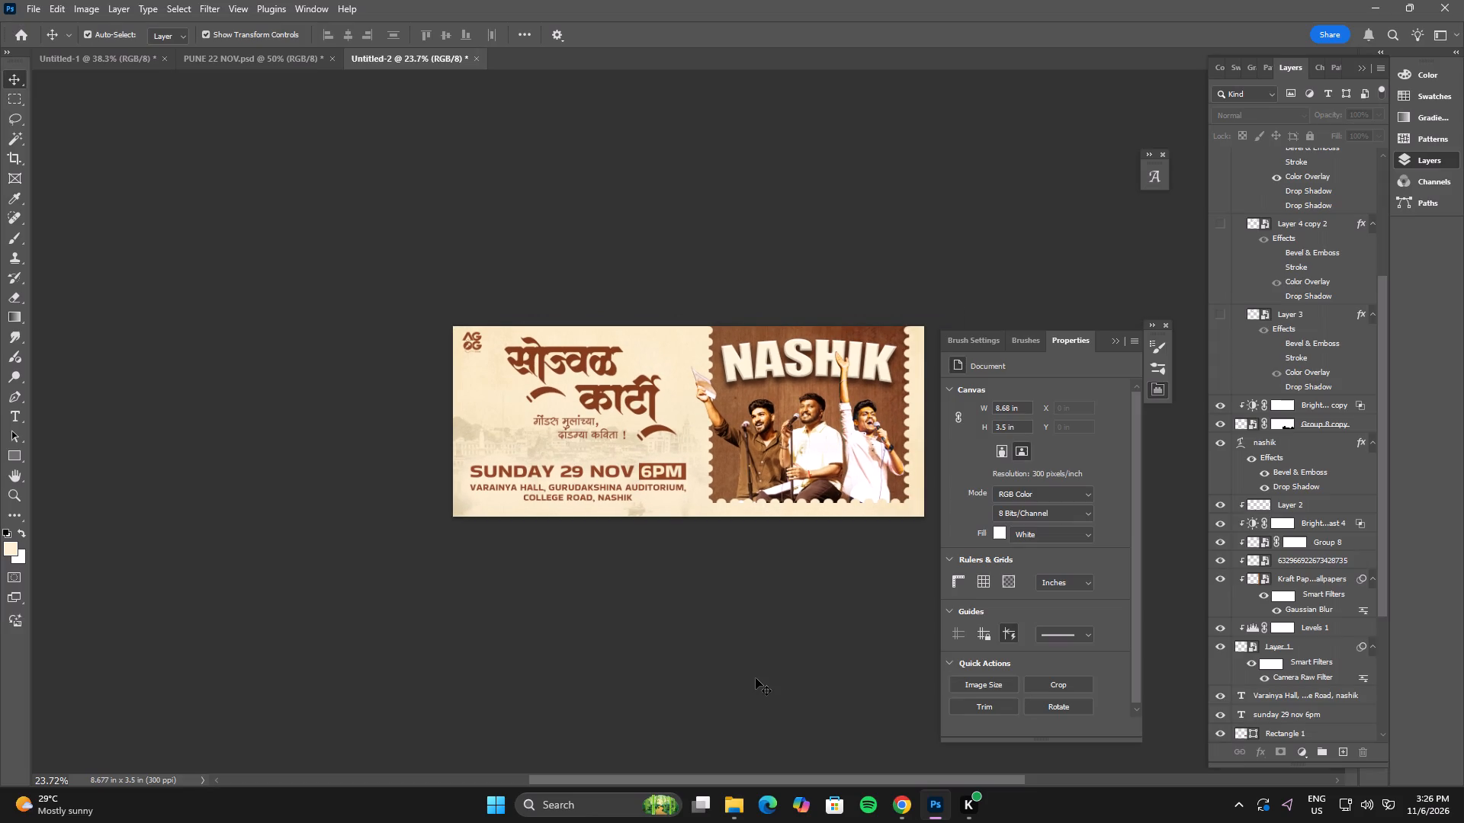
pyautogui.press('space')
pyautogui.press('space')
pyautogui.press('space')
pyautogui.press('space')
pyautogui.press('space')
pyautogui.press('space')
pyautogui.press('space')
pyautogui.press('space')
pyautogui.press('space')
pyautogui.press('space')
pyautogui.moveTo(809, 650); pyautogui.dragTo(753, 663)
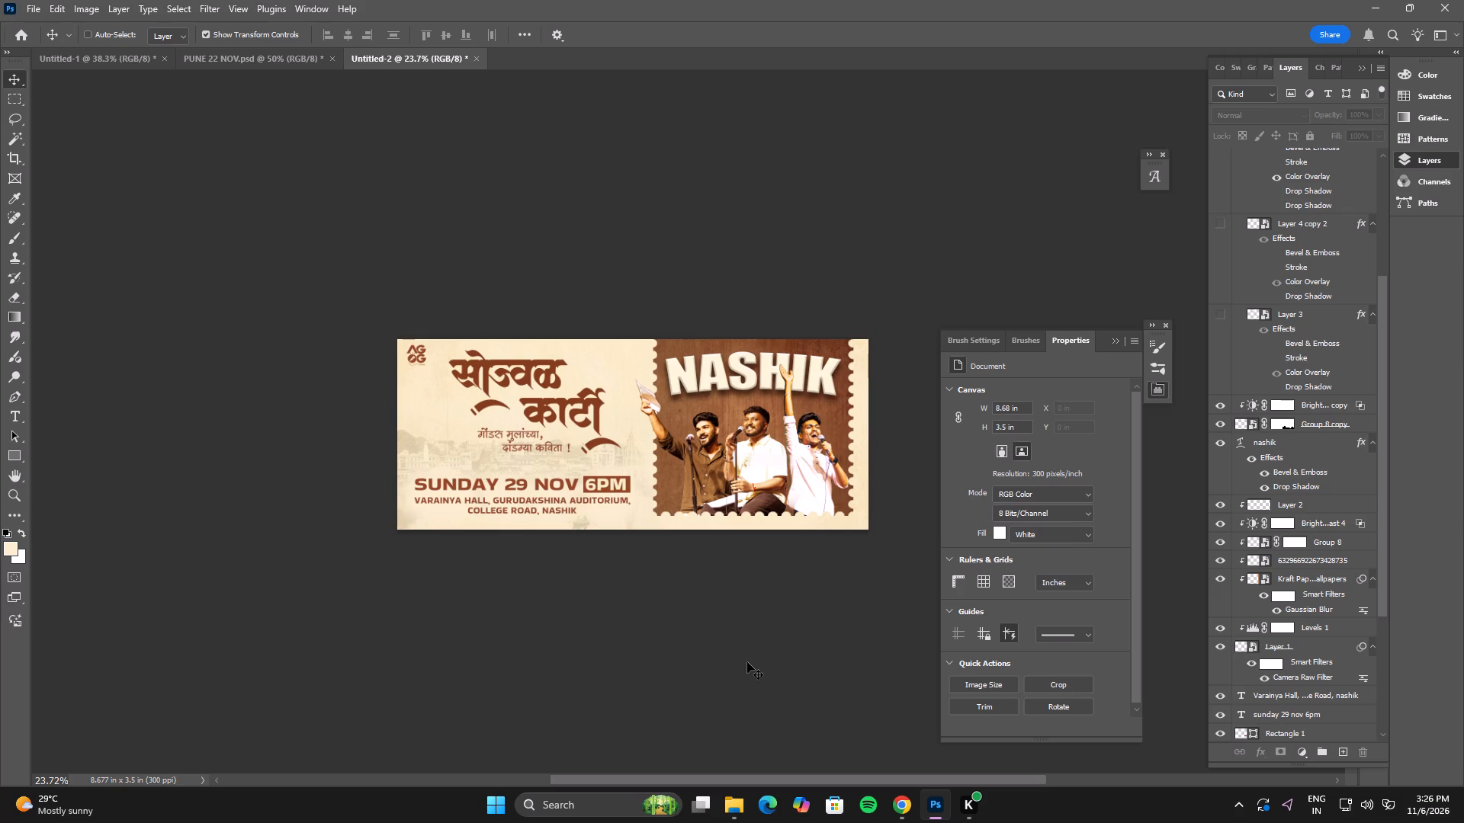
# Start saving a copy of the banner in the Sojwal folder with JPEG as the file format.
pyautogui.hotkey('ctrl', 'shift', 's')
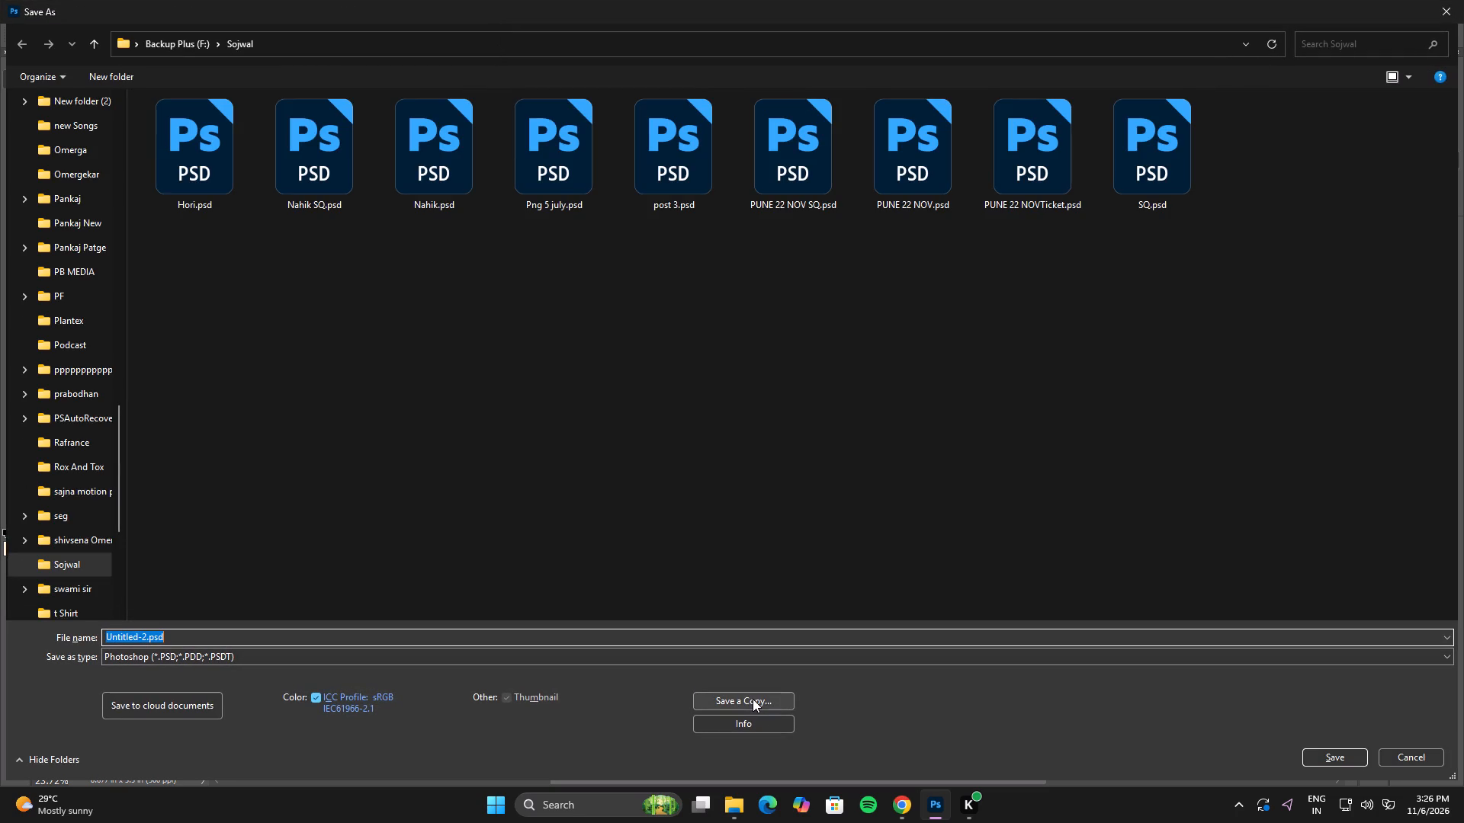
pyautogui.click(756, 697)
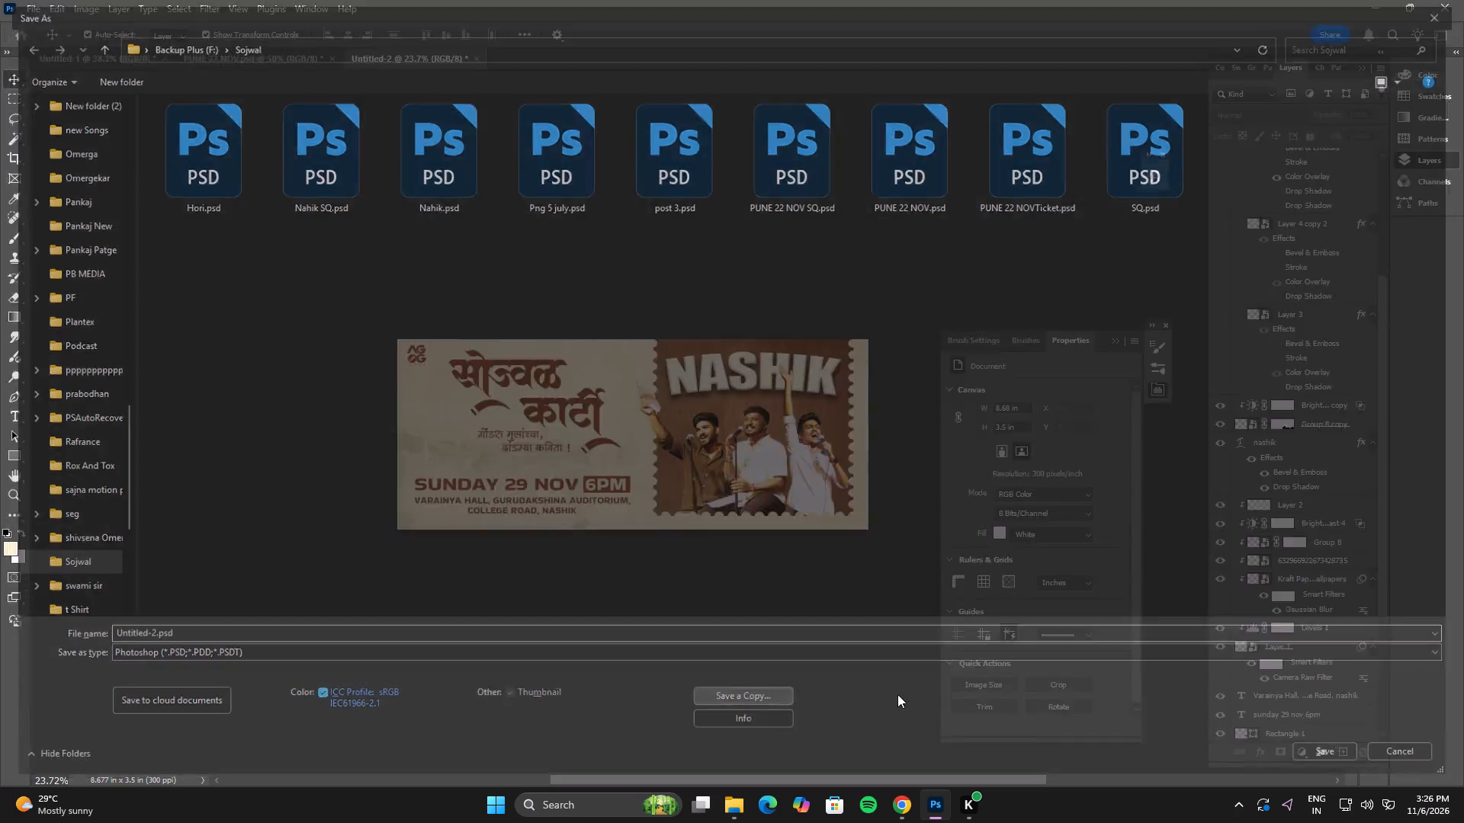
pyautogui.scroll(3, 673, 295)
pyautogui.click(351, 638)
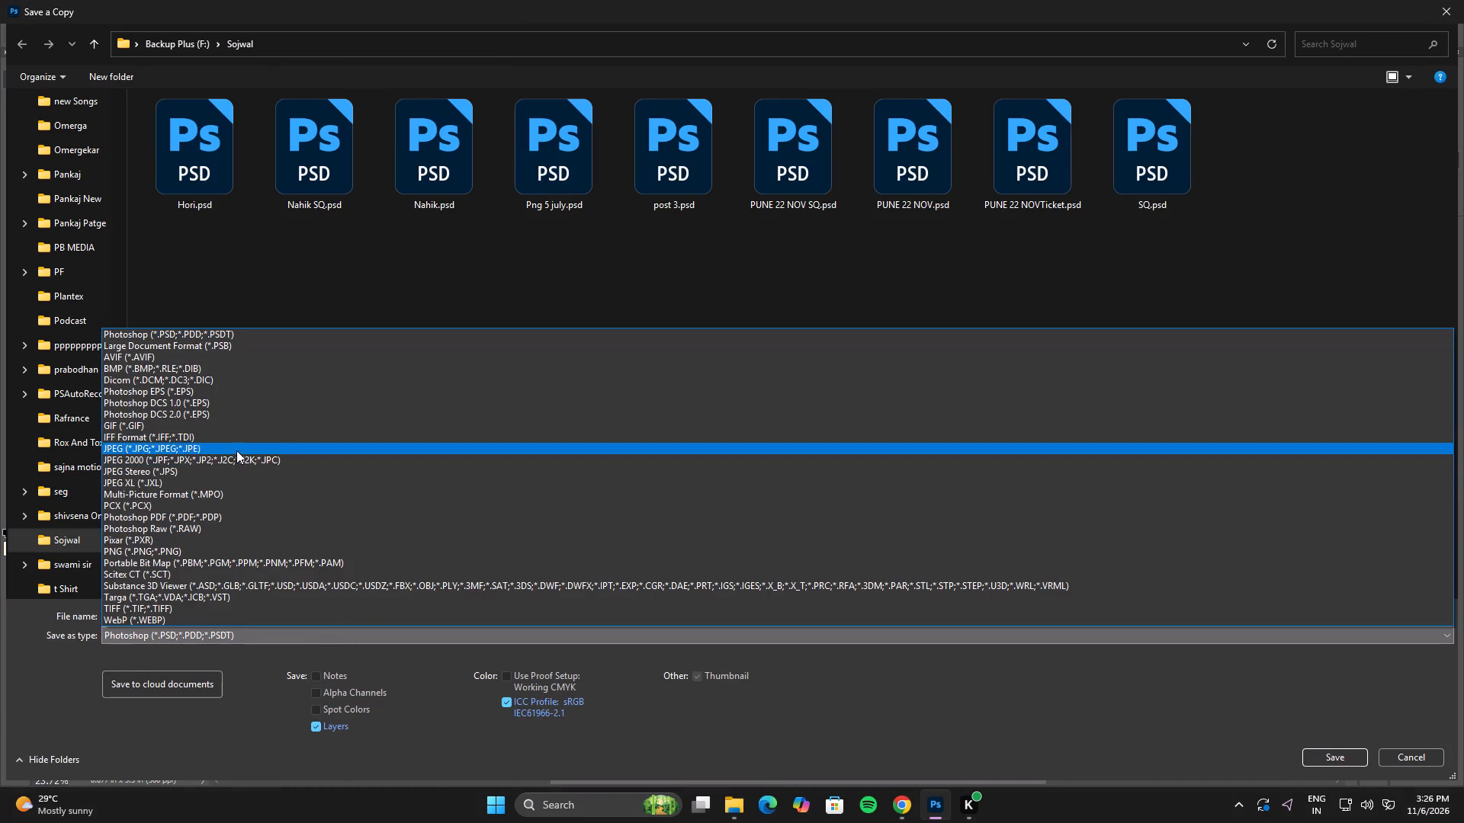
pyautogui.click(235, 451)
pyautogui.scroll(3, 433, 367)
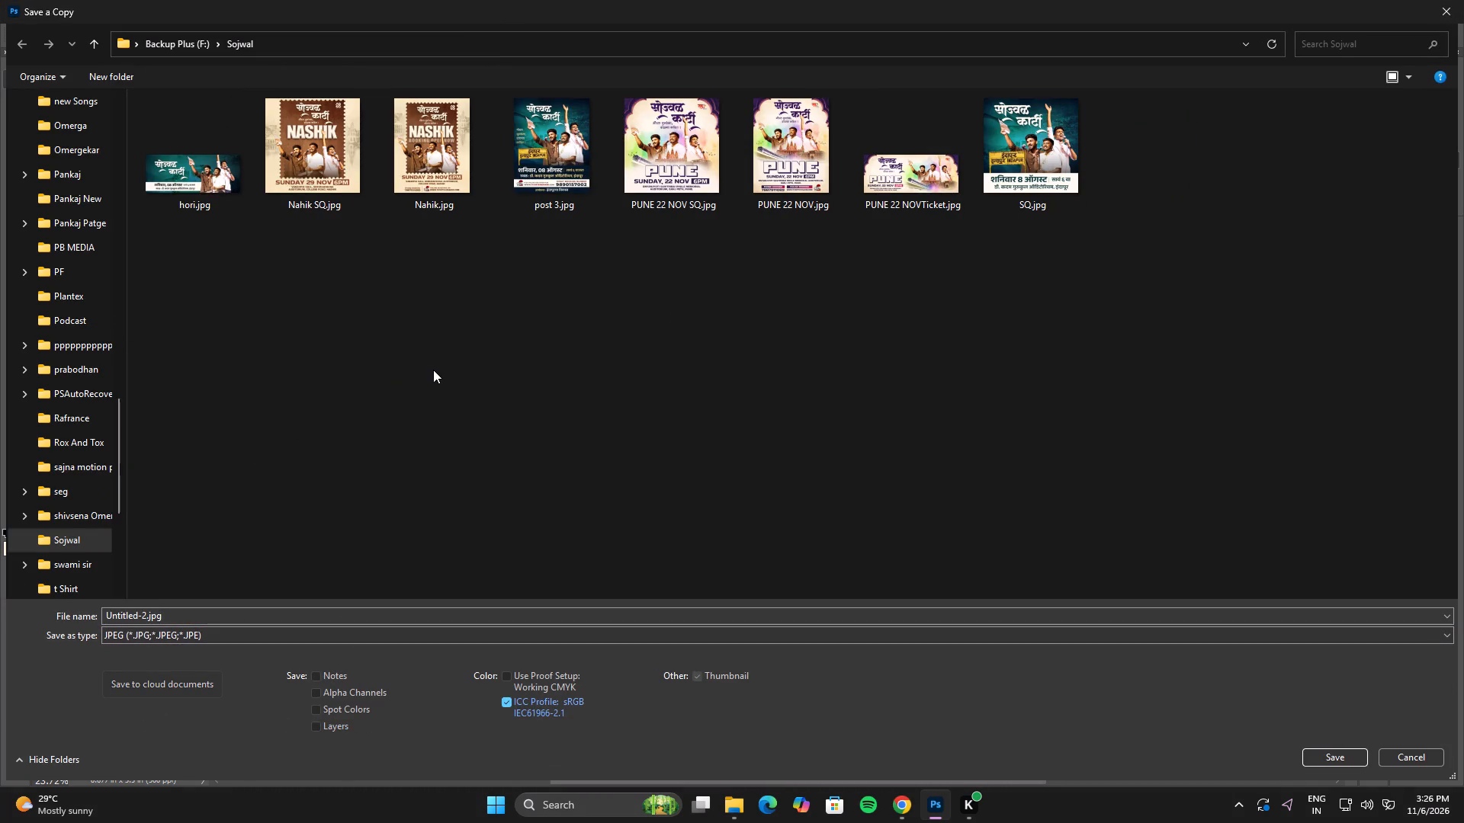
# Name the JPEG copy Nahik Hori, building on the existing Nahik.jpg file name.
pyautogui.click(415, 174)
pyautogui.click(193, 628)
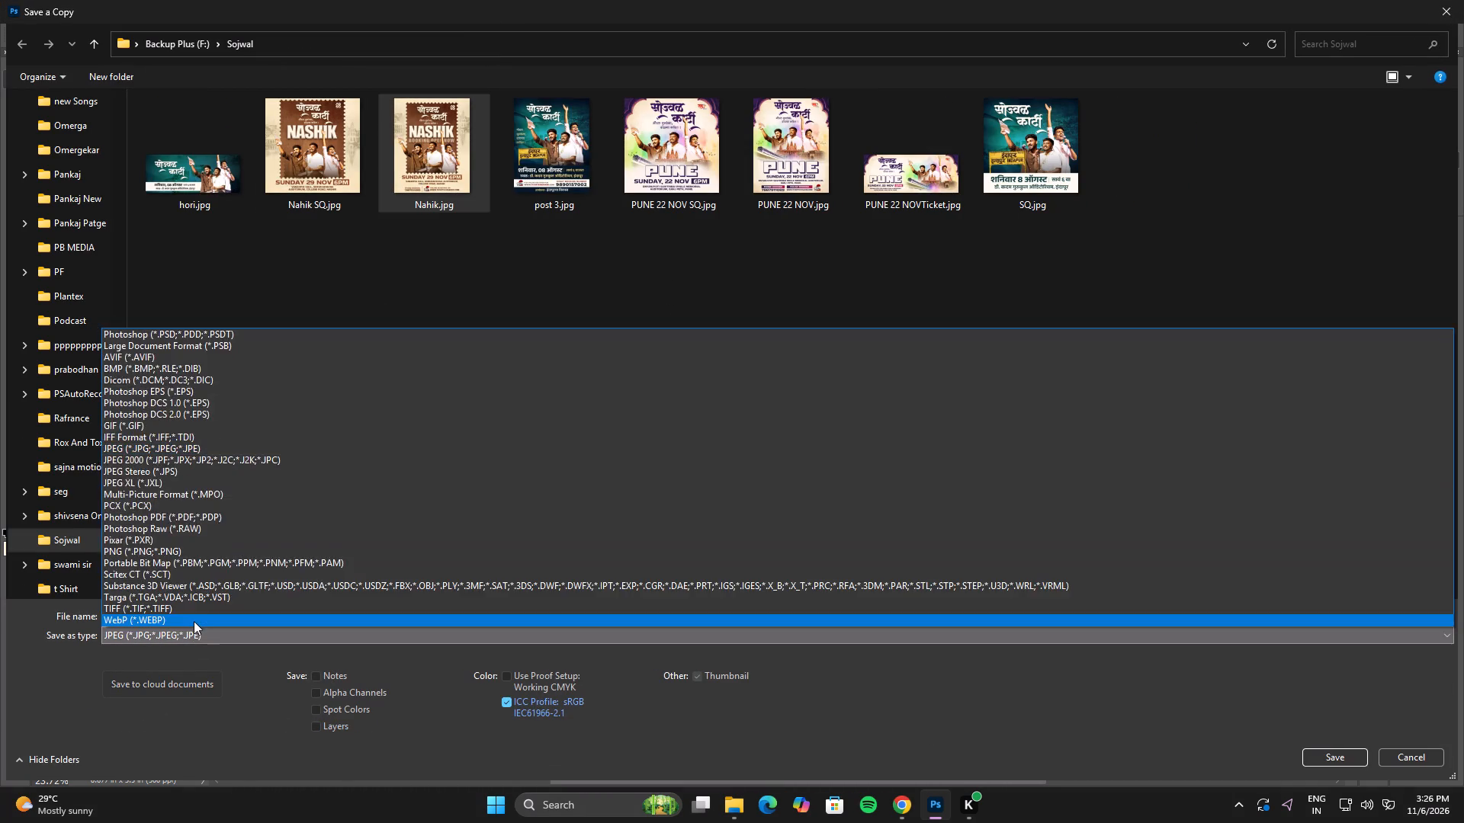
pyautogui.click(223, 690)
pyautogui.click(185, 605)
pyautogui.click(189, 620)
pyautogui.click(204, 618)
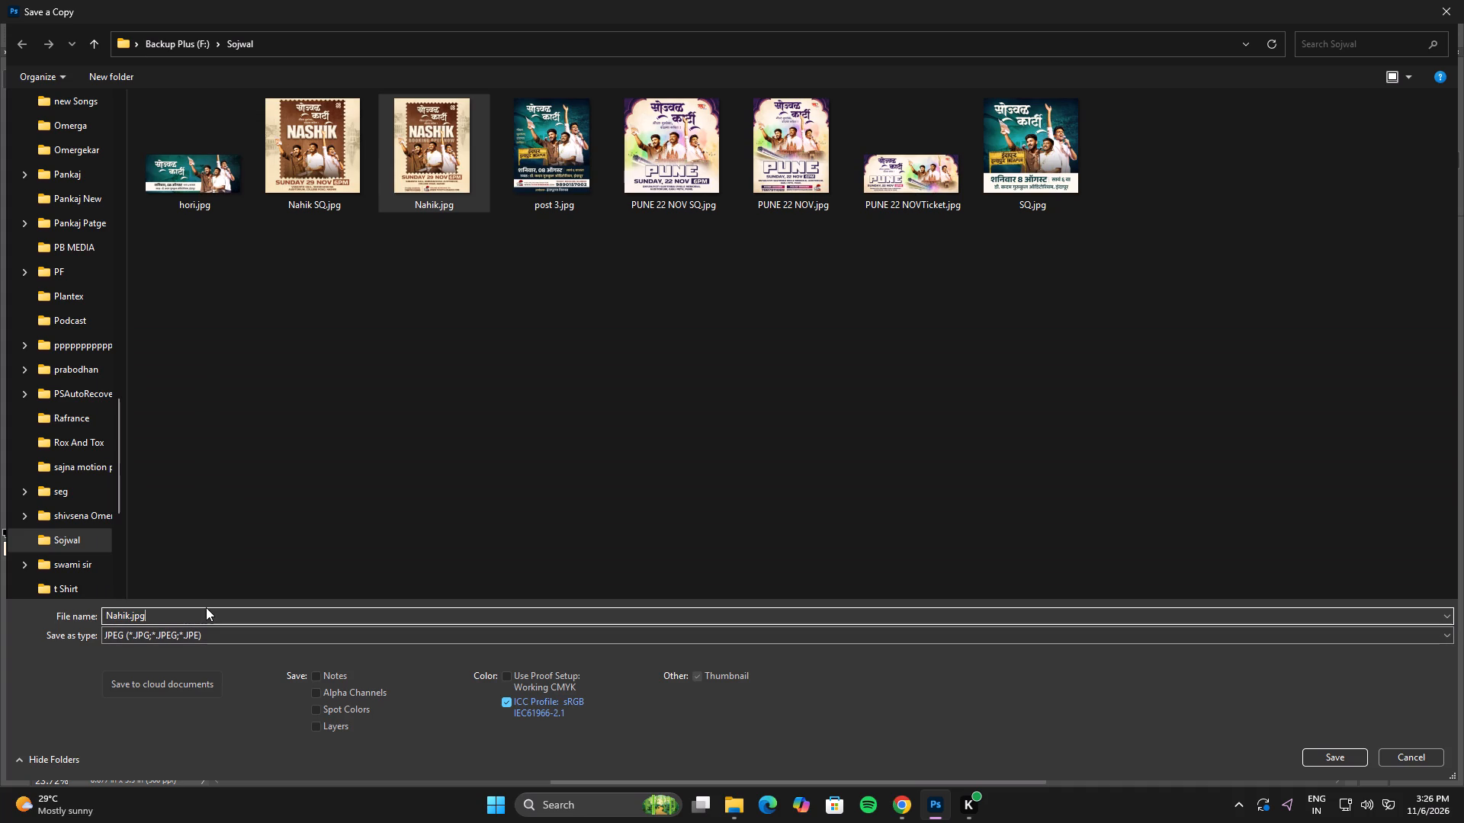
pyautogui.press('BackSpace')
pyautogui.press('BackSpace')
pyautogui.press('BackSpace')
pyautogui.press('BackSpace')
pyautogui.press('space')
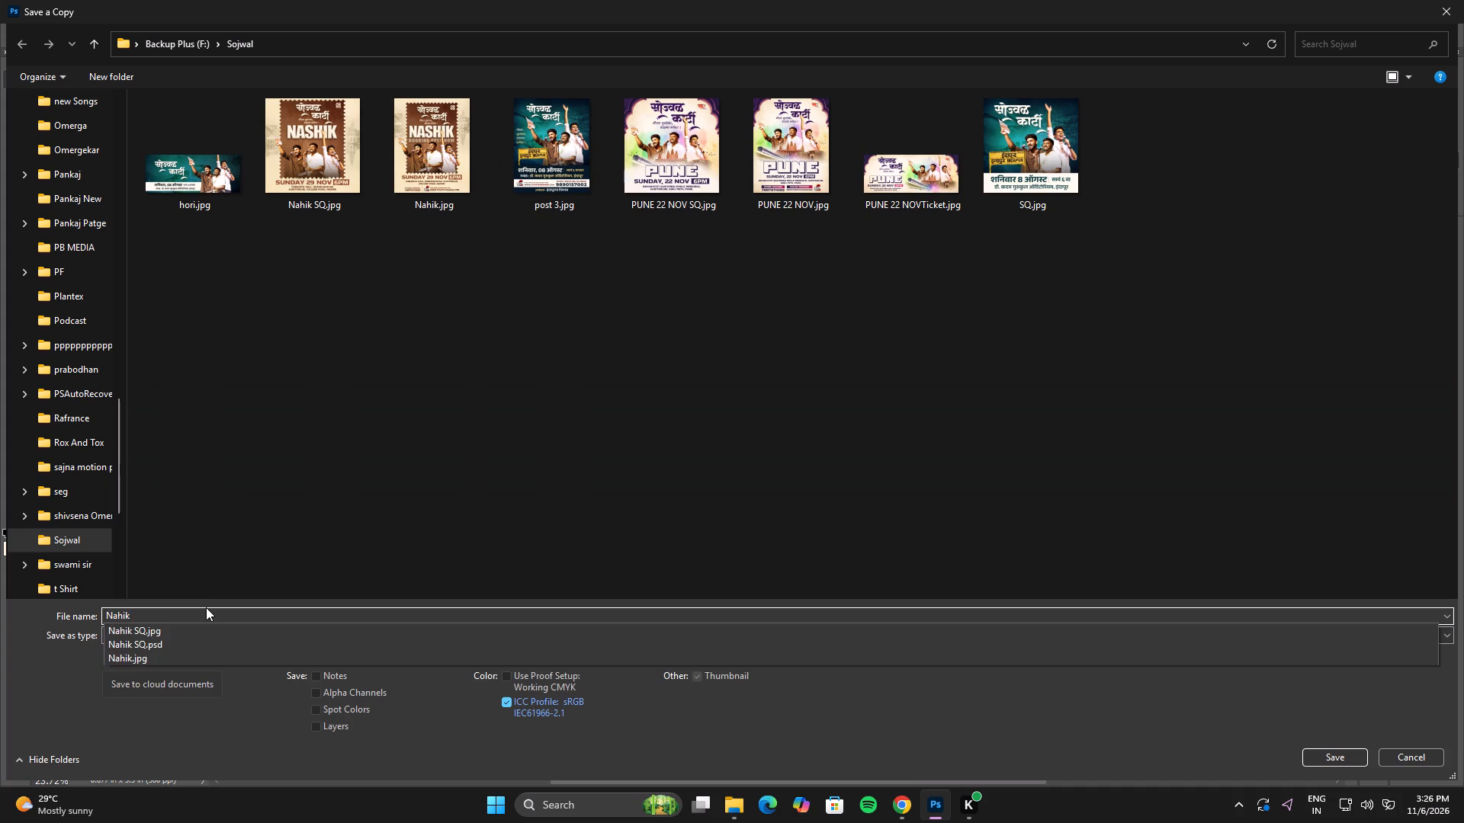
pyautogui.hotkey('shift', 'h')
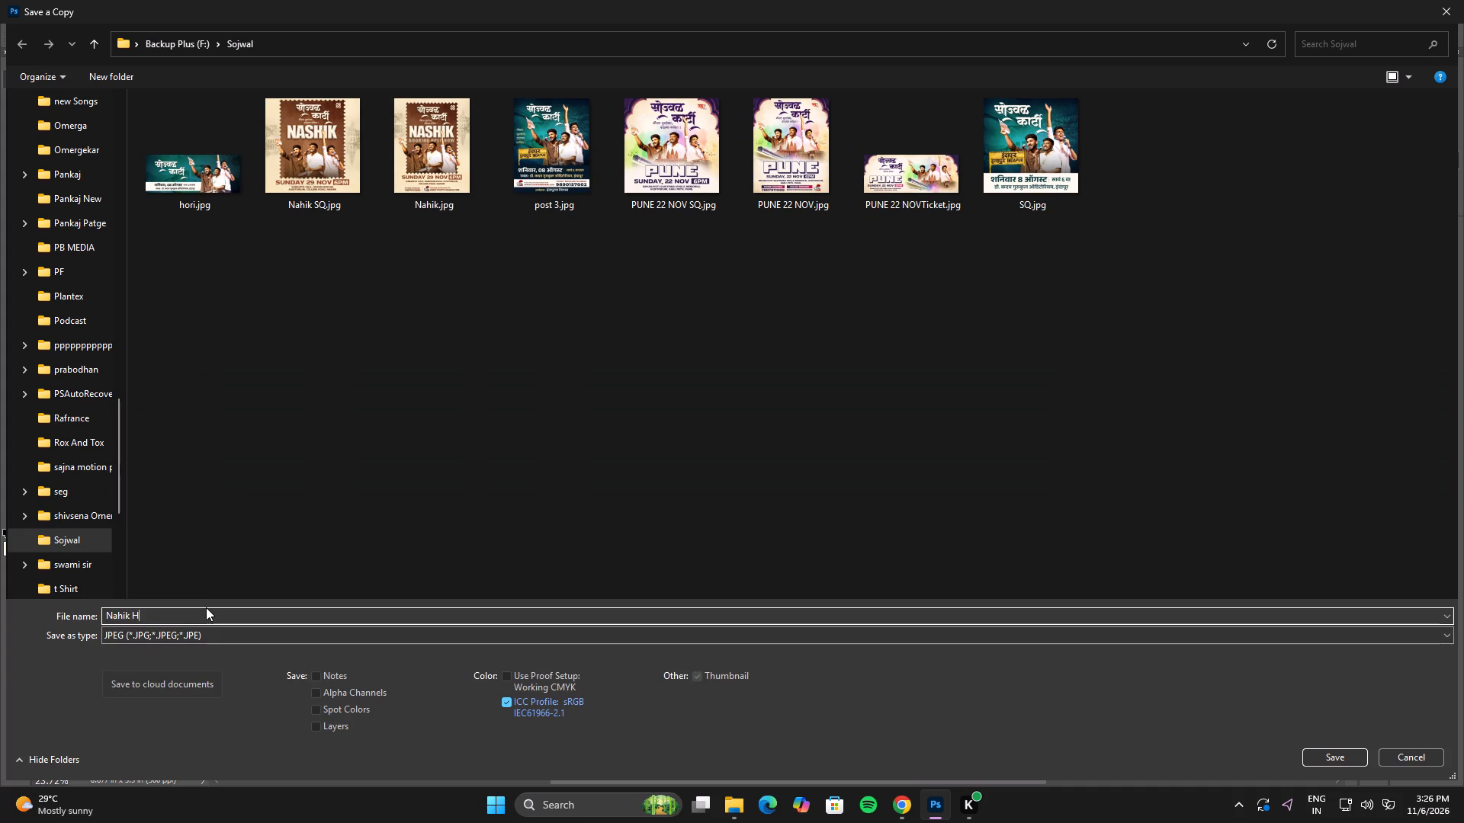
pyautogui.write('ori')
# Copy the complete file name for reuse and save the JPEG at Maximum quality, 12.
pyautogui.hotkey('ctrl', 'a')
pyautogui.hotkey('ctrl', 'c')
pyautogui.press('Return')
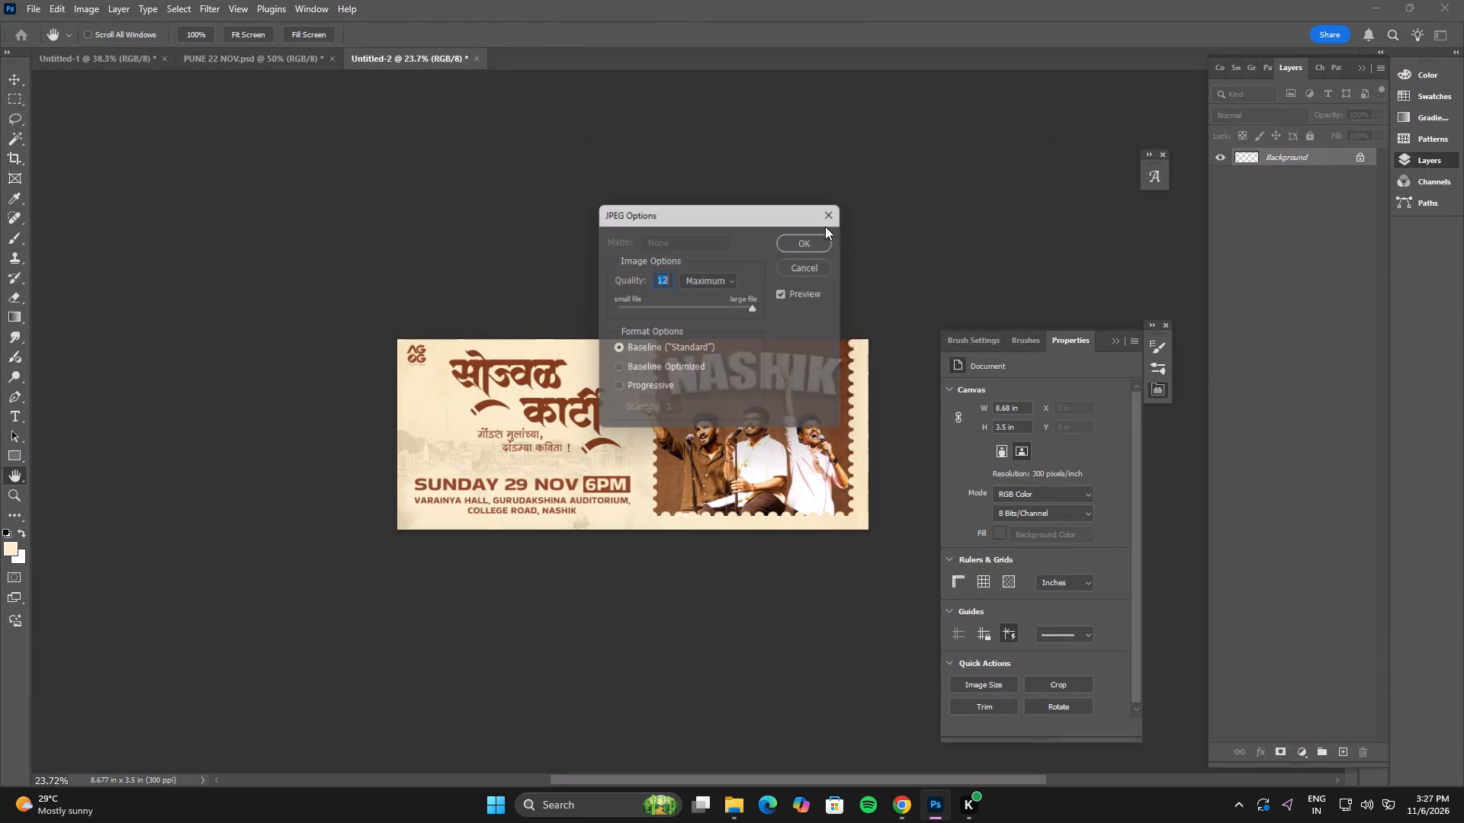
pyautogui.click(820, 236)
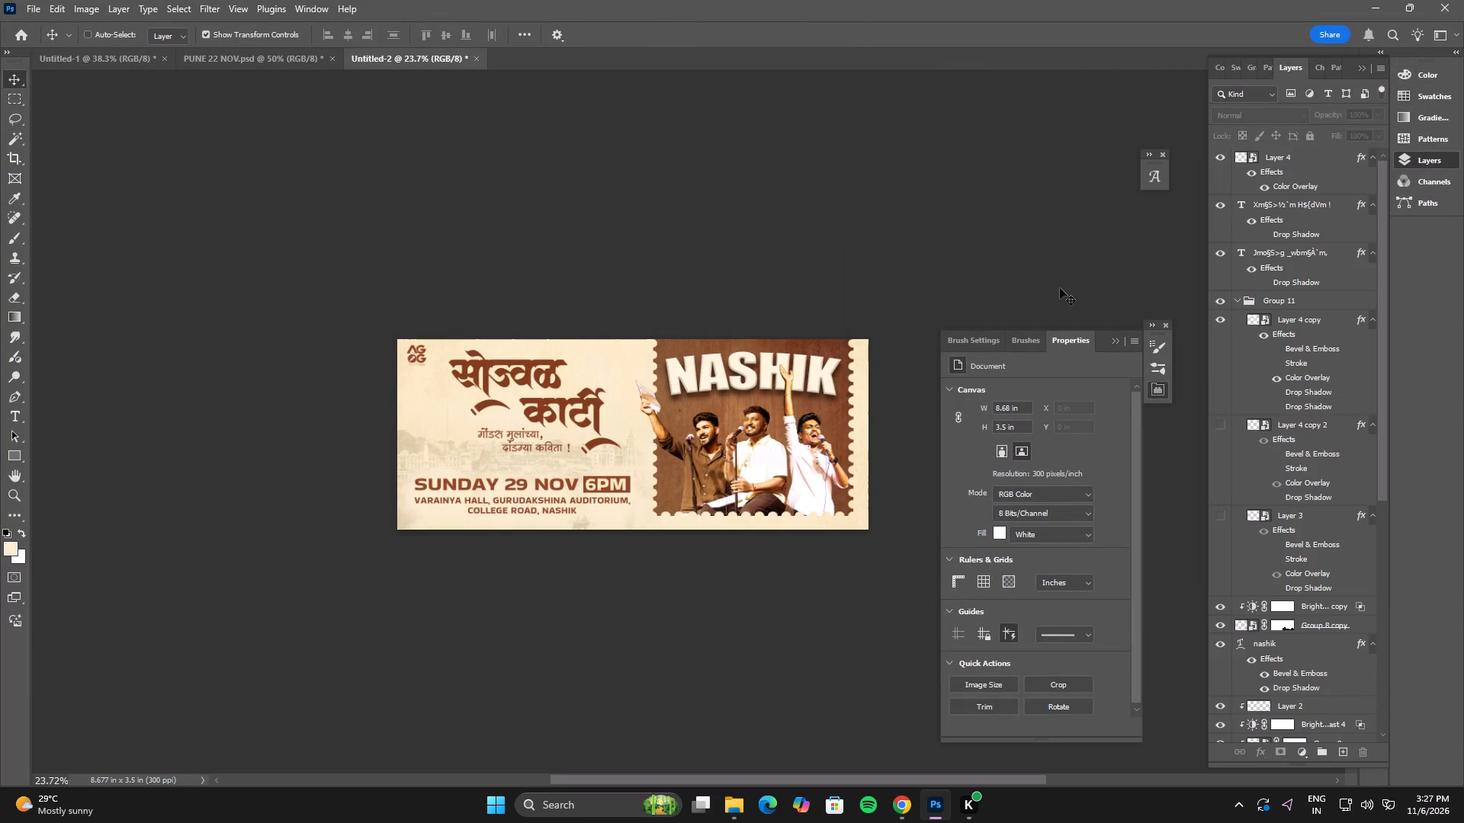
# Save a layered Photoshop PSD copy of the banner in the Sojwal folder under the name Nahik Hori.
pyautogui.hotkey('ctrl', 'shift', 's')
pyautogui.click(725, 693)
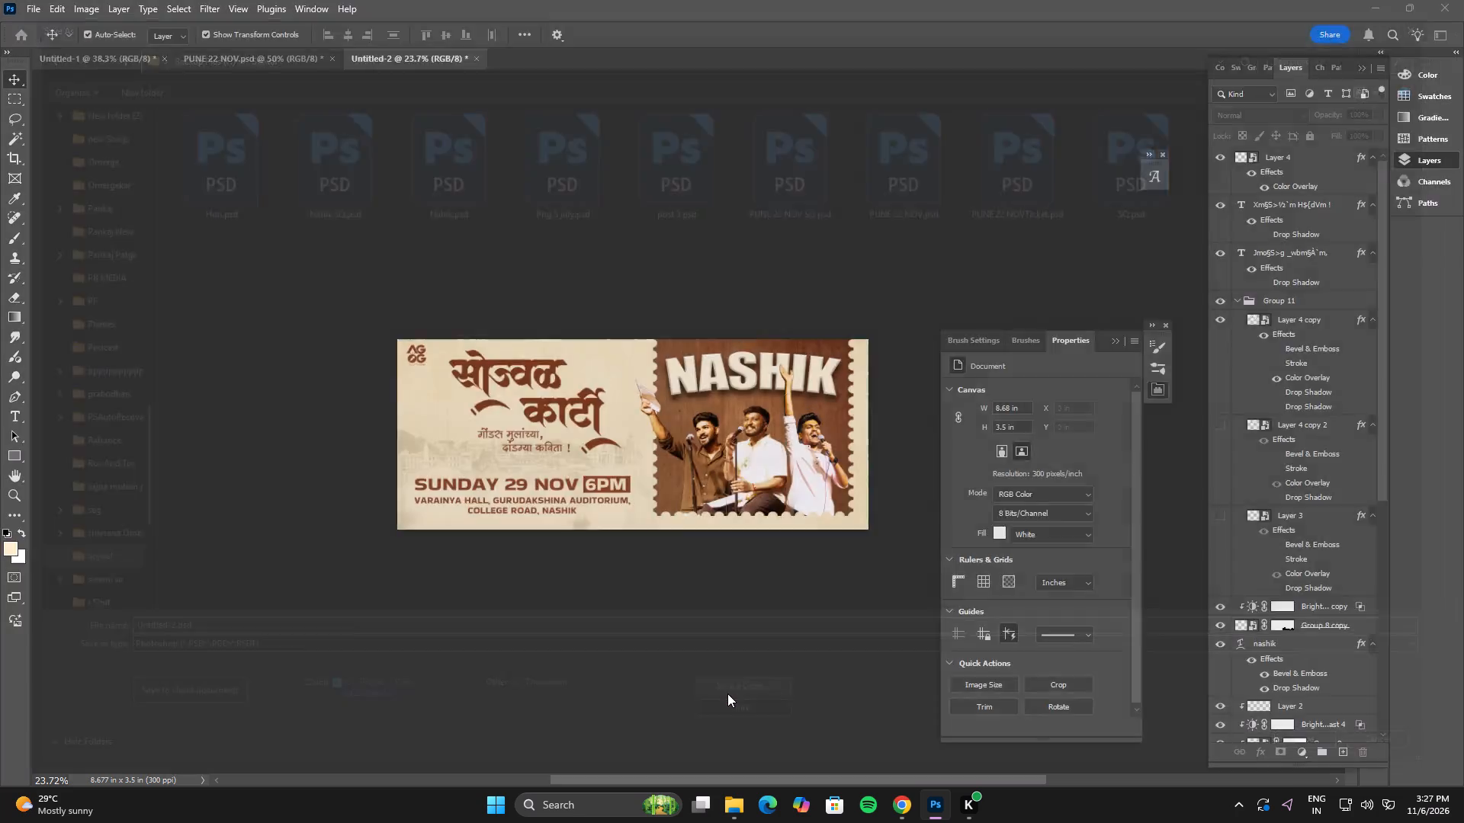
pyautogui.hotkey('ctrl', 'v')
pyautogui.click(257, 733)
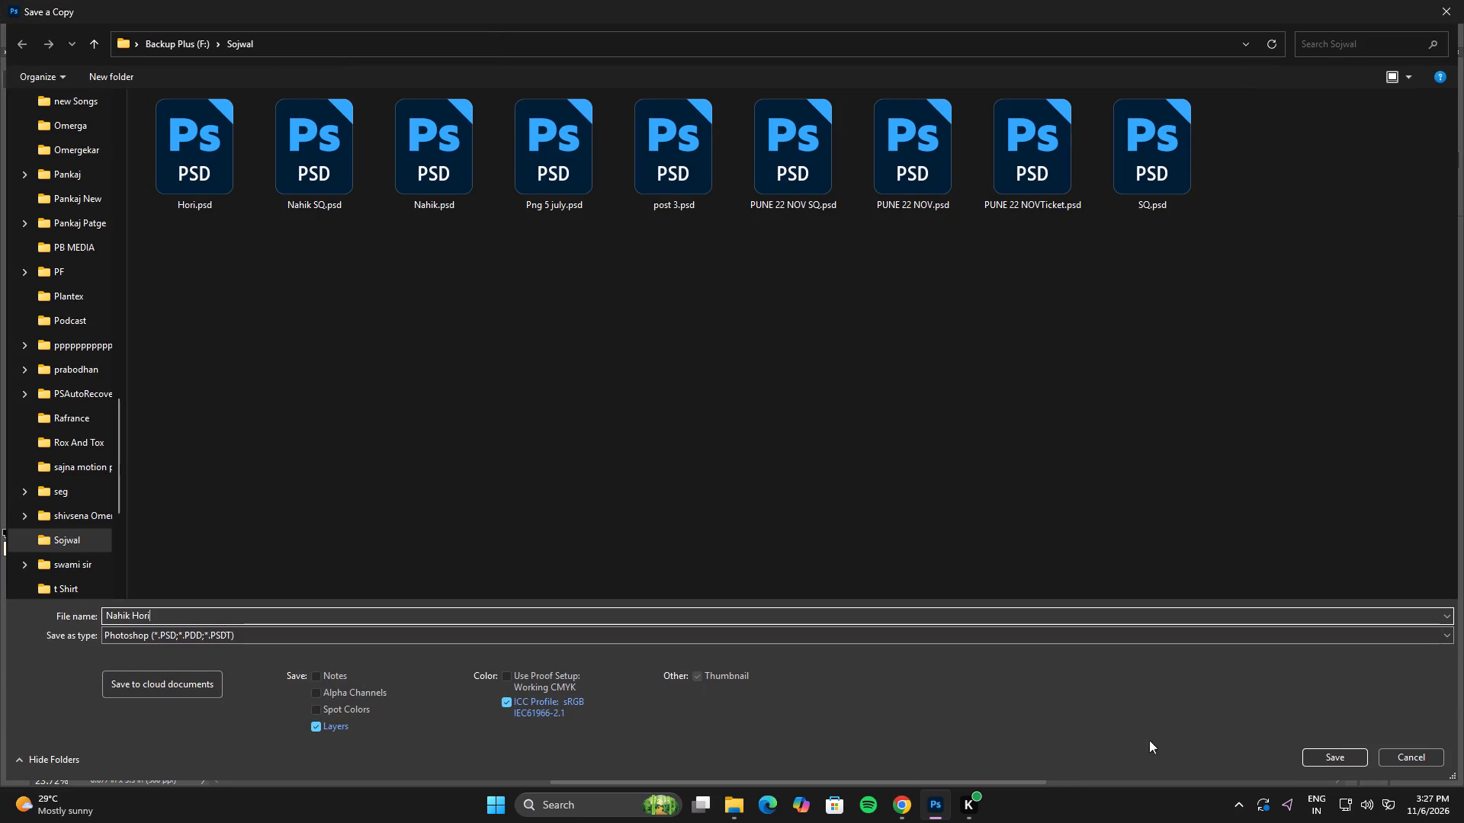
pyautogui.click(1353, 764)
pyautogui.click(802, 624)
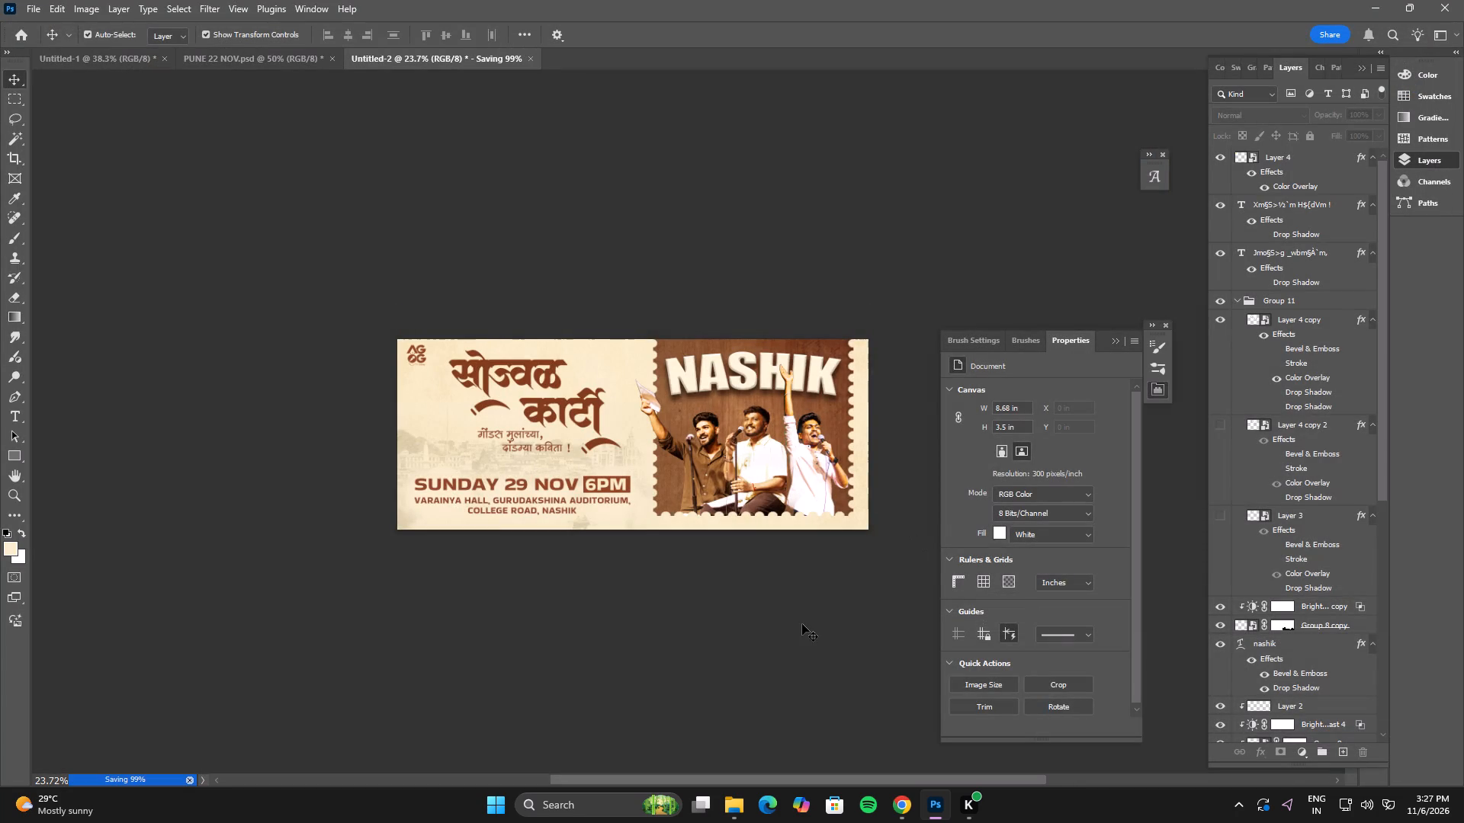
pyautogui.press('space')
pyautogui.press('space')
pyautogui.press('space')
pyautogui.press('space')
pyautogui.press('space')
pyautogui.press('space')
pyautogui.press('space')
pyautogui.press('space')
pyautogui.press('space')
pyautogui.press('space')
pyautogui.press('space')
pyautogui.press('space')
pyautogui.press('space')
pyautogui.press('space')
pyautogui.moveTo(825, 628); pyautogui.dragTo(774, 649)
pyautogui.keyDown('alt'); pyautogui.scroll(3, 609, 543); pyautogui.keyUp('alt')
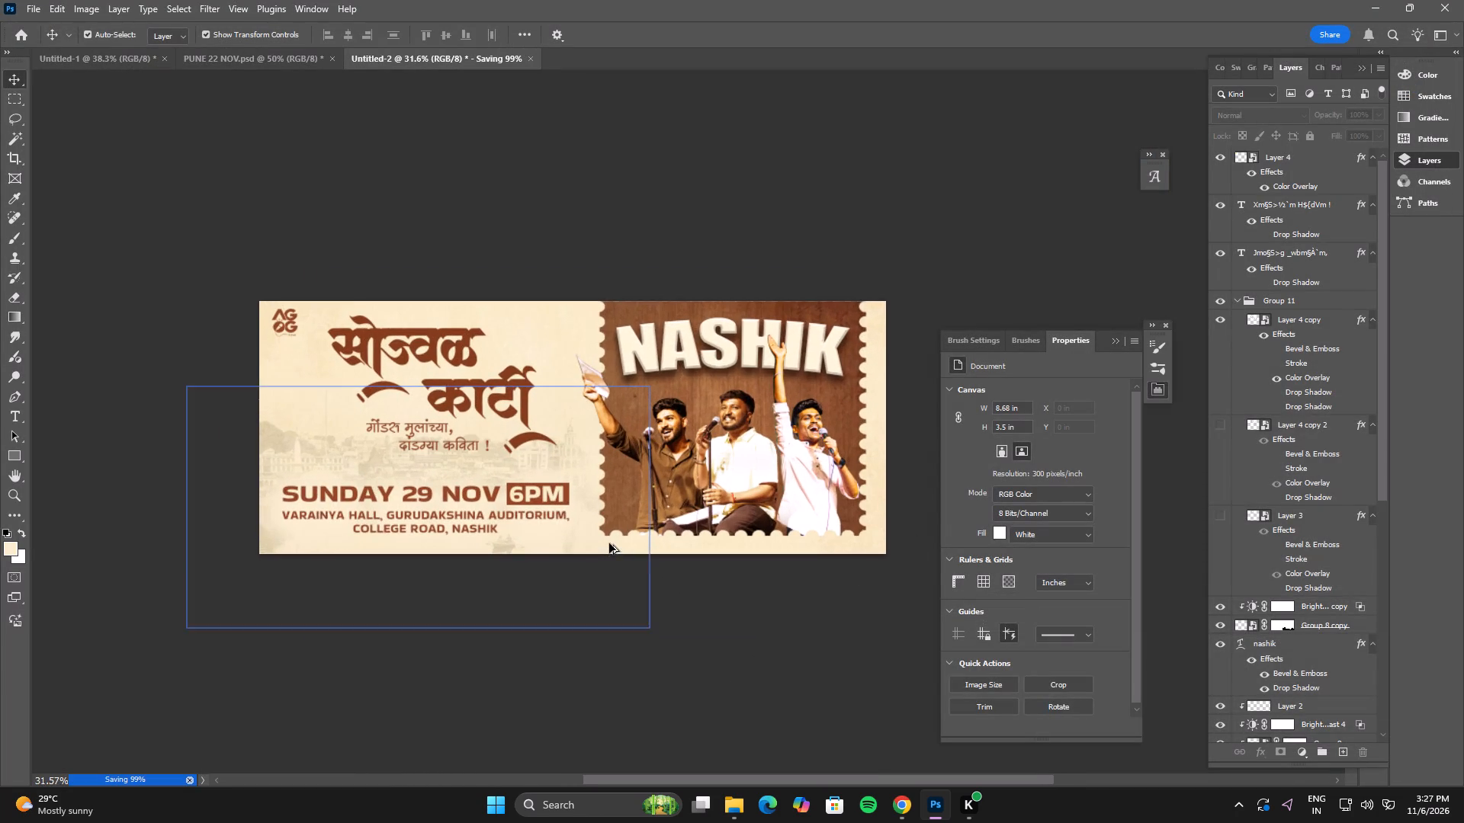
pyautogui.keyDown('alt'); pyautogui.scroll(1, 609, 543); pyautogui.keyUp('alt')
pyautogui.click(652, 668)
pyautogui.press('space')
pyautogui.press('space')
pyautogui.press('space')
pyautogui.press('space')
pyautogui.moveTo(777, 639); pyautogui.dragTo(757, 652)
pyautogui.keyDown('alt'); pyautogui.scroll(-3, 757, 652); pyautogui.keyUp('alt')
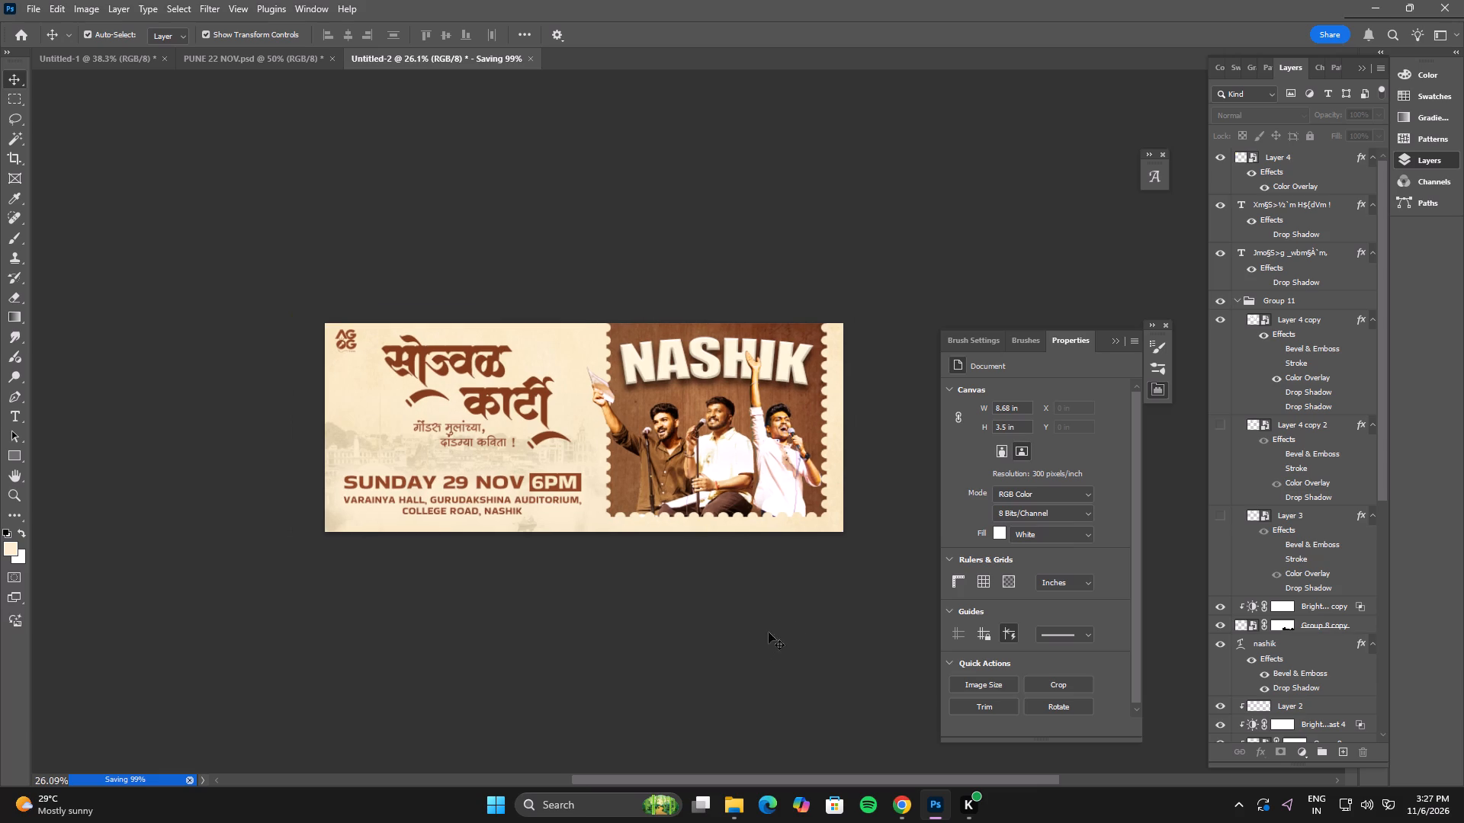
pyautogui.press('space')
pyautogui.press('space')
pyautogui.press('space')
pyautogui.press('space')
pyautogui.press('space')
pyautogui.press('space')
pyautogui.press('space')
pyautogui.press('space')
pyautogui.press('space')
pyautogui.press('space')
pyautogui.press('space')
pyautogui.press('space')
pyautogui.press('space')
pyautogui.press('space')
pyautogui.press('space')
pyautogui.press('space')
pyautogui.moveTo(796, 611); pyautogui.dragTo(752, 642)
# Close the PUNE 22 NOV.psd and Untitled-1 documents without saving their changes.
pyautogui.click(282, 53)
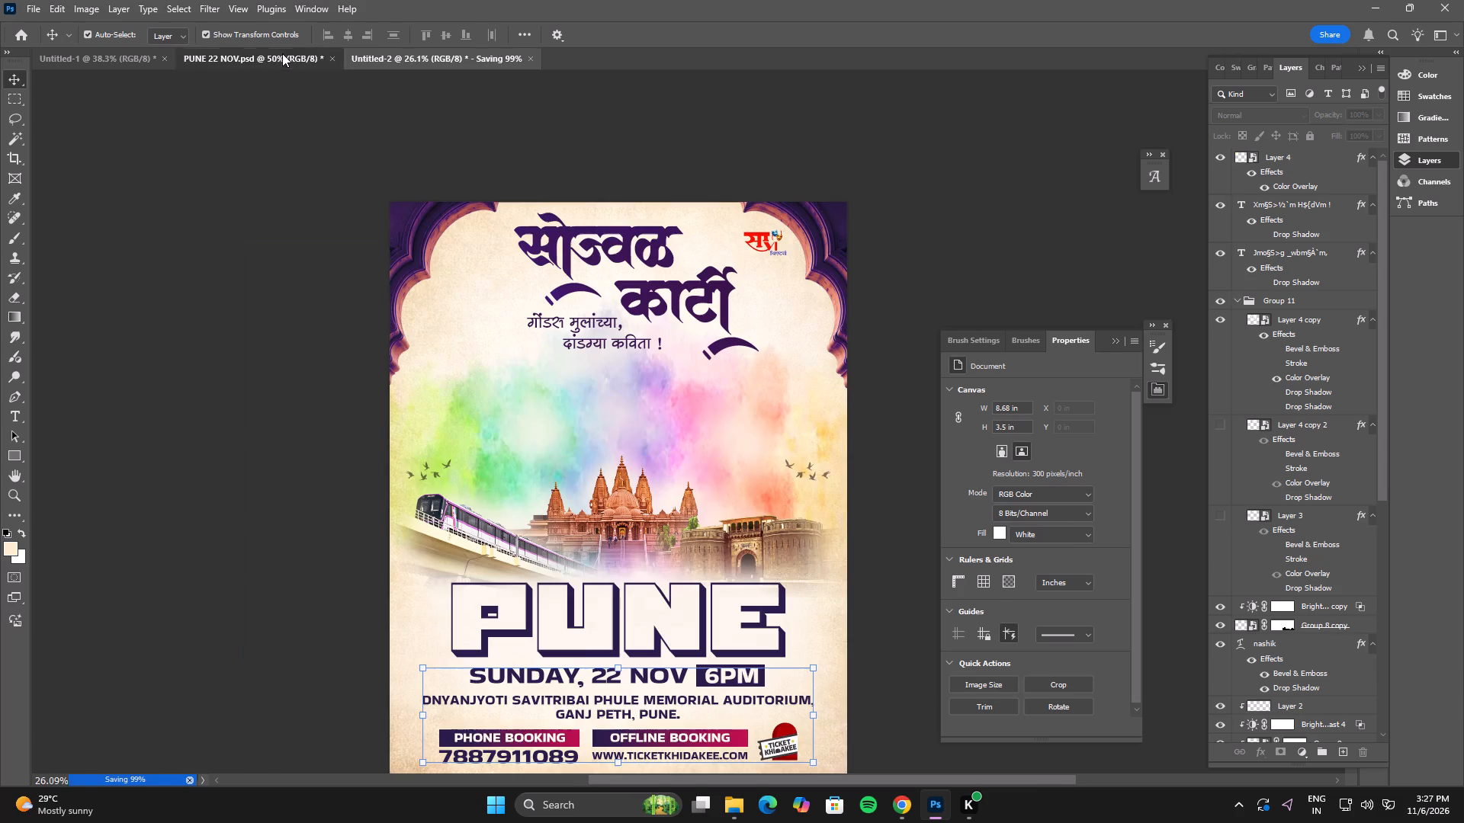
pyautogui.click(329, 59)
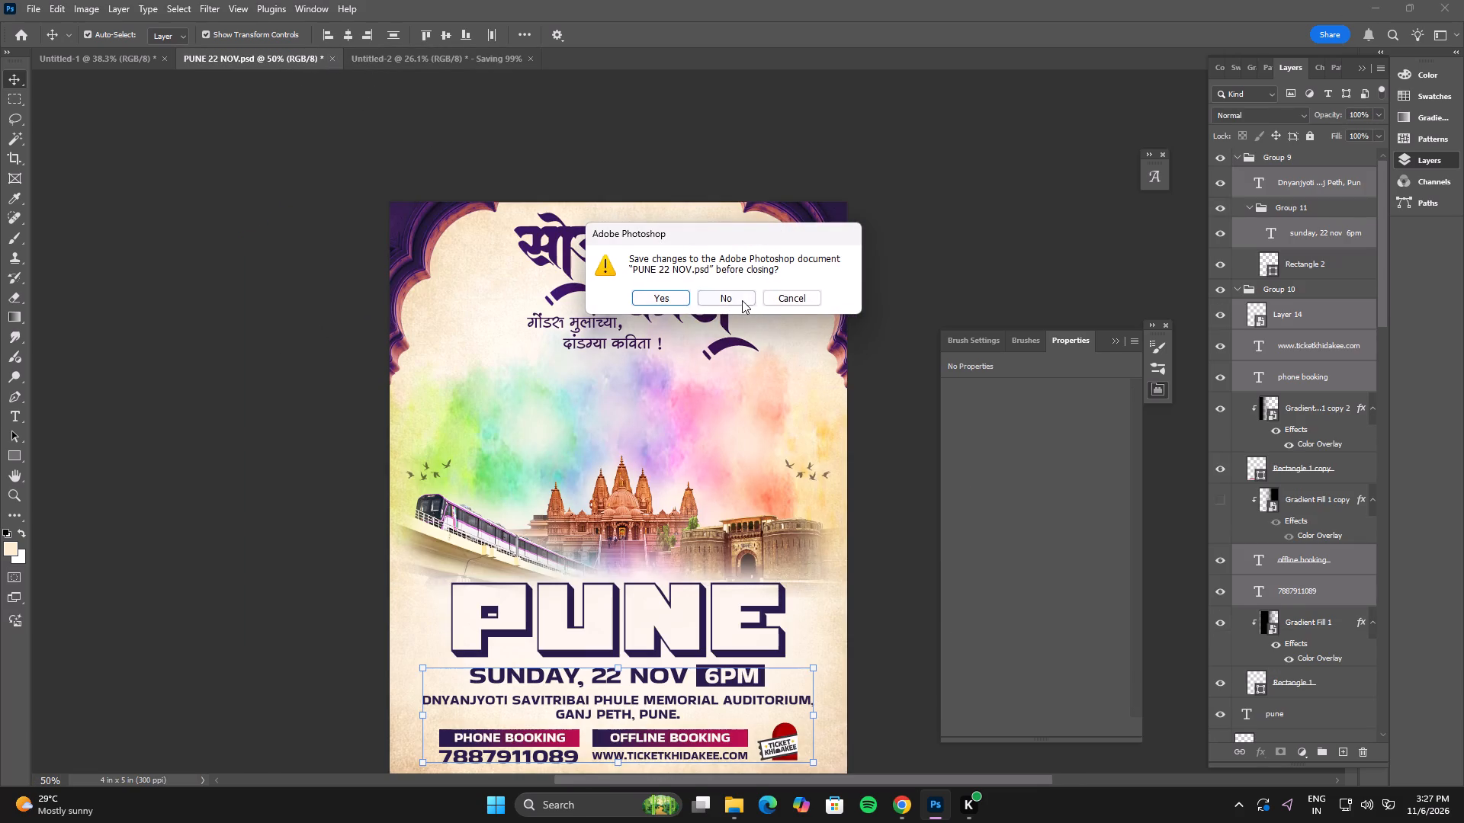
pyautogui.click(742, 300)
pyautogui.click(146, 57)
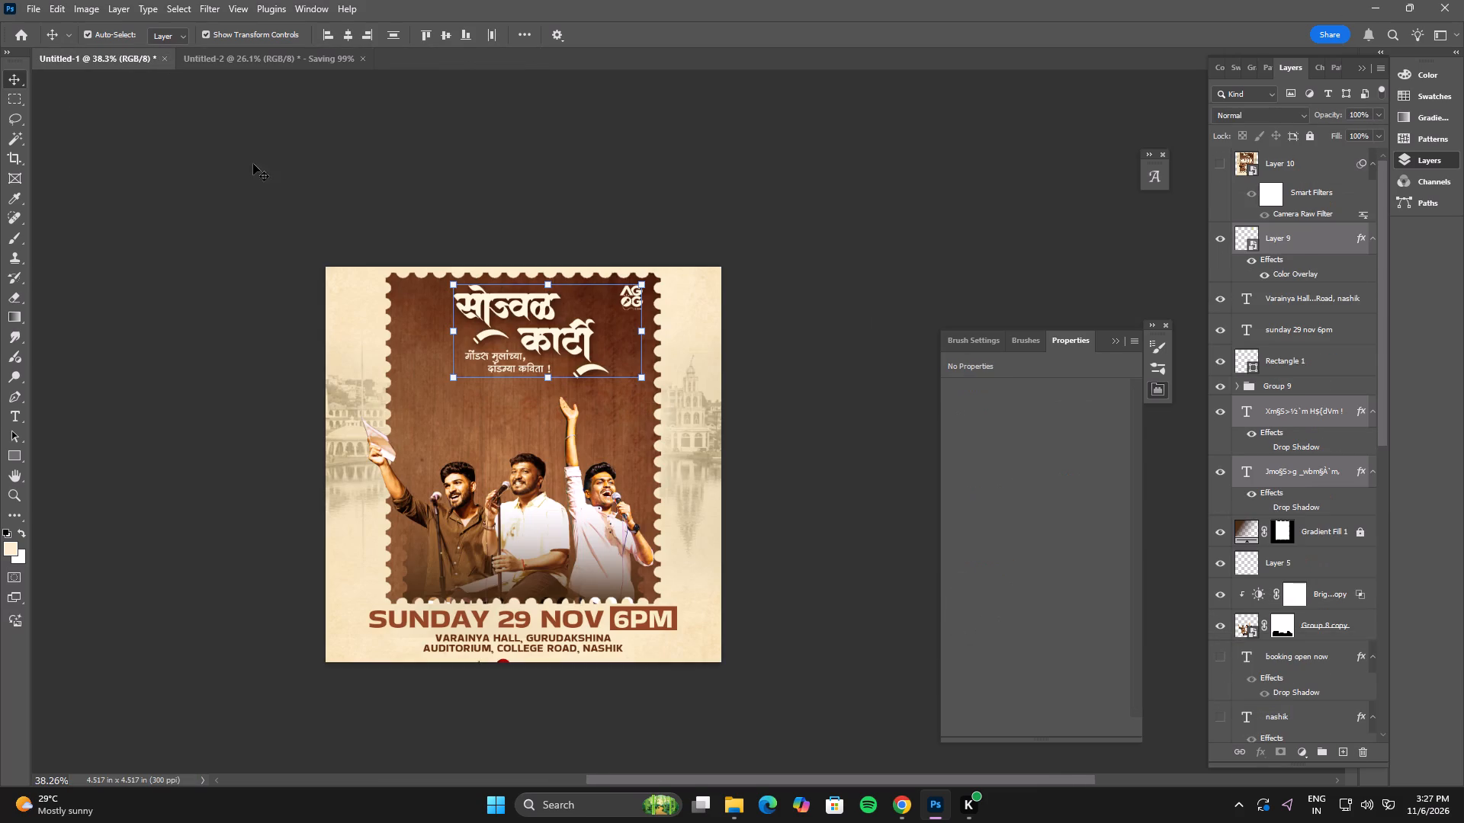
pyautogui.click(165, 59)
pyautogui.click(748, 304)
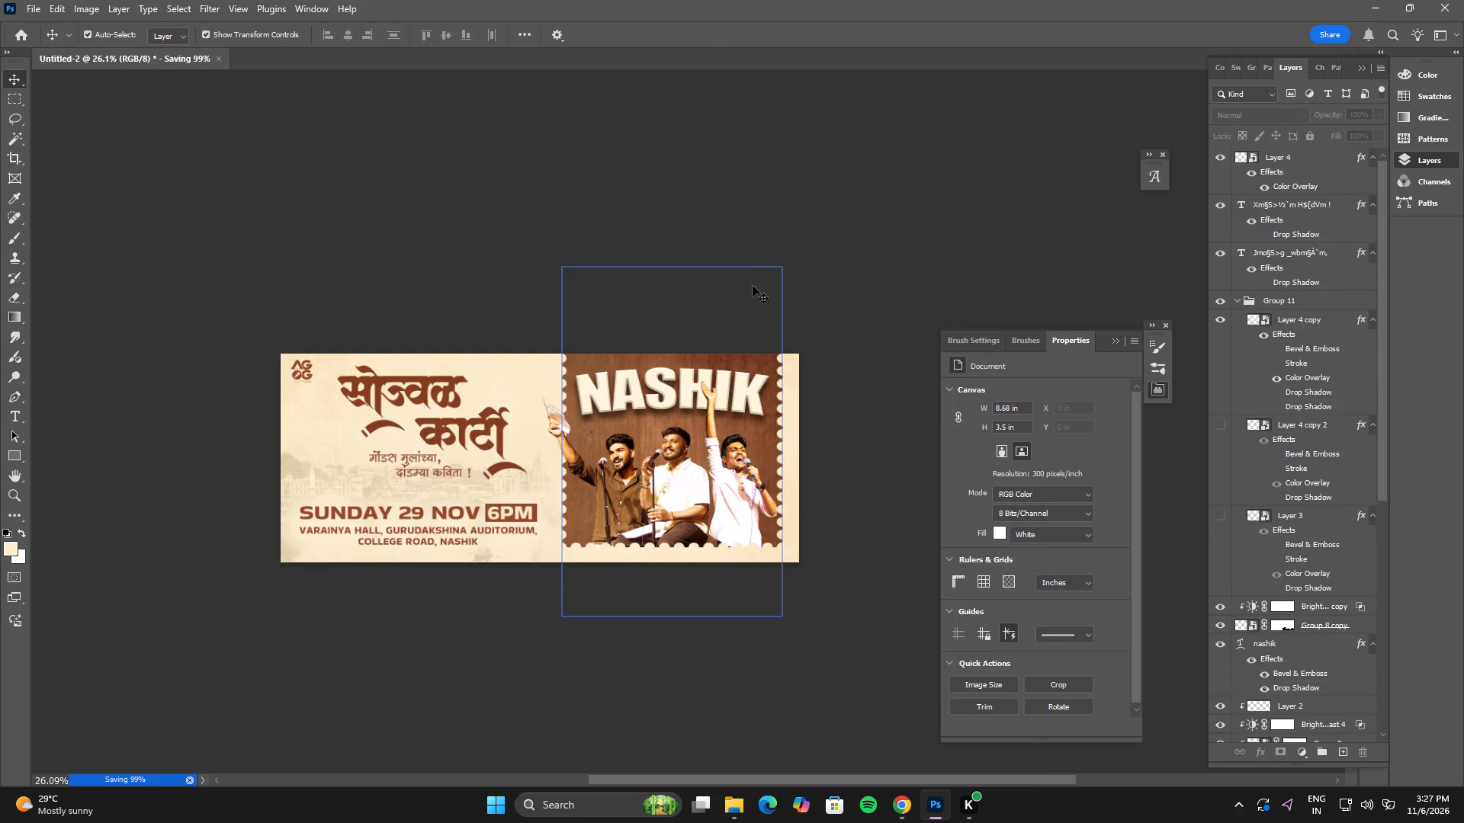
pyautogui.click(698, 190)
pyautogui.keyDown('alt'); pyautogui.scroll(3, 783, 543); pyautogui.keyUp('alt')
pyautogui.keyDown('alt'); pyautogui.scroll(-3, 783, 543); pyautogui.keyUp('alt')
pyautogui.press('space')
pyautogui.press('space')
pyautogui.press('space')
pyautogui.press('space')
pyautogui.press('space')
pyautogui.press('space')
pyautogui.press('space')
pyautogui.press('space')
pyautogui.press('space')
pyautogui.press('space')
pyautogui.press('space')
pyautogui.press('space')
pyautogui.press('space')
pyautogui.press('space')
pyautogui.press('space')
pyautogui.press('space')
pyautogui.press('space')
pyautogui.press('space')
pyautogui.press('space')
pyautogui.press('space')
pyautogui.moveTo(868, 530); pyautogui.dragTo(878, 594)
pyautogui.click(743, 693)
# Preview the banner in full-screen mode without the interface and return to the standard screen mode.
pyautogui.press('f')
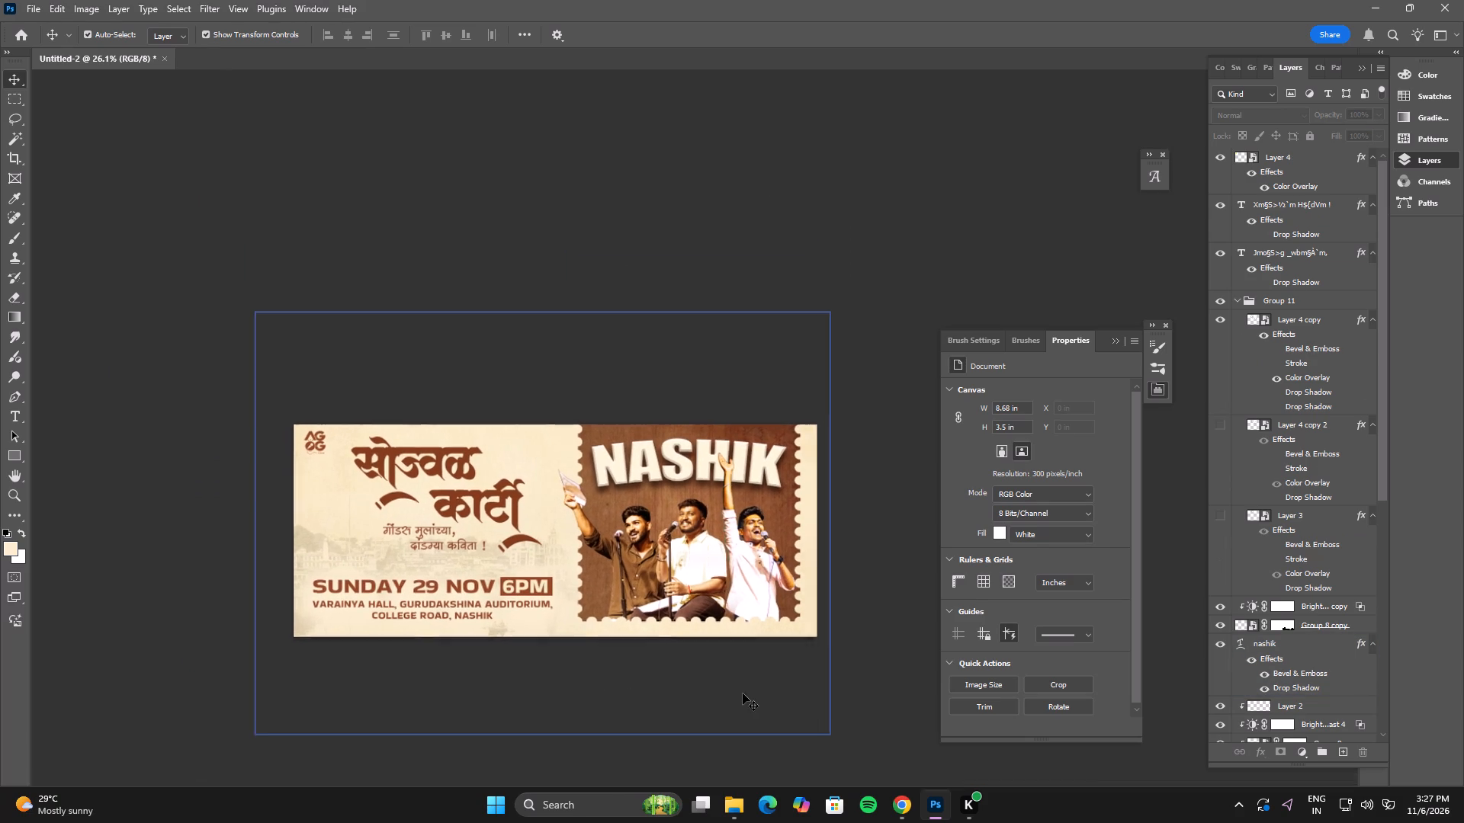
pyautogui.press('f')
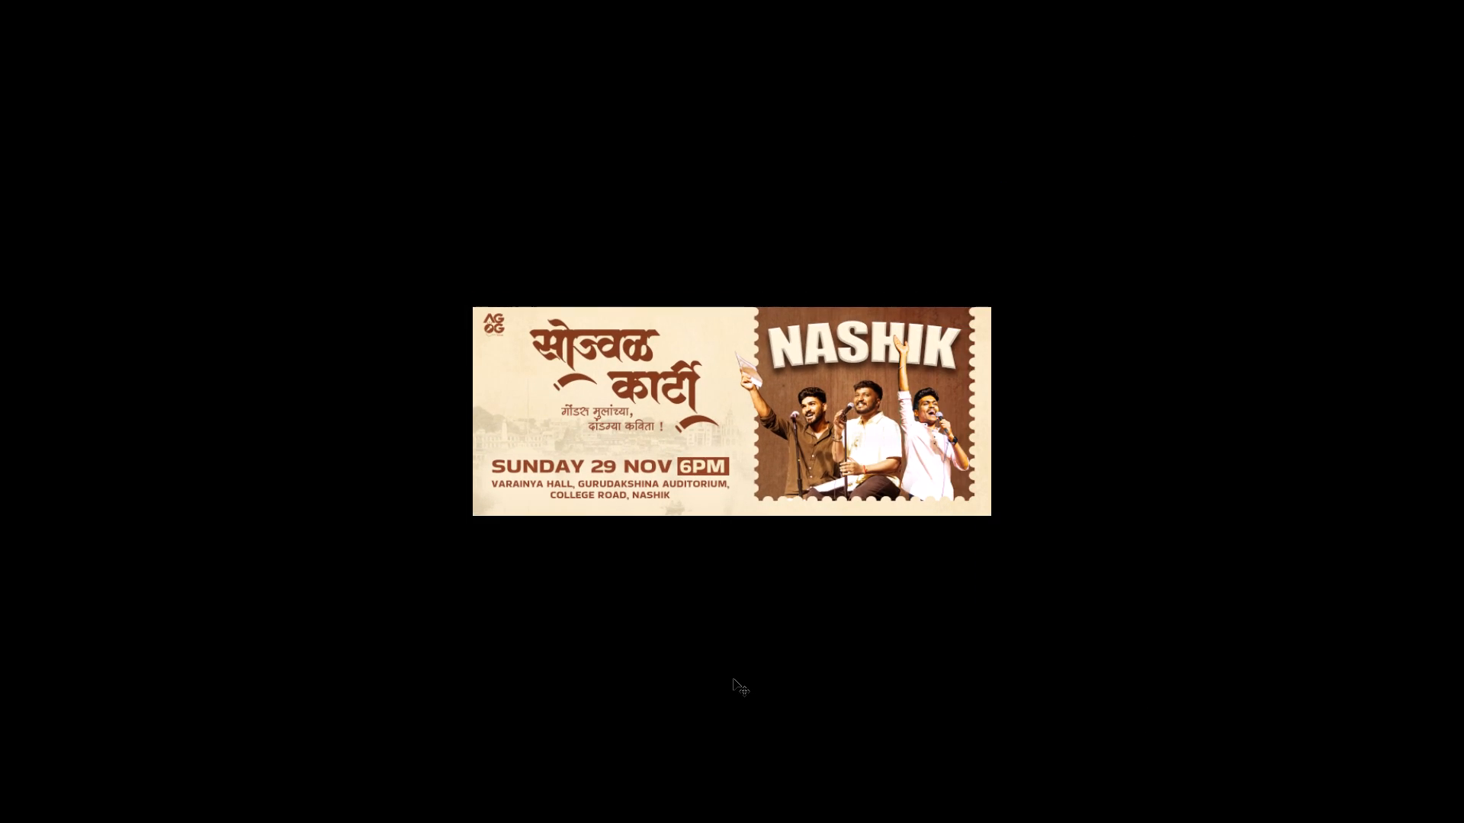
pyautogui.press('f')
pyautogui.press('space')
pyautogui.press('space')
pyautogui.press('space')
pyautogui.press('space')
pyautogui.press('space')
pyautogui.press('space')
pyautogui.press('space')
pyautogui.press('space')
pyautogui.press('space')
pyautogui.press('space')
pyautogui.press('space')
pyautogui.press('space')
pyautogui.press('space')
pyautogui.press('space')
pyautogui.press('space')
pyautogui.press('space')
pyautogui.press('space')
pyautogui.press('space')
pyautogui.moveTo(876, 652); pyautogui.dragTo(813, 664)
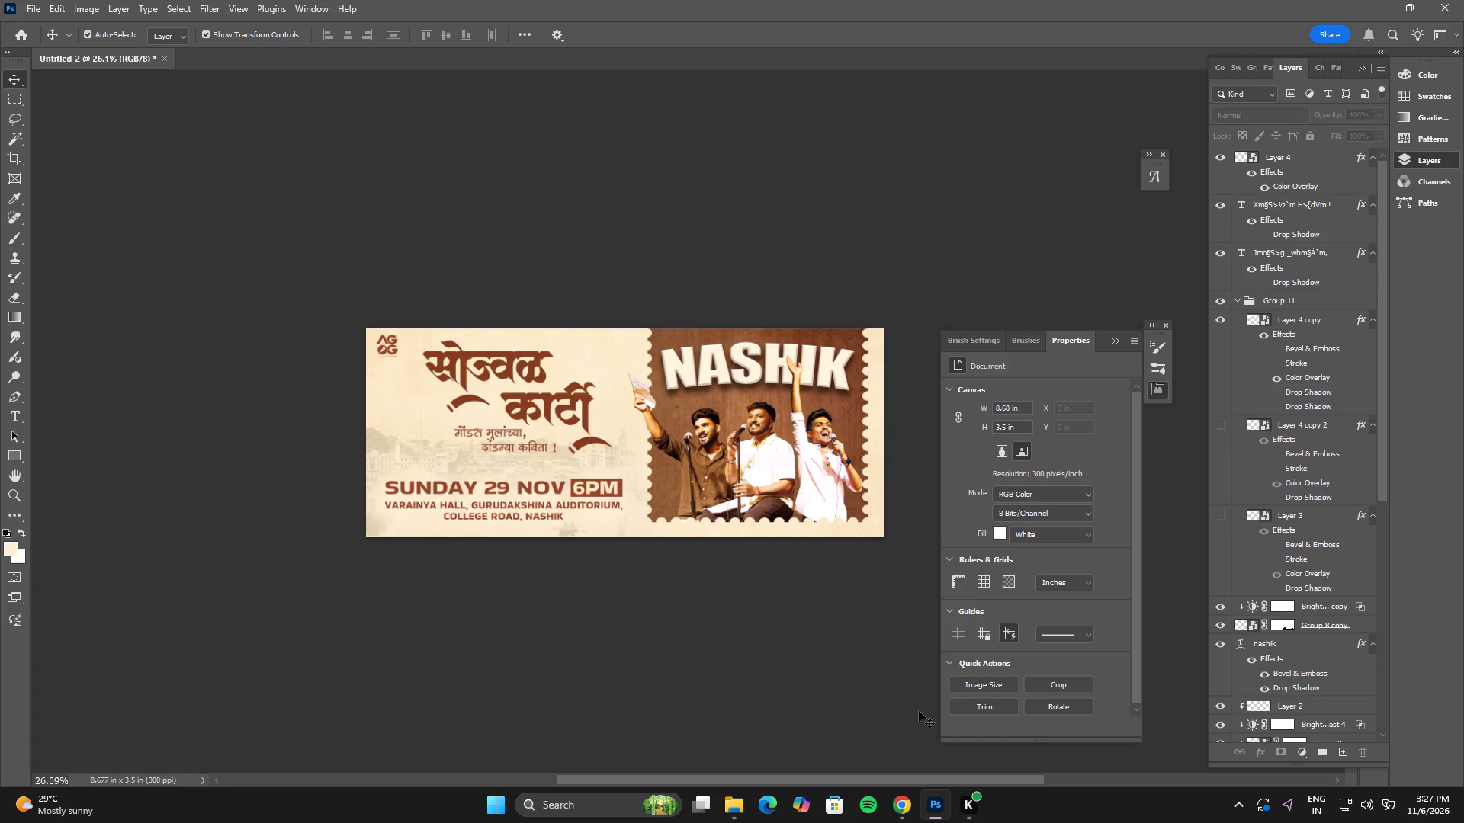